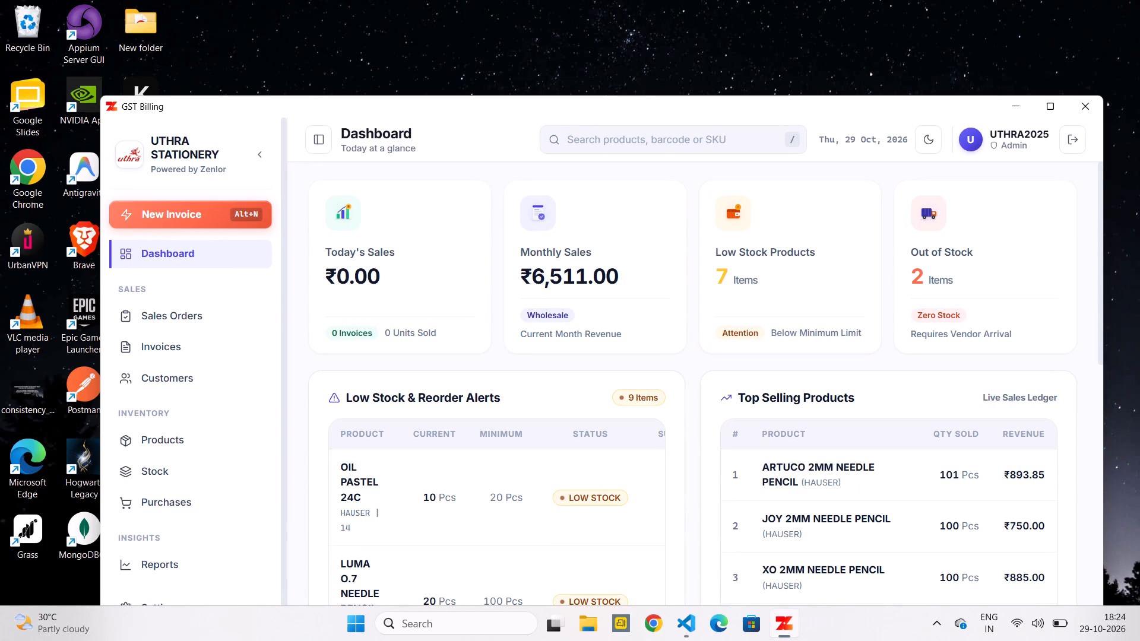
On the Stock page, add a stock-in of 300 pieces for 2MM NEEDLE ( FREE ).
double_click(471, 104)
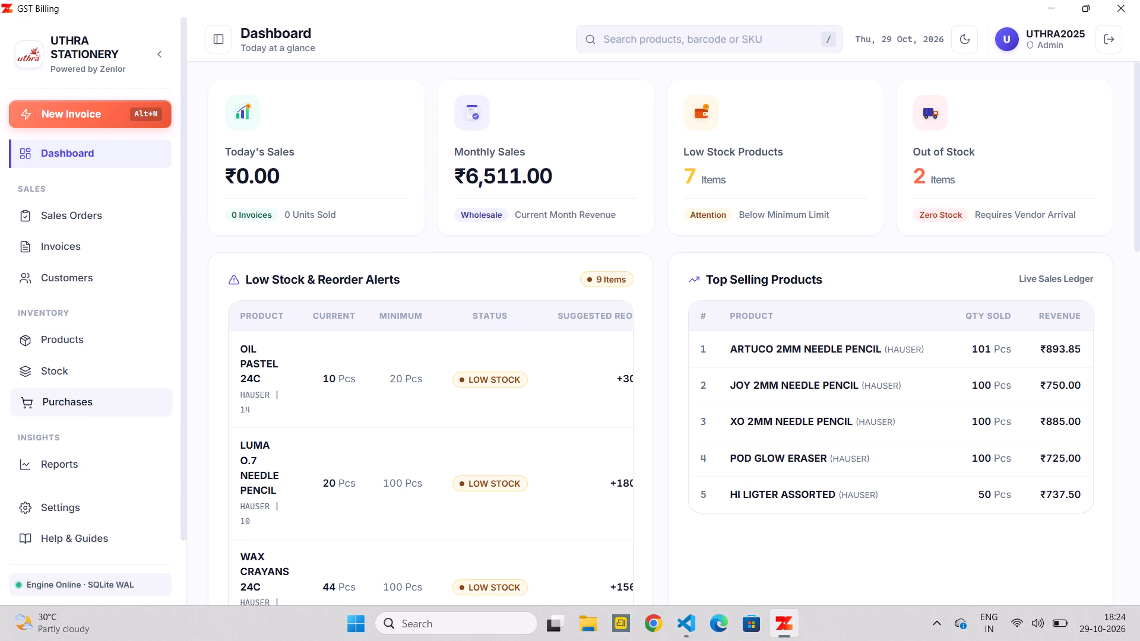
click(78, 334)
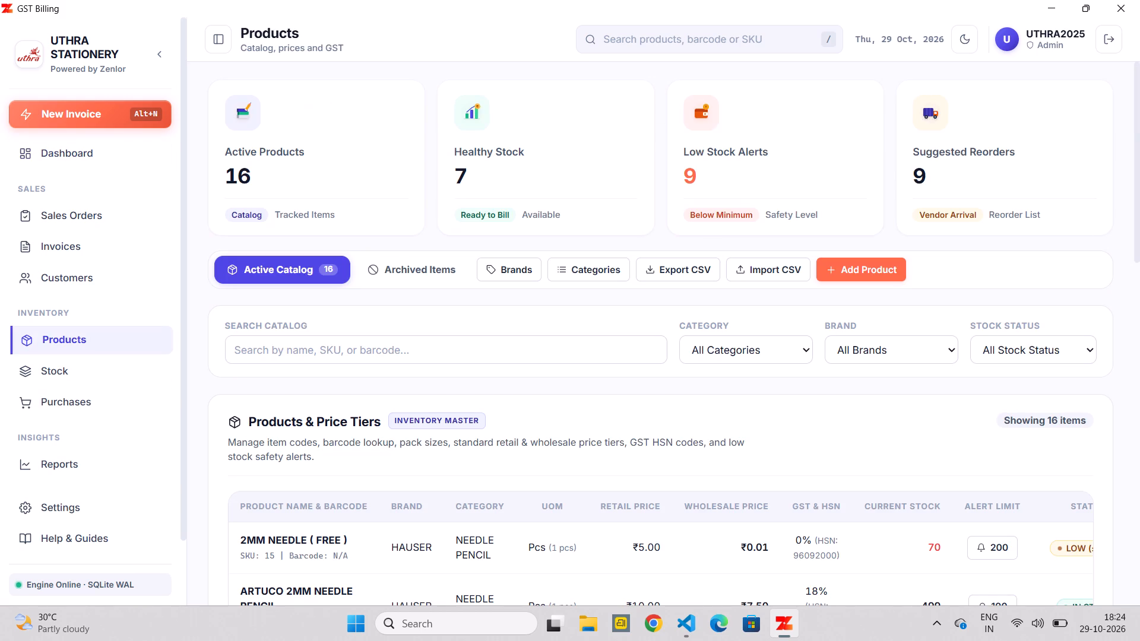
click(137, 379)
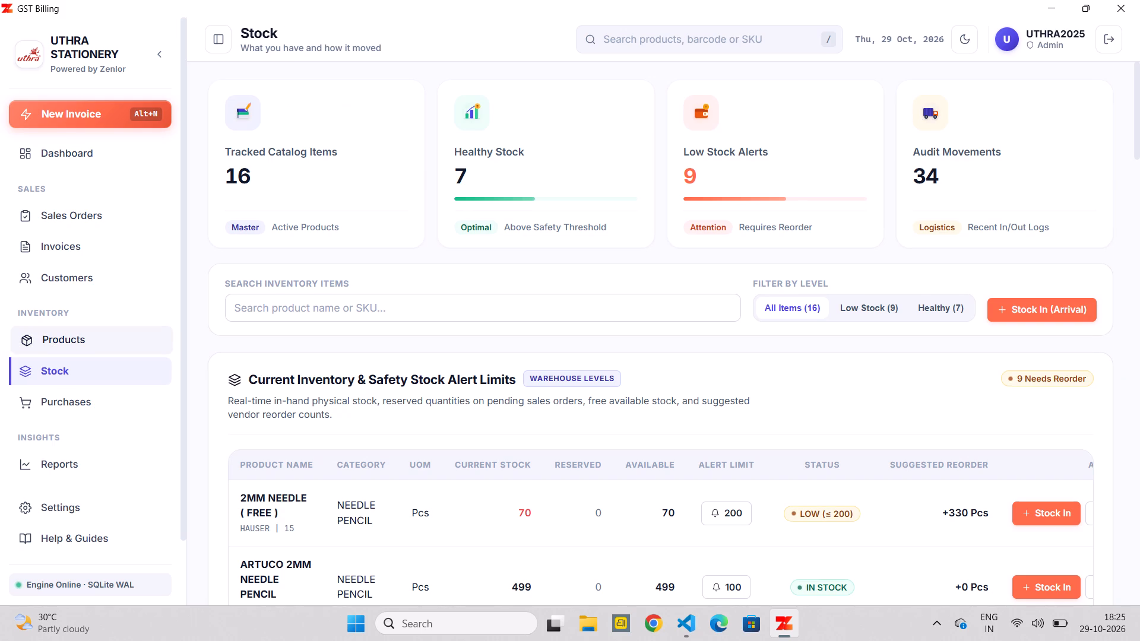
scroll(666, 503, down, 1)
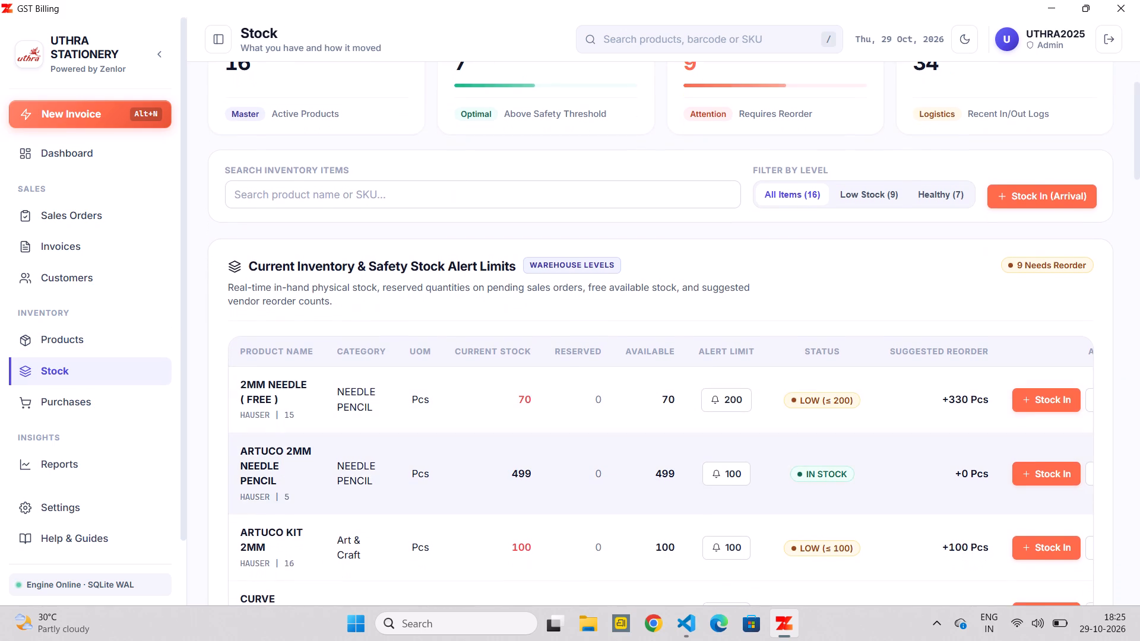
scroll(666, 503, down, 1)
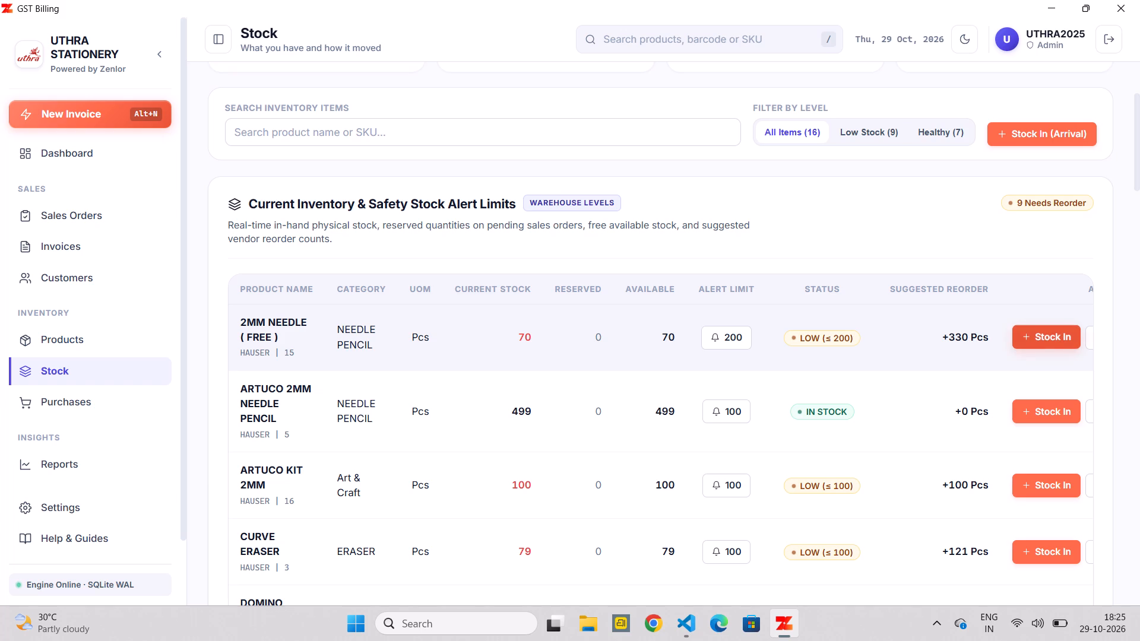
click(1052, 341)
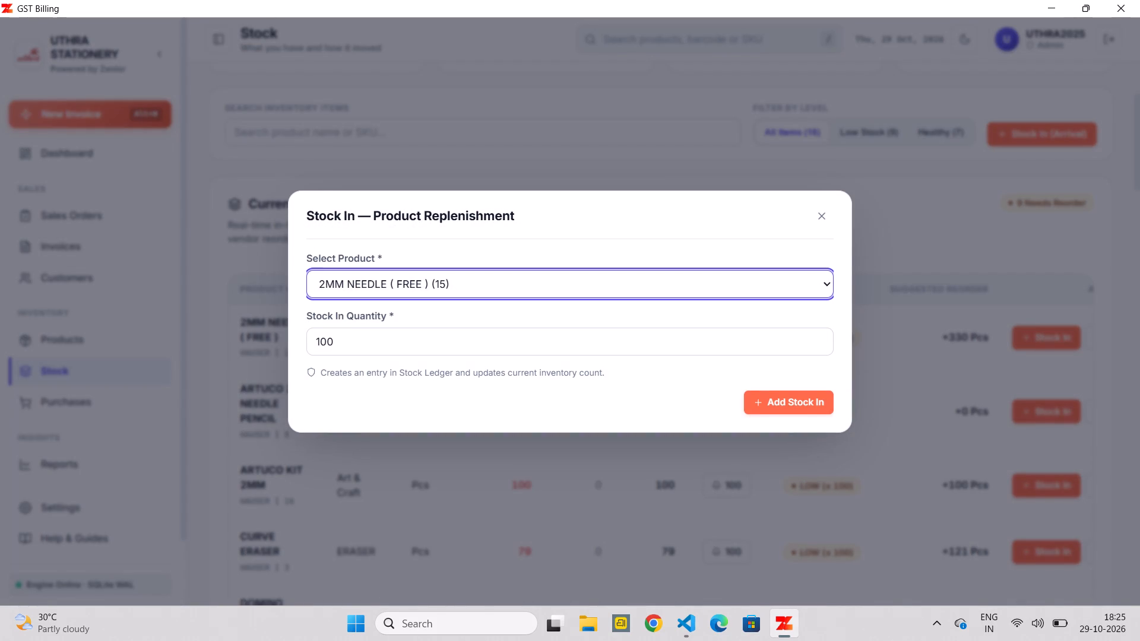
click(705, 346)
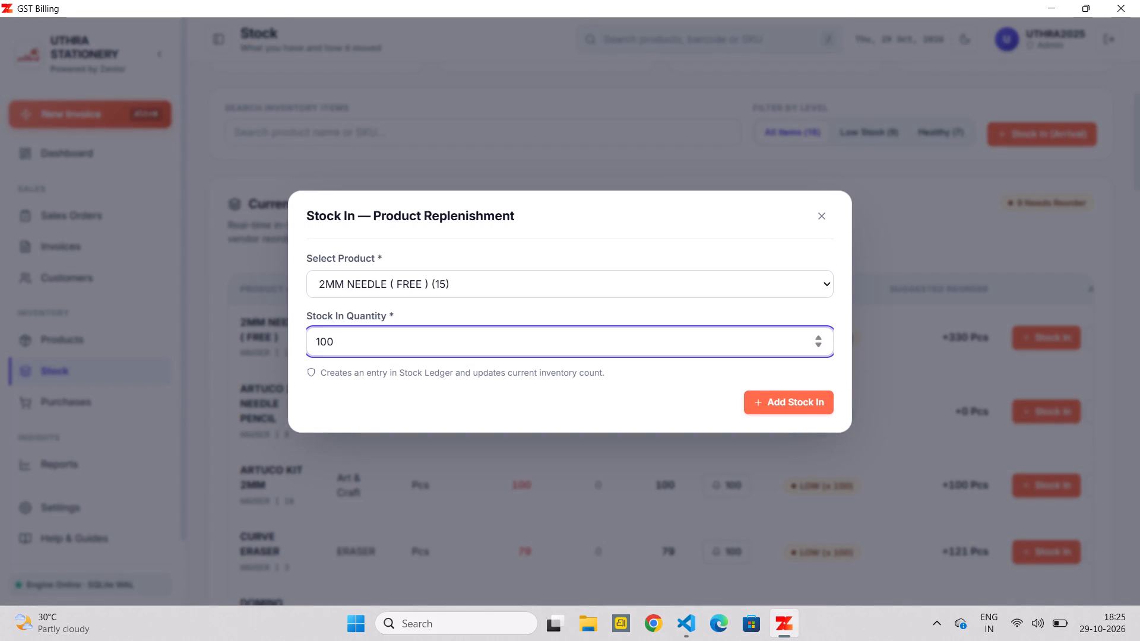
key(Left)
key(Left)
key(Left)
key(Right)
key(BackSpace)
key(3)
click(801, 405)
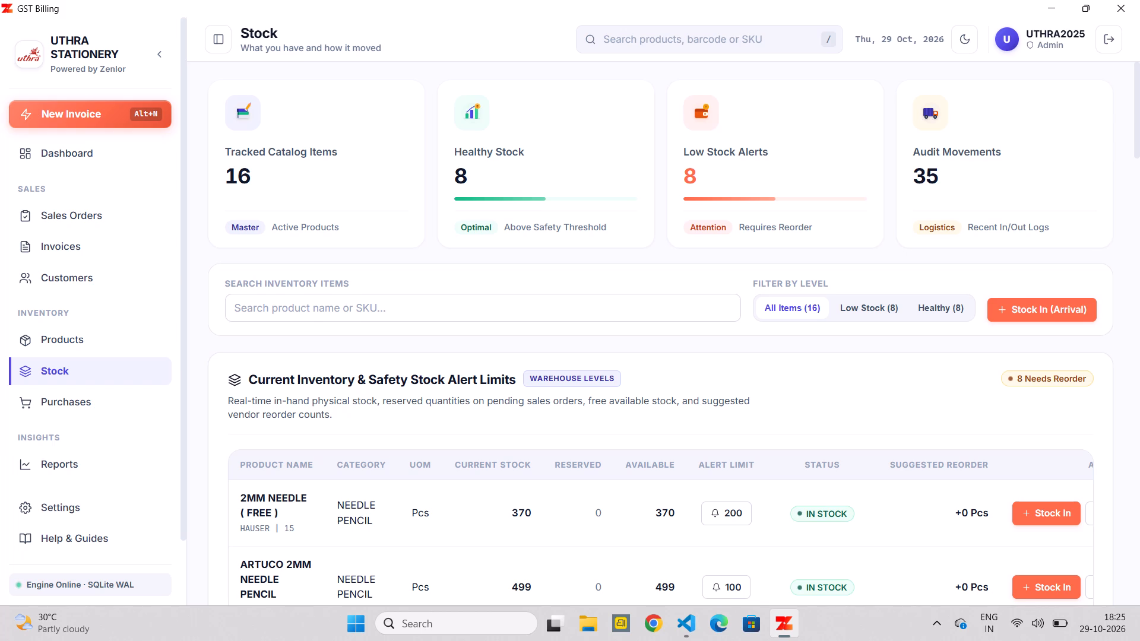
Add another stock-in of 100 pieces for 2MM NEEDLE ( FREE ).
scroll(904, 458, down, 1)
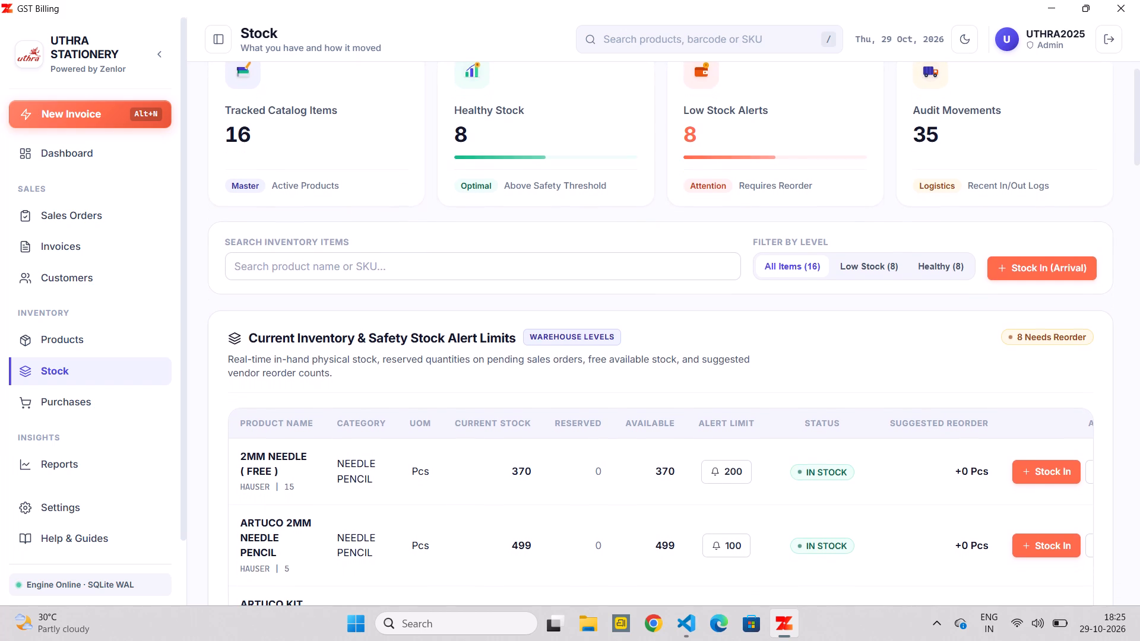
scroll(904, 458, down, 1)
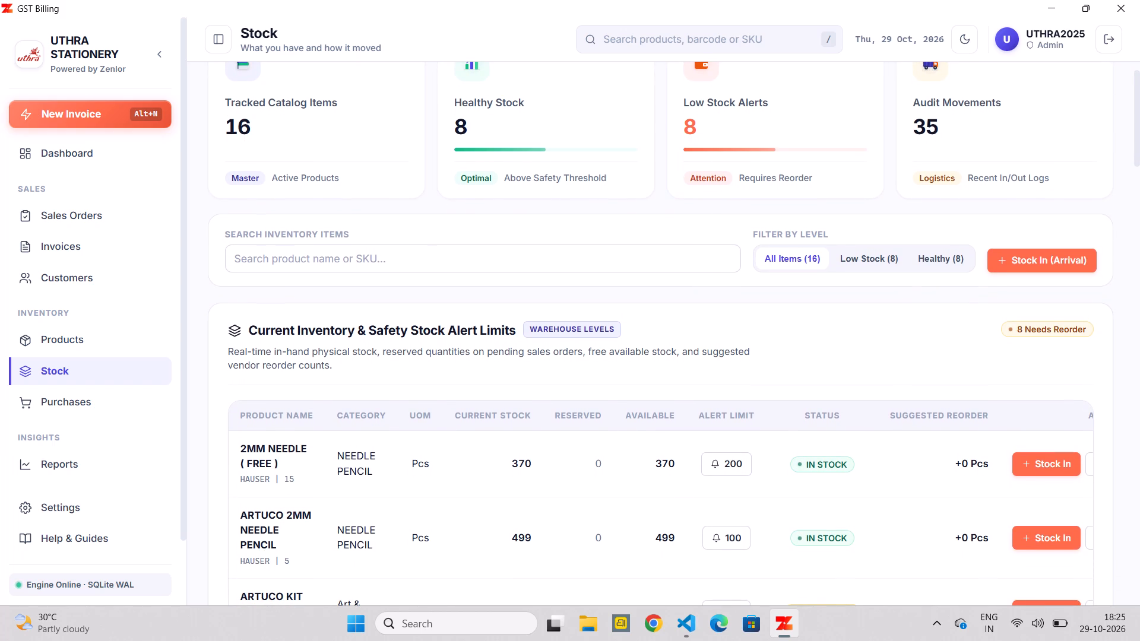
scroll(904, 458, down, 2)
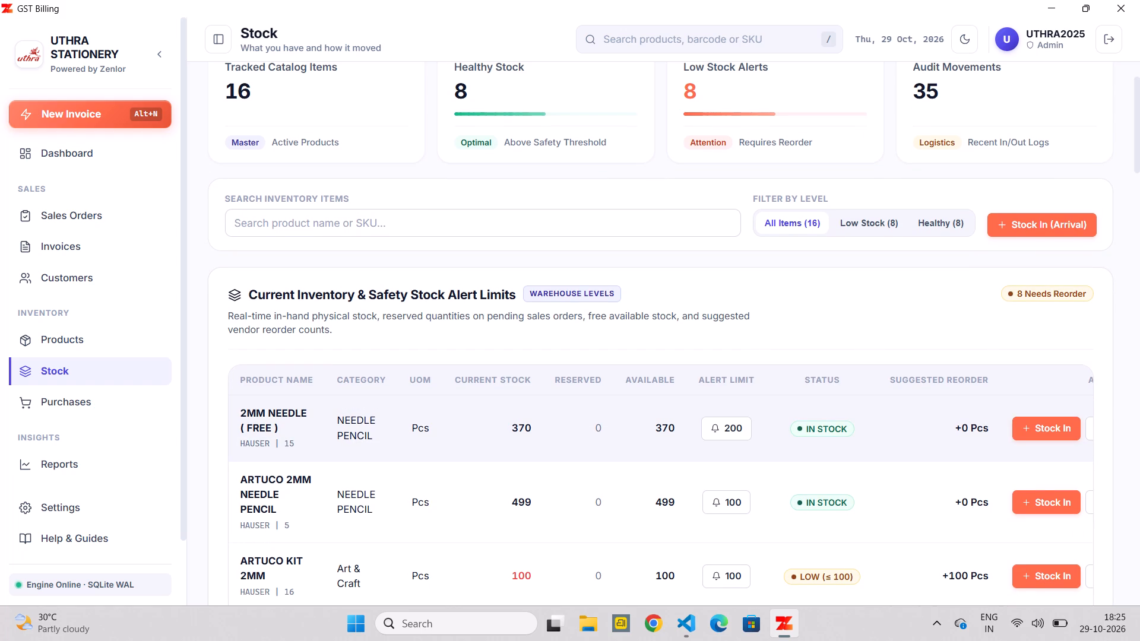
click(1052, 437)
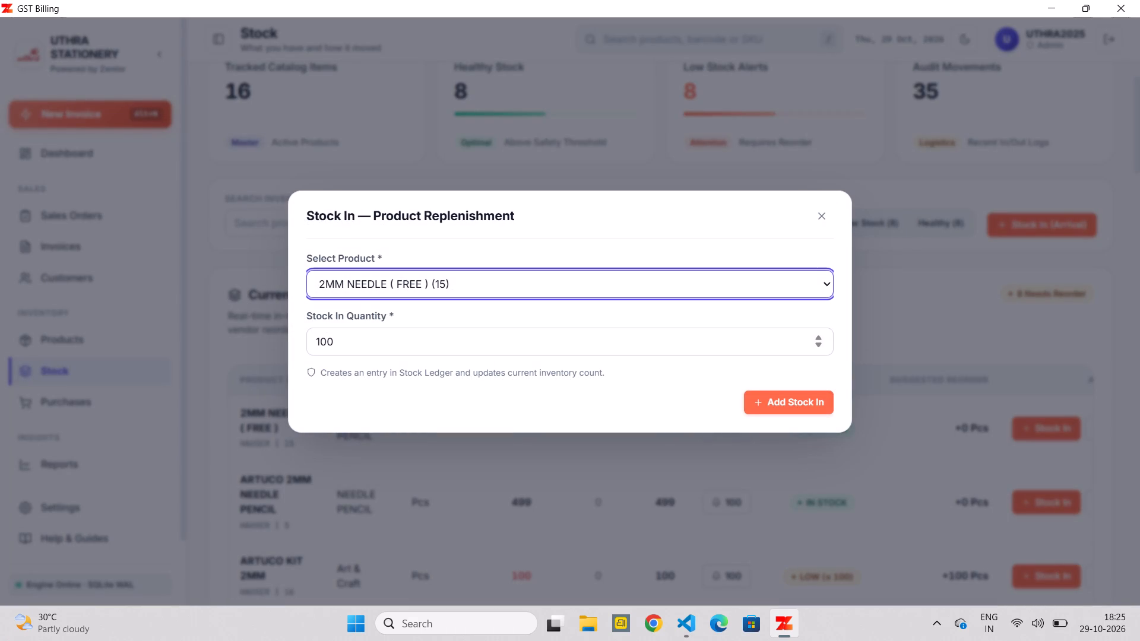
click(552, 339)
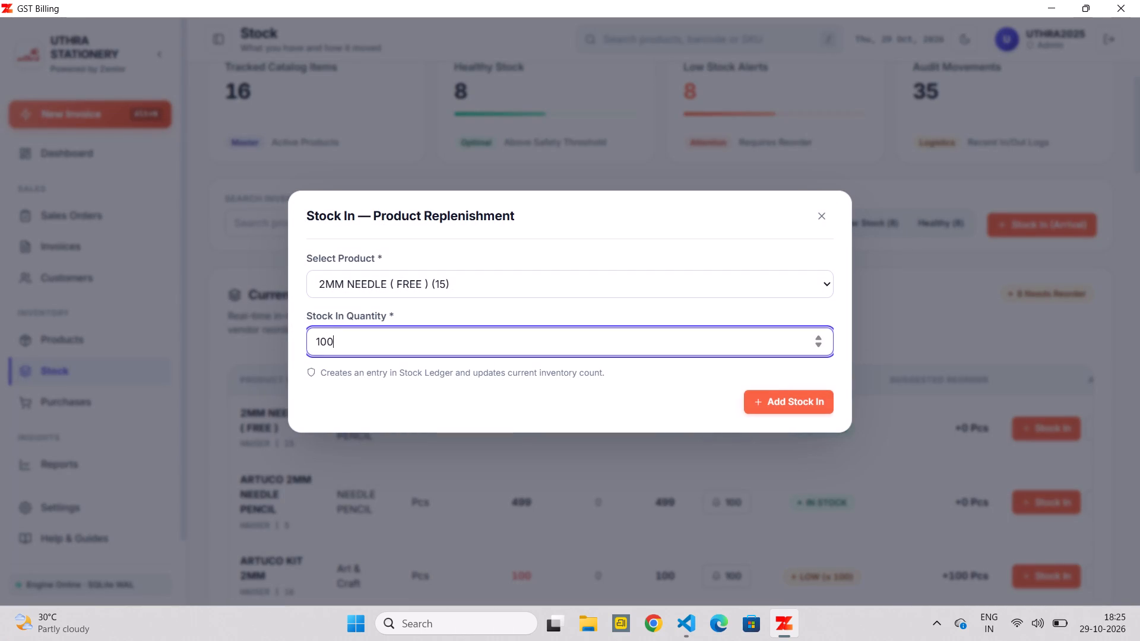
click(783, 405)
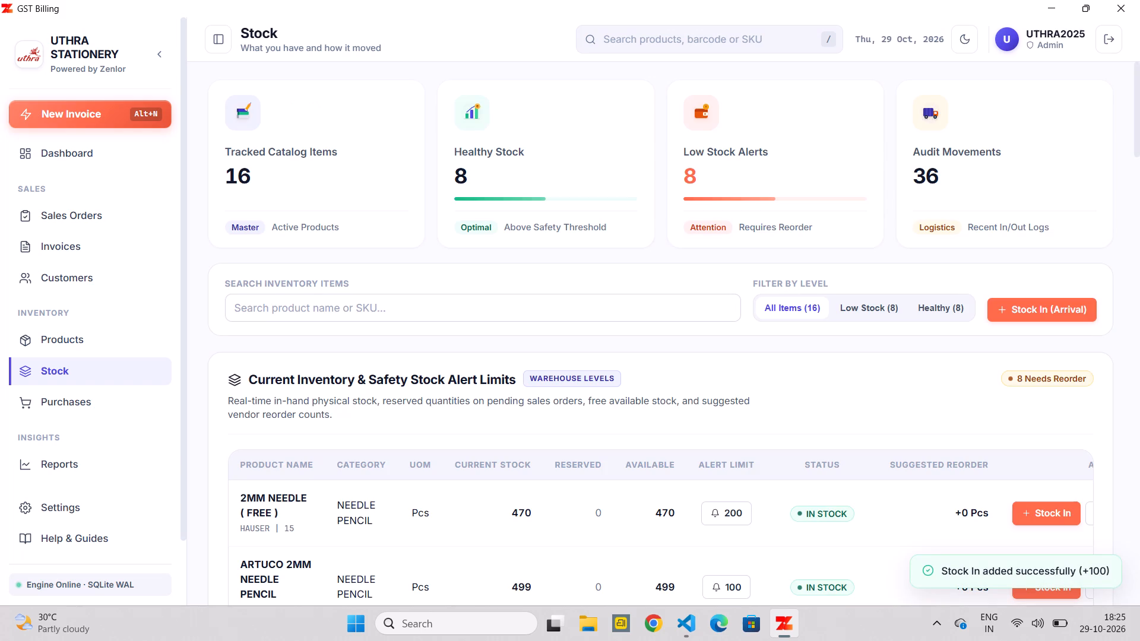
Examine the products' stock levels, alert limits and suggested reorders in the current inventory table.
scroll(785, 478, down, 2)
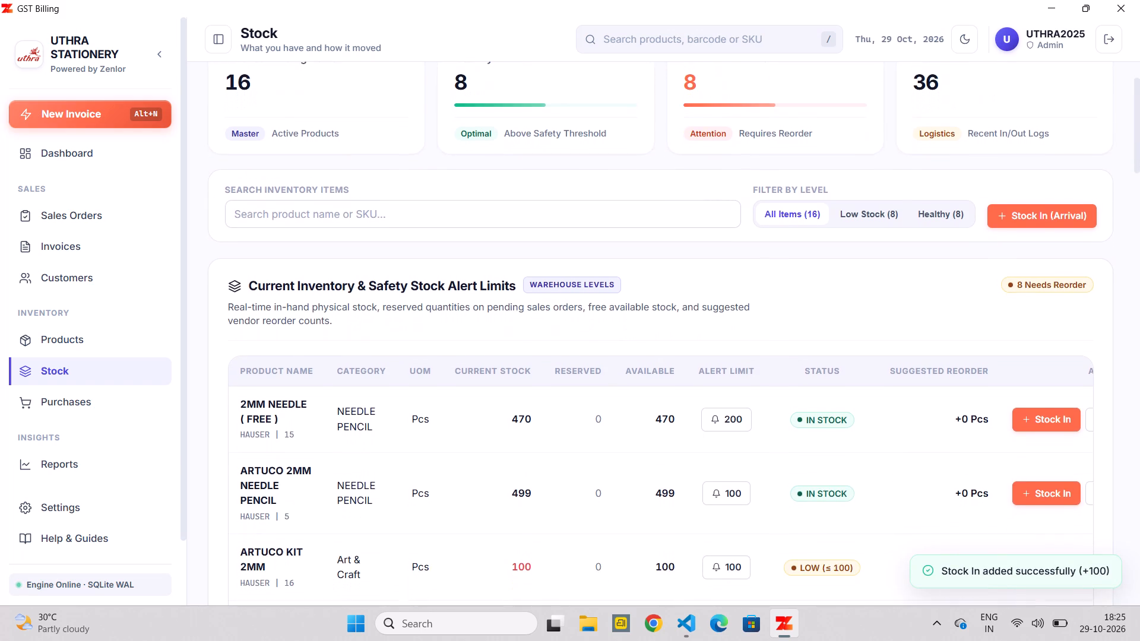
scroll(785, 478, down, 1)
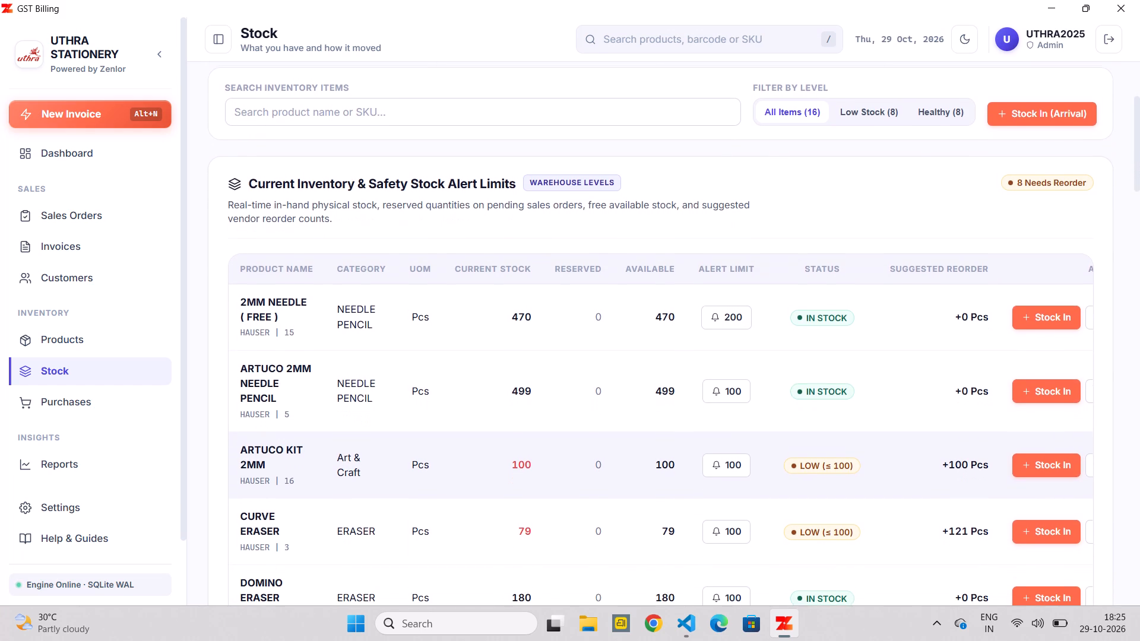
scroll(785, 478, down, 2)
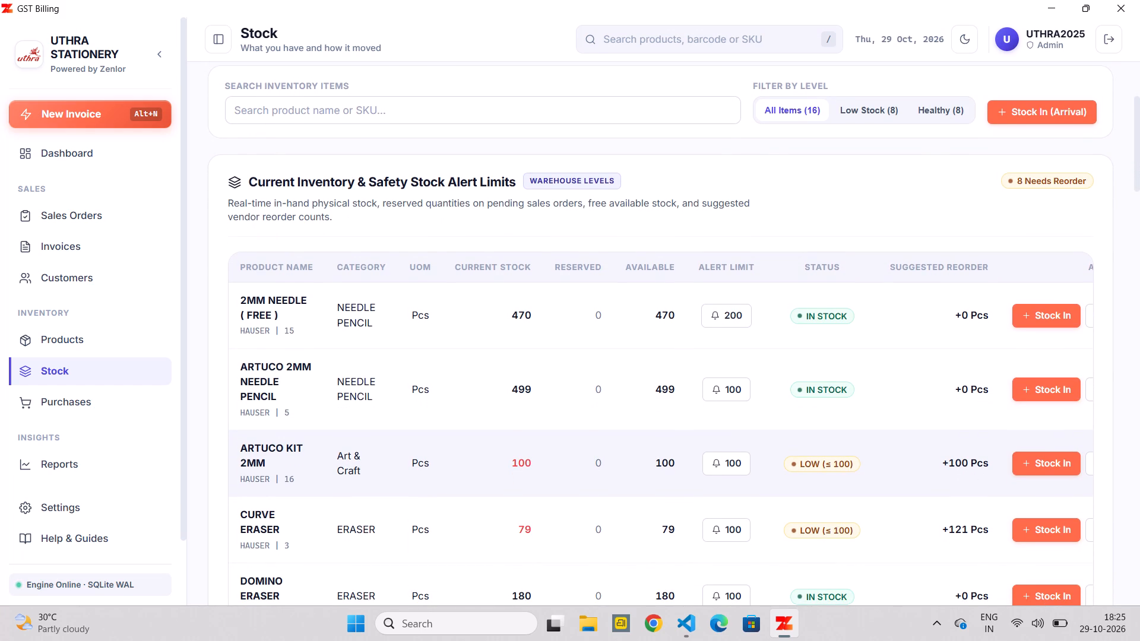
scroll(785, 478, down, 3)
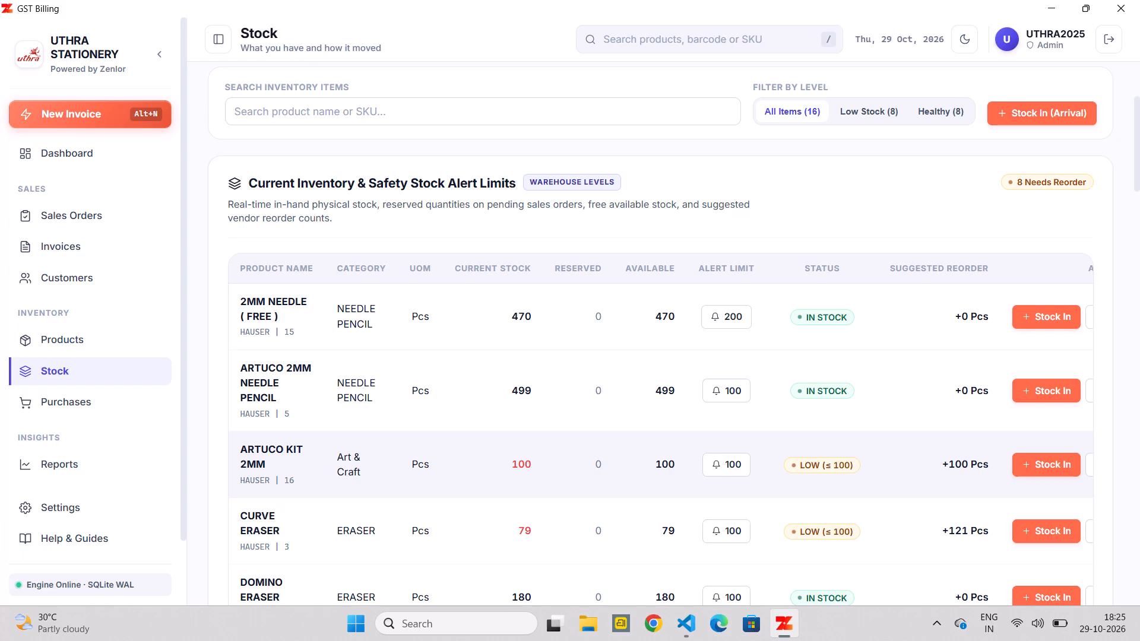
scroll(785, 478, down, 1)
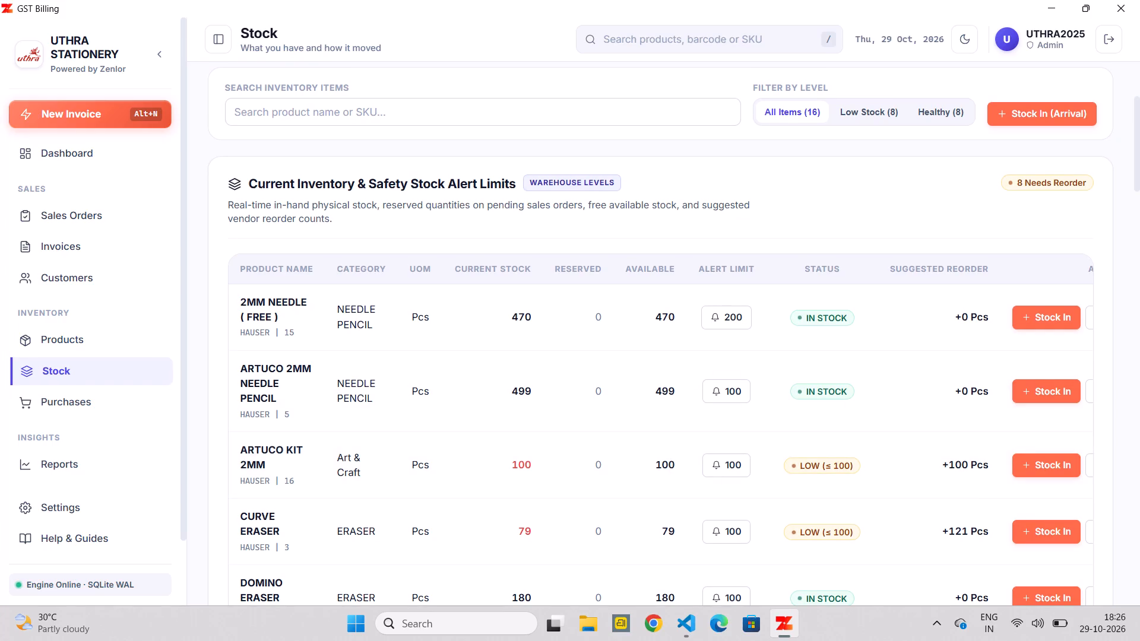
Look at the Purchases page, and review the company, bank and invoicing preferences in Settings.
click(52, 402)
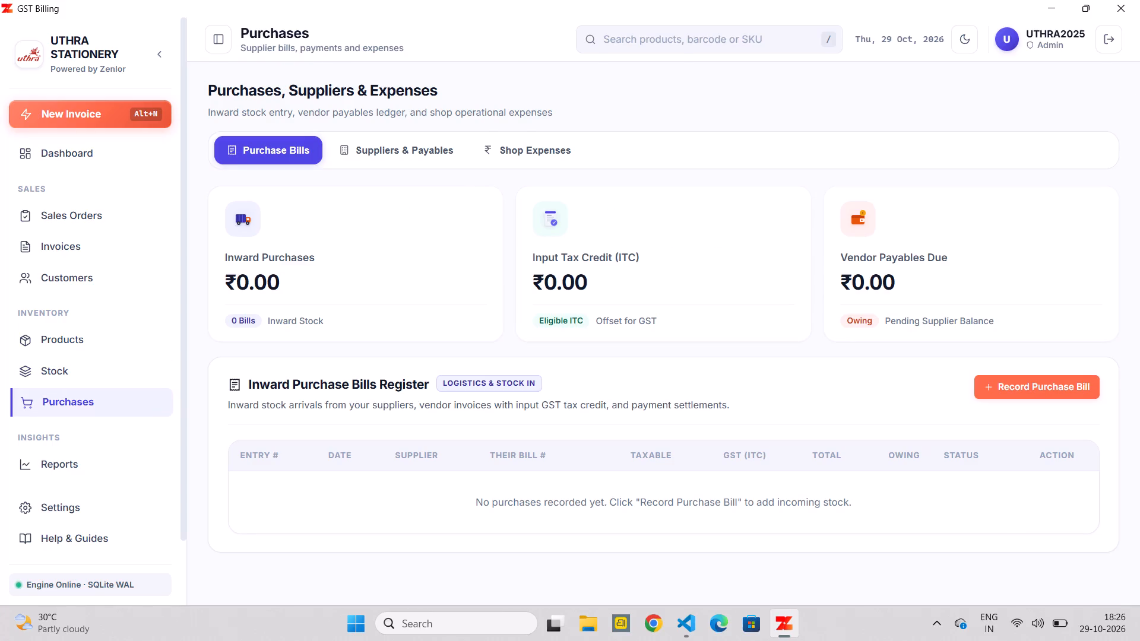
click(57, 500)
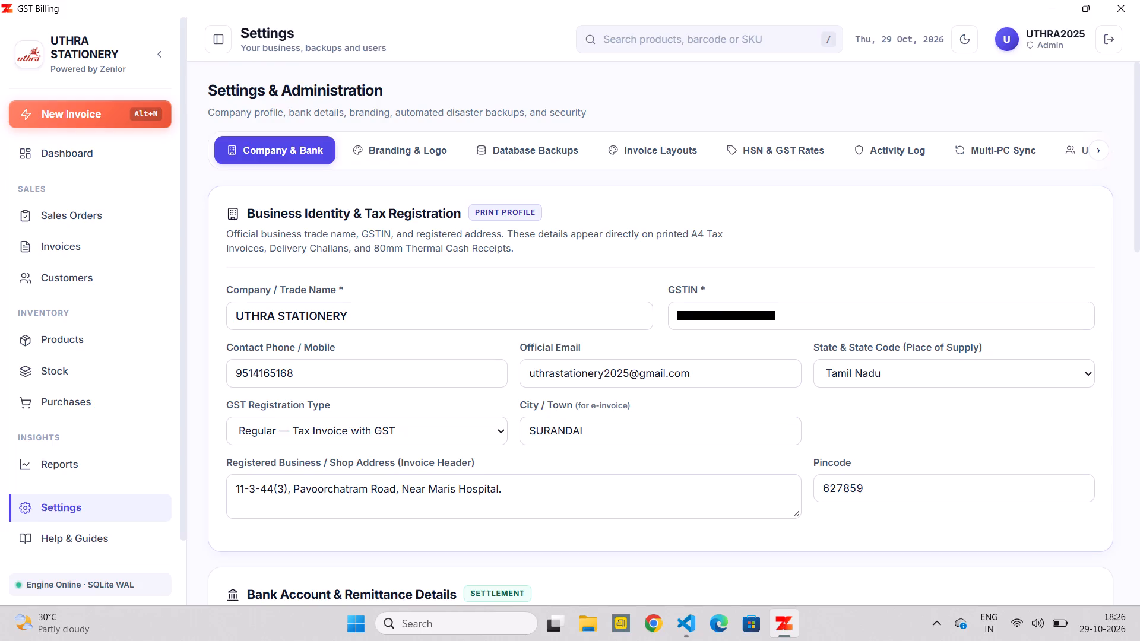
scroll(658, 331, down, 4)
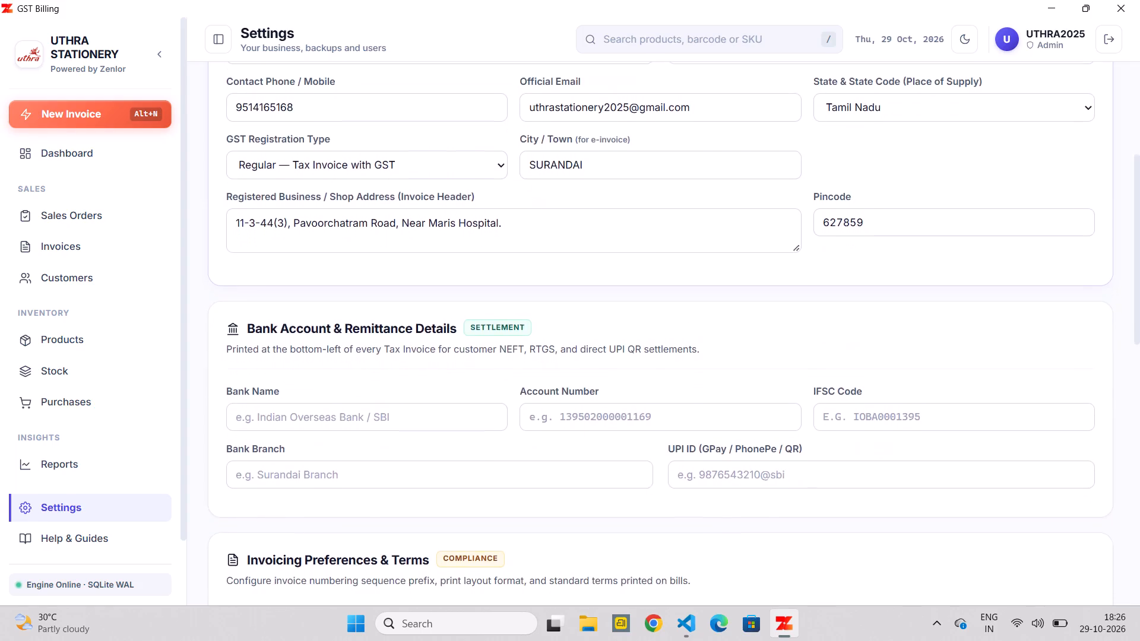
scroll(658, 331, down, 4)
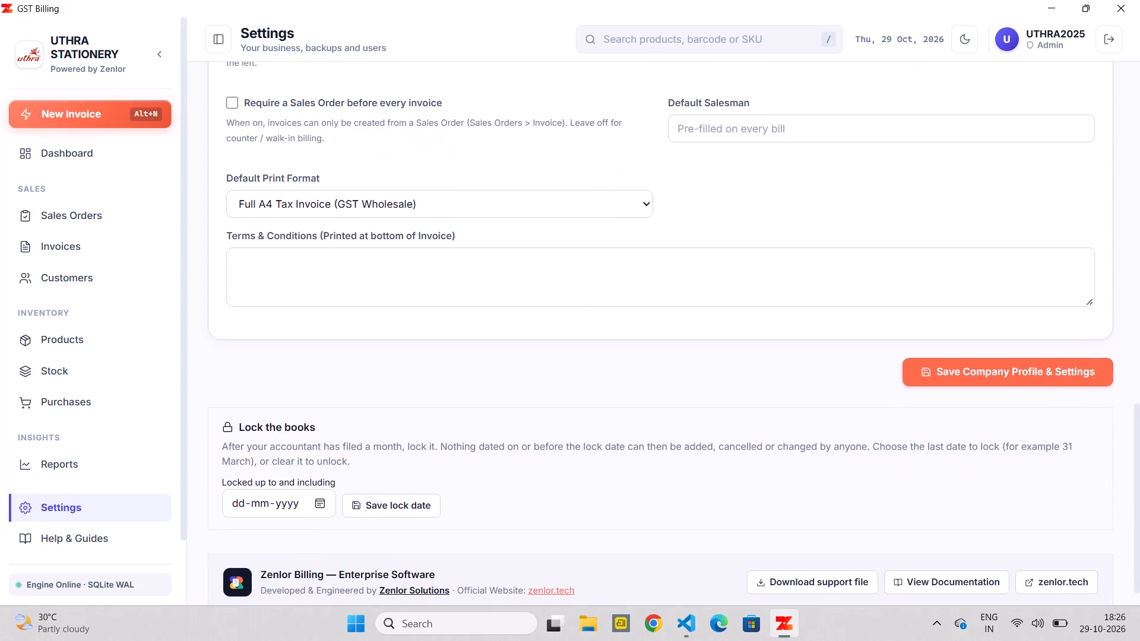
scroll(658, 331, down, 7)
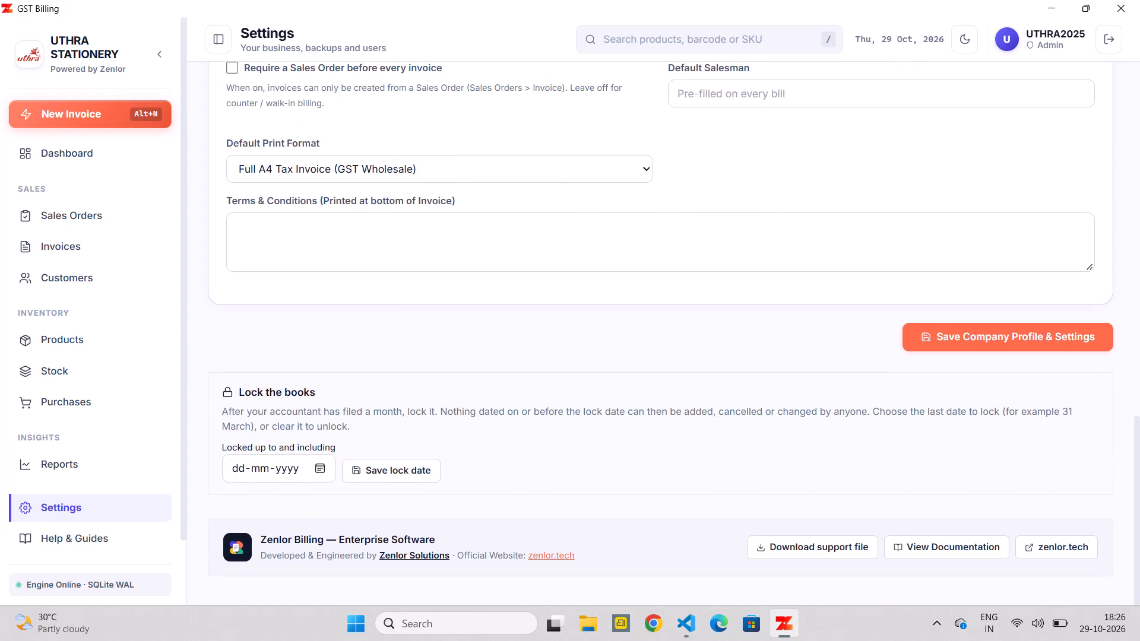
scroll(658, 331, up, 10)
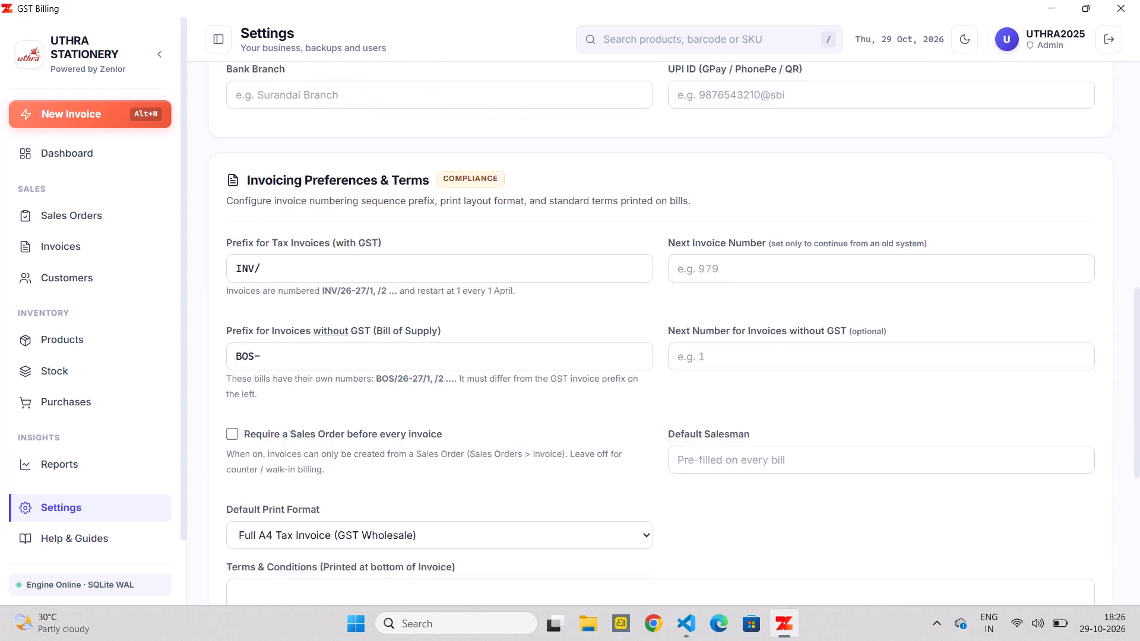
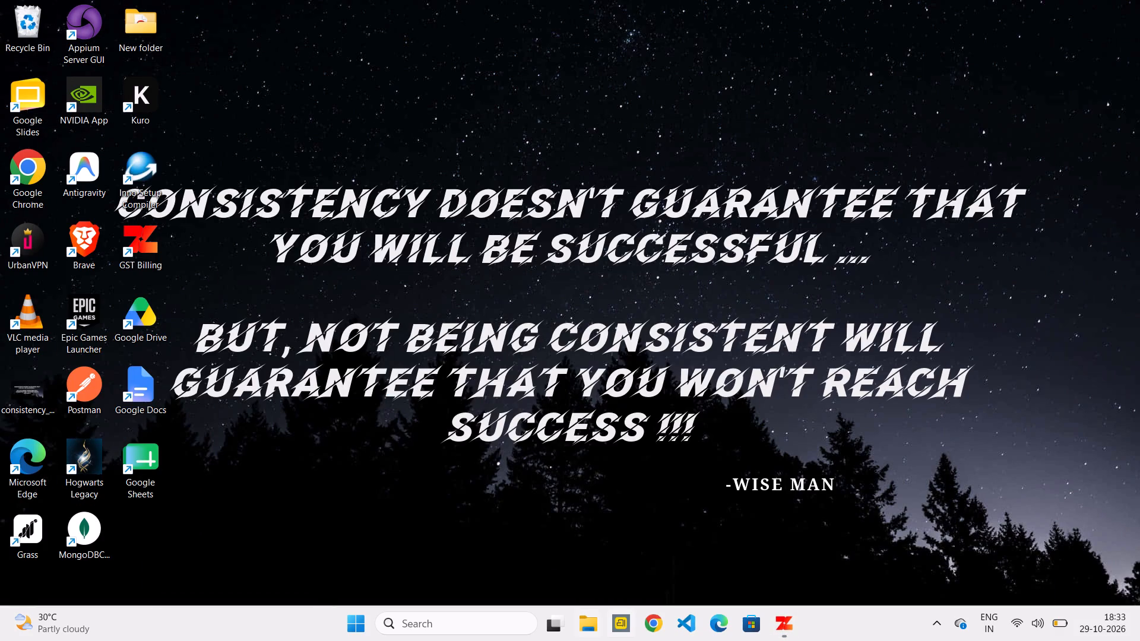
Launch Google Chrome and open Google Sheets from the Google apps.
double_click(653, 628)
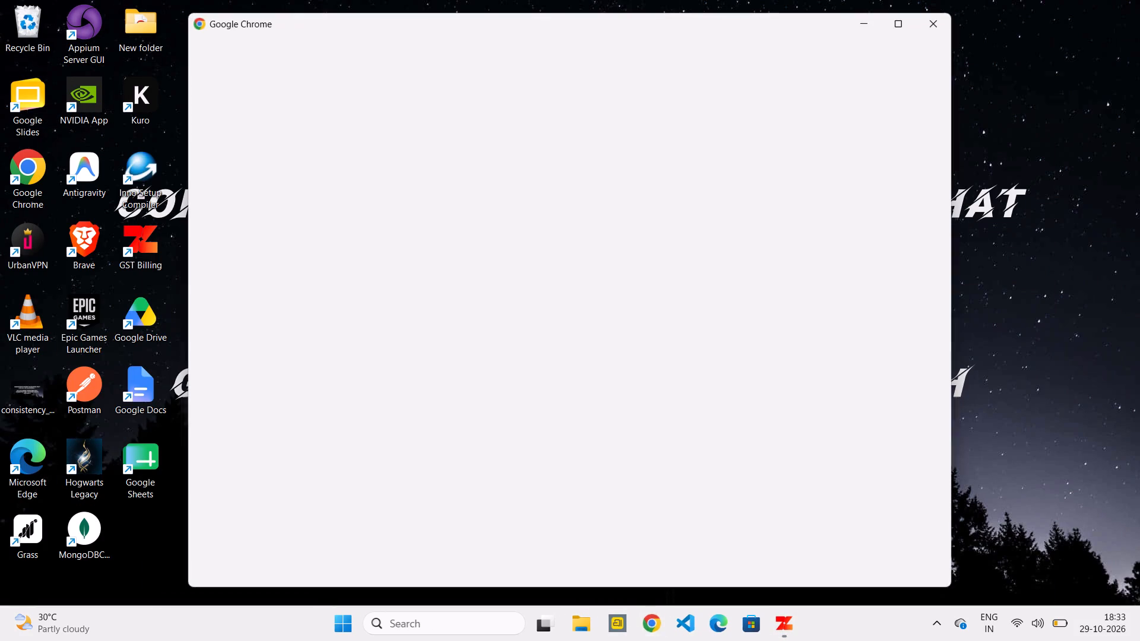
click(496, 468)
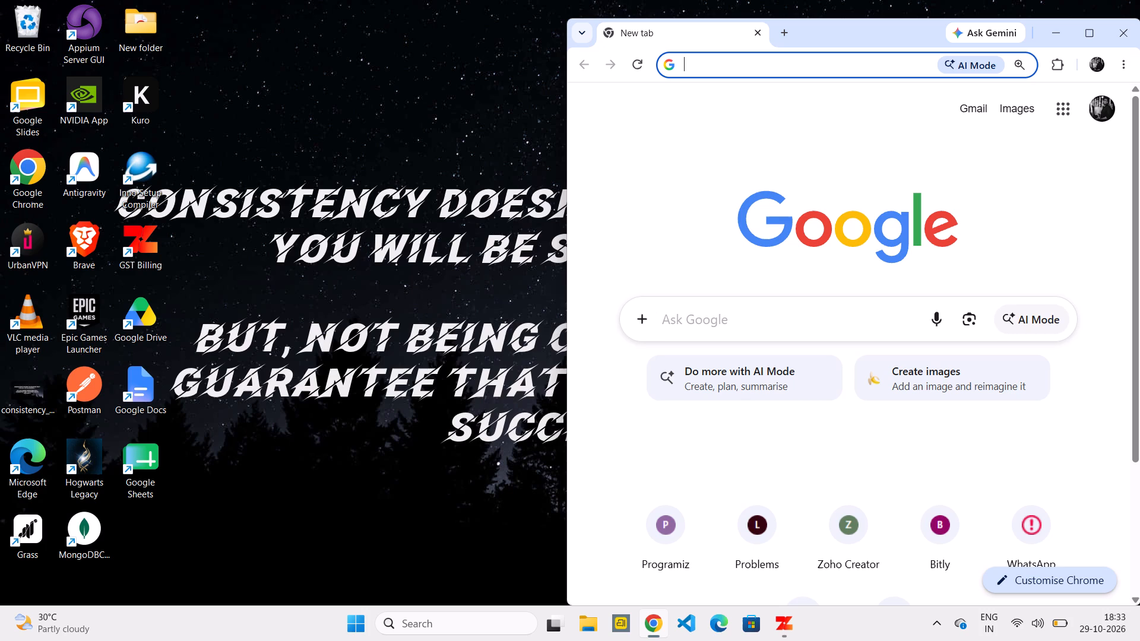
click(1060, 110)
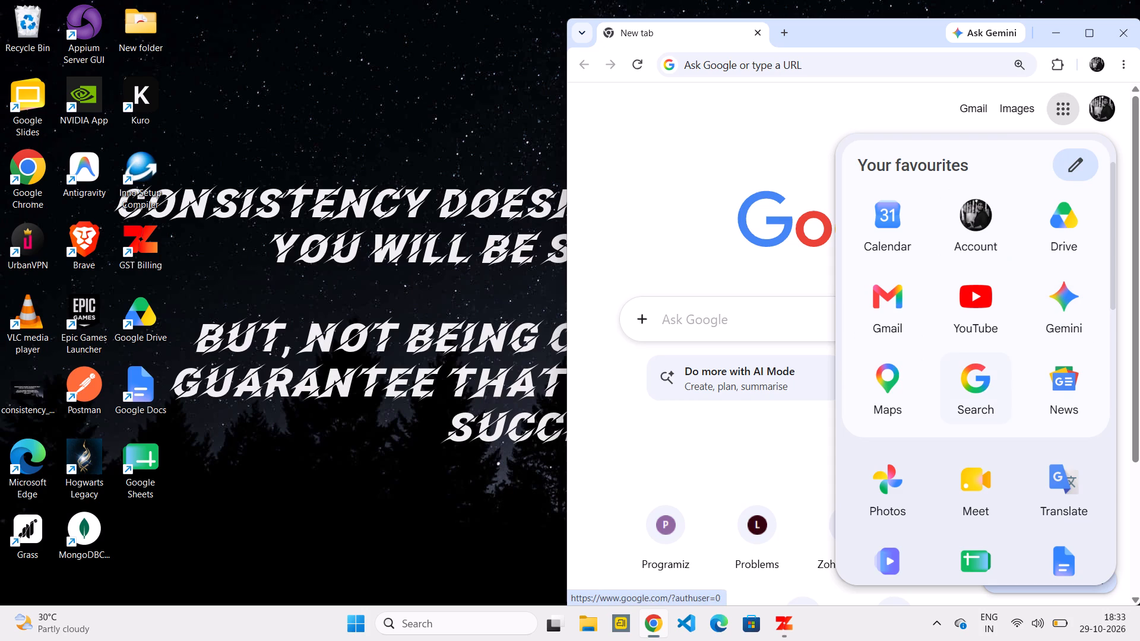
scroll(963, 415, down, 1)
click(962, 504)
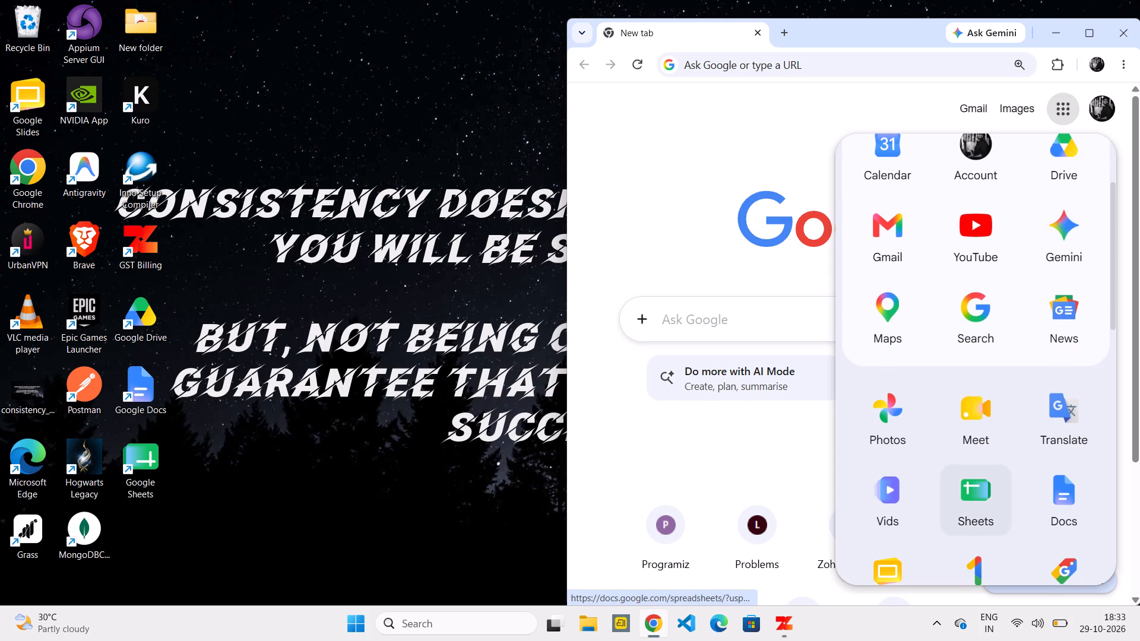
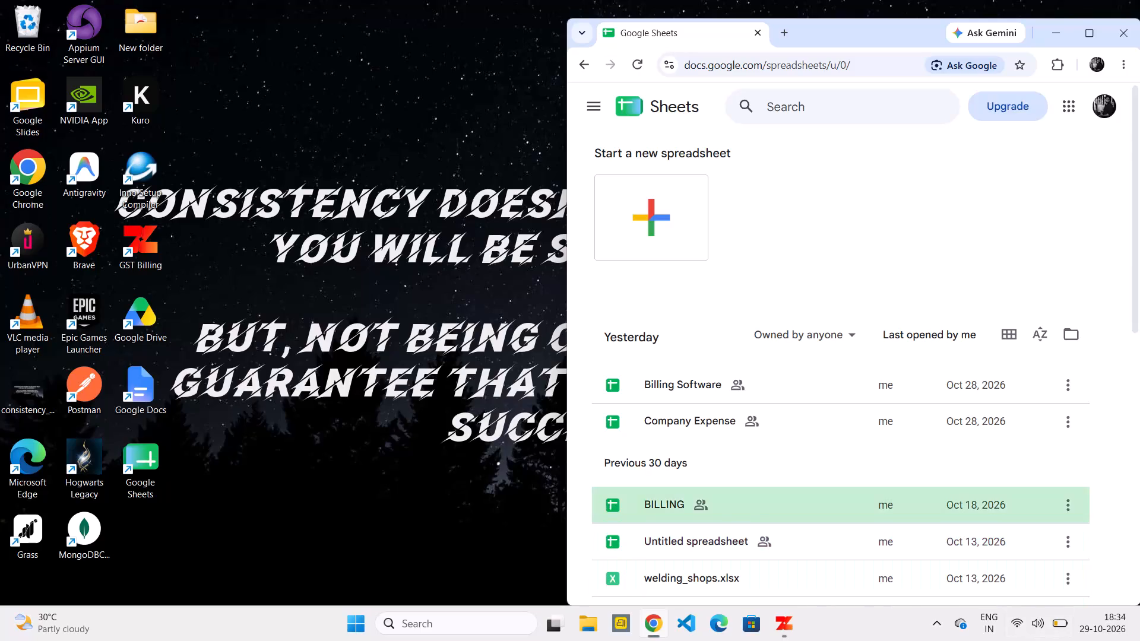
Switch the computer's Wi-Fi connection to the network named Real.
click(1011, 628)
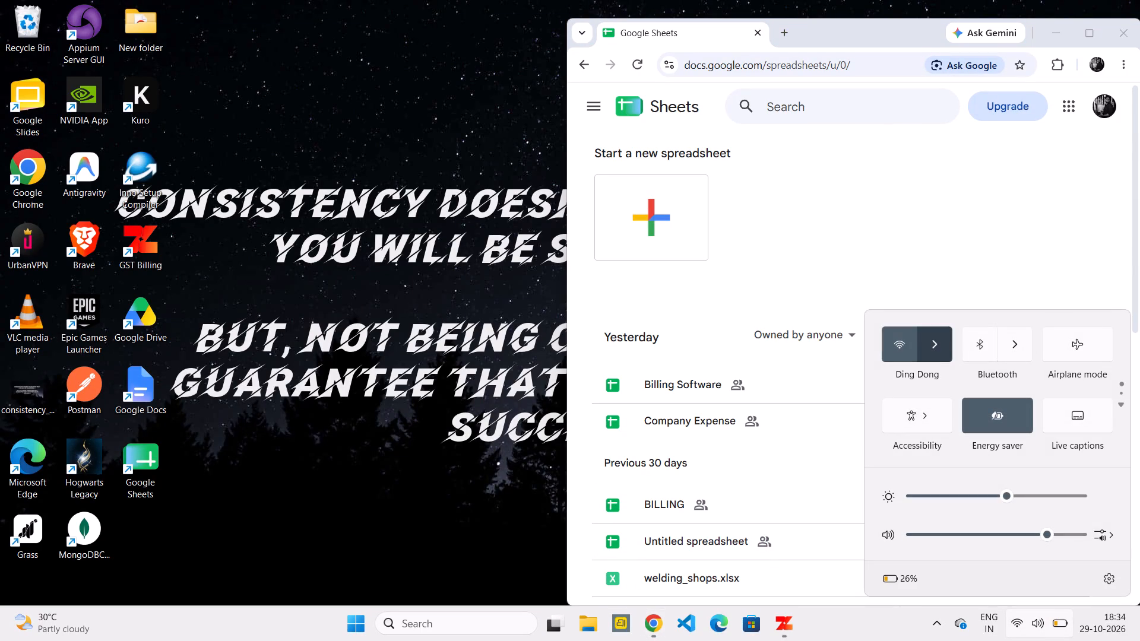
click(938, 337)
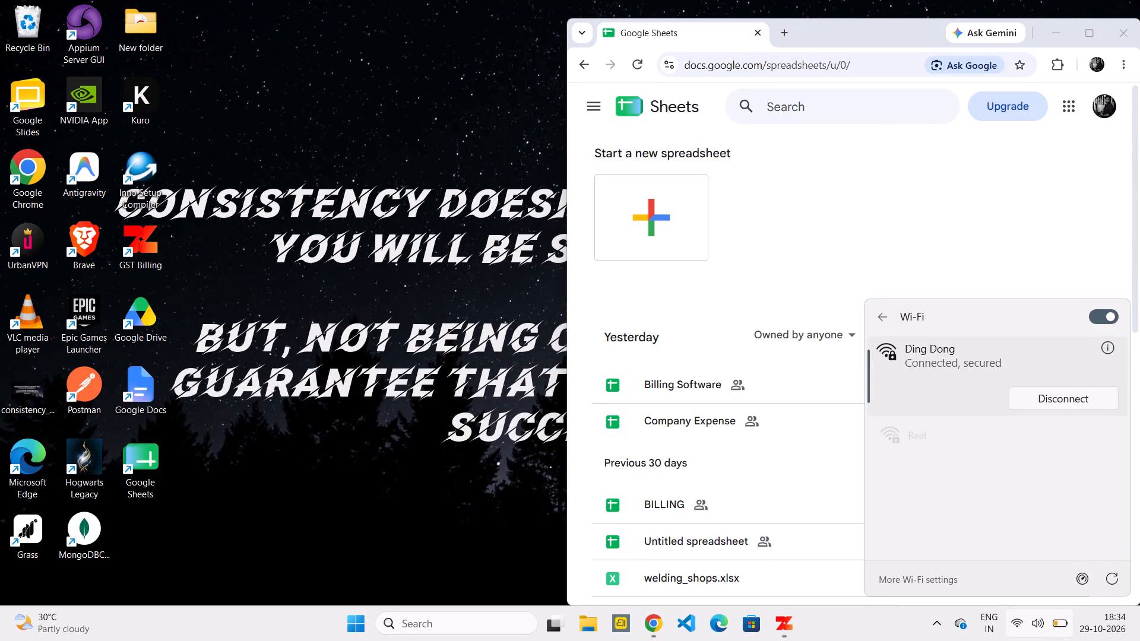
click(931, 452)
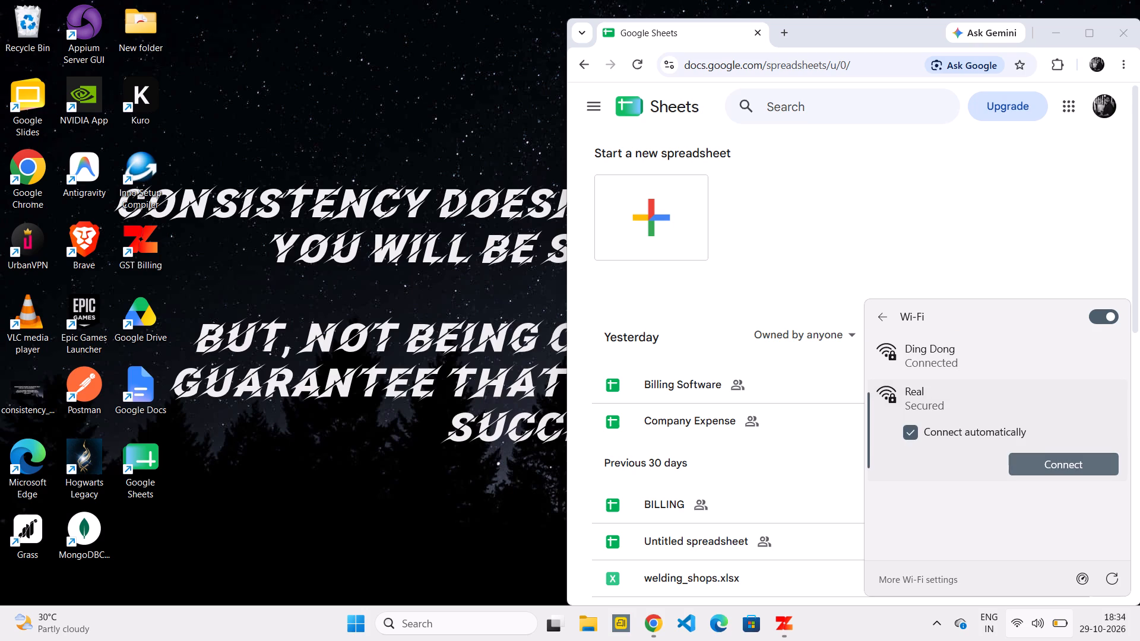
click(1021, 468)
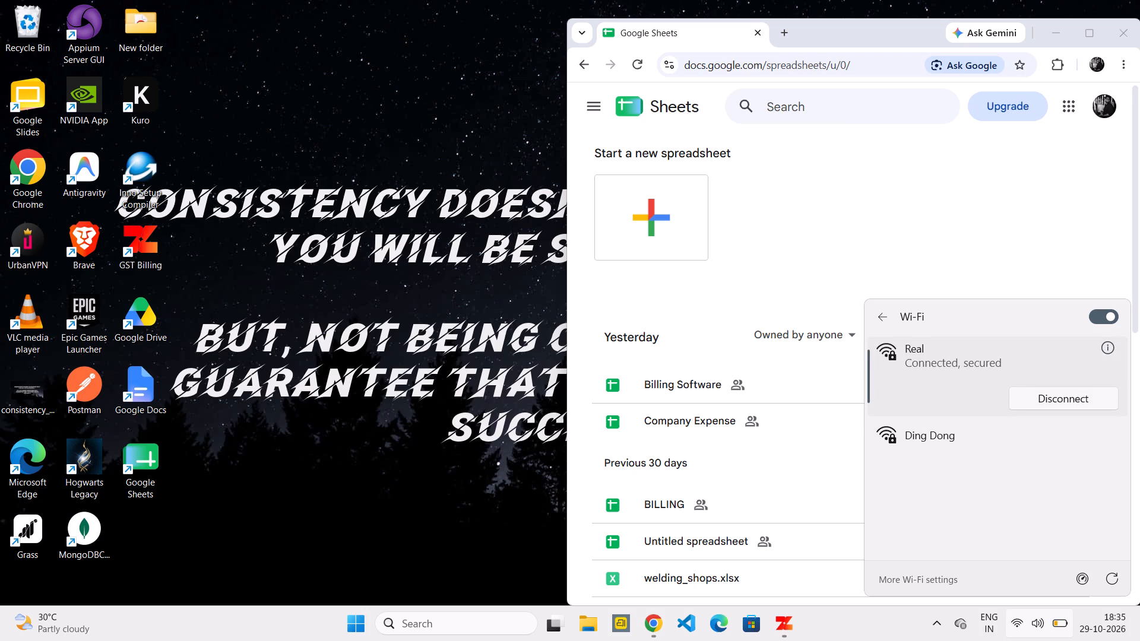
click(1002, 253)
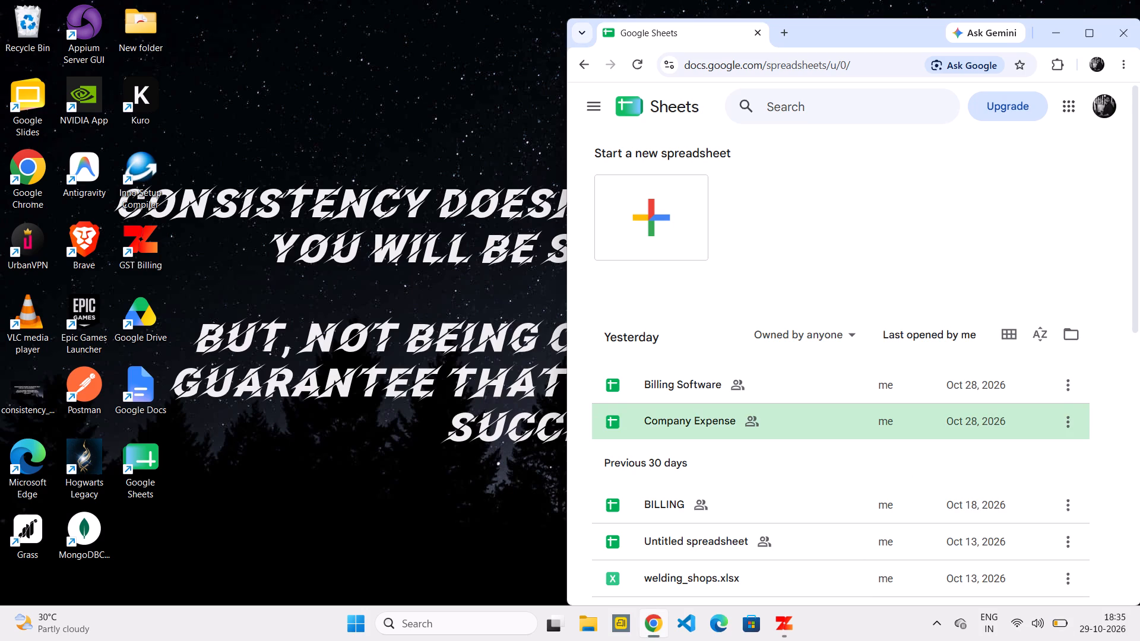
Open the Billing Software spreadsheet from the recent files list.
click(799, 395)
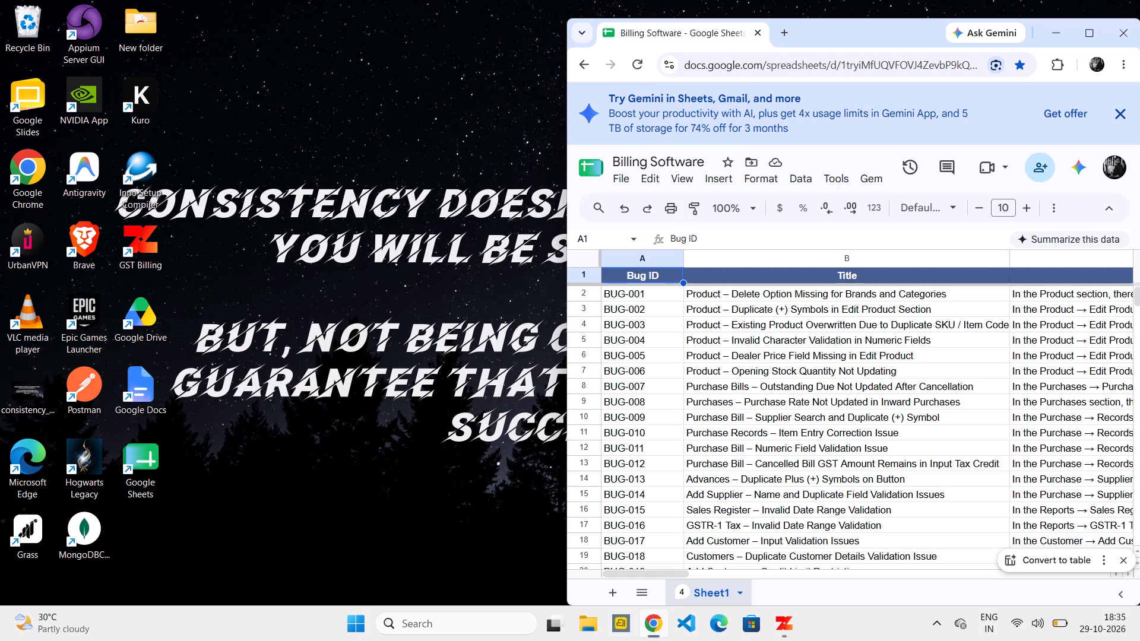
Maximize the browser window showing the Billing Software spreadsheet.
click(1139, 0)
click(1087, 40)
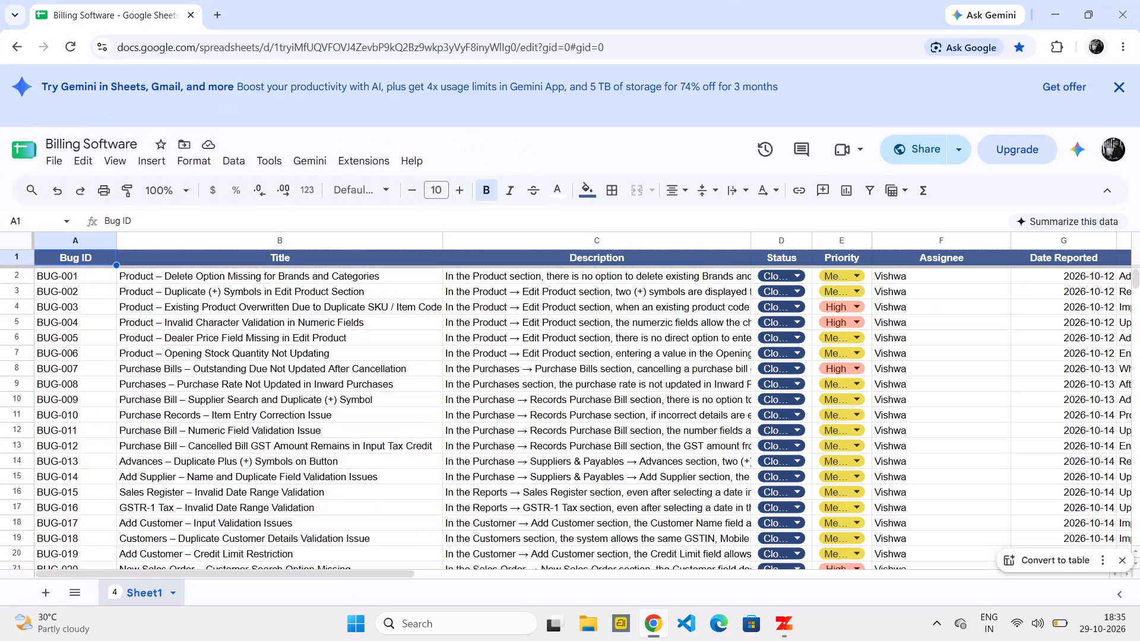
Look through the bug list and open the description of BUG-038, Settings Layout – Zoom-Out Functionality Issue.
scroll(696, 396, down, 3)
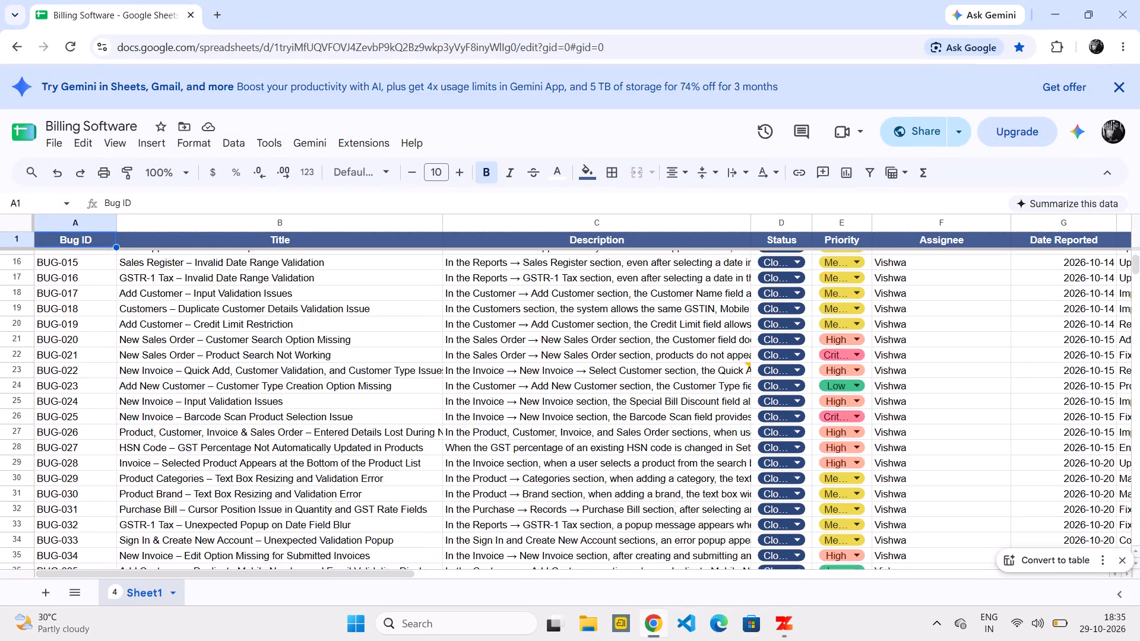
scroll(696, 396, down, 2)
scroll(696, 396, up, 1)
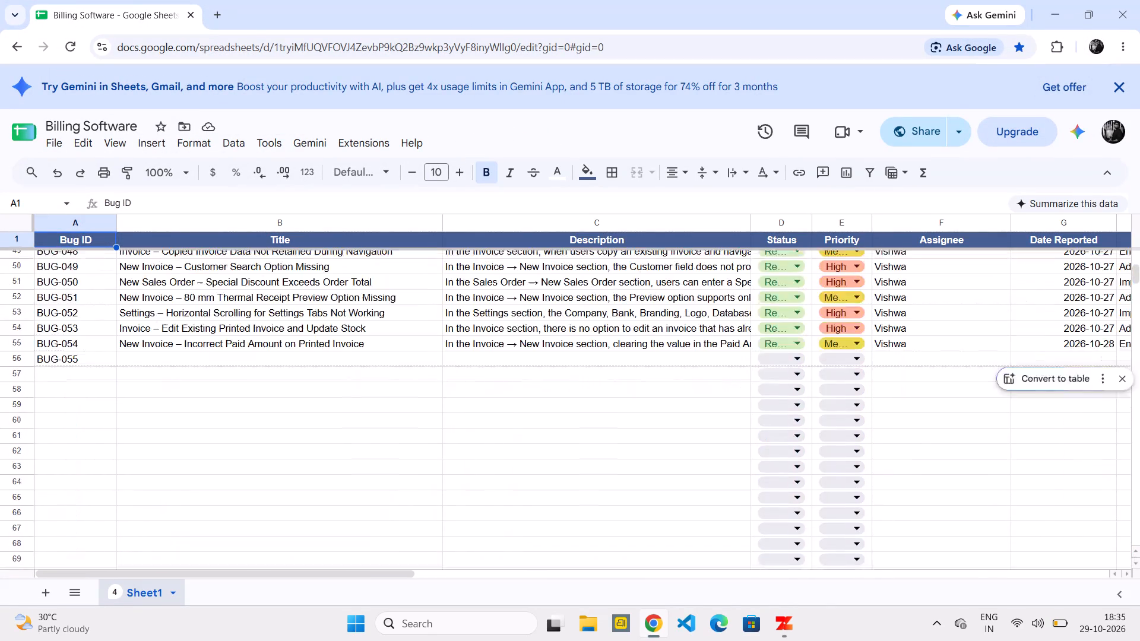
scroll(696, 396, up, 2)
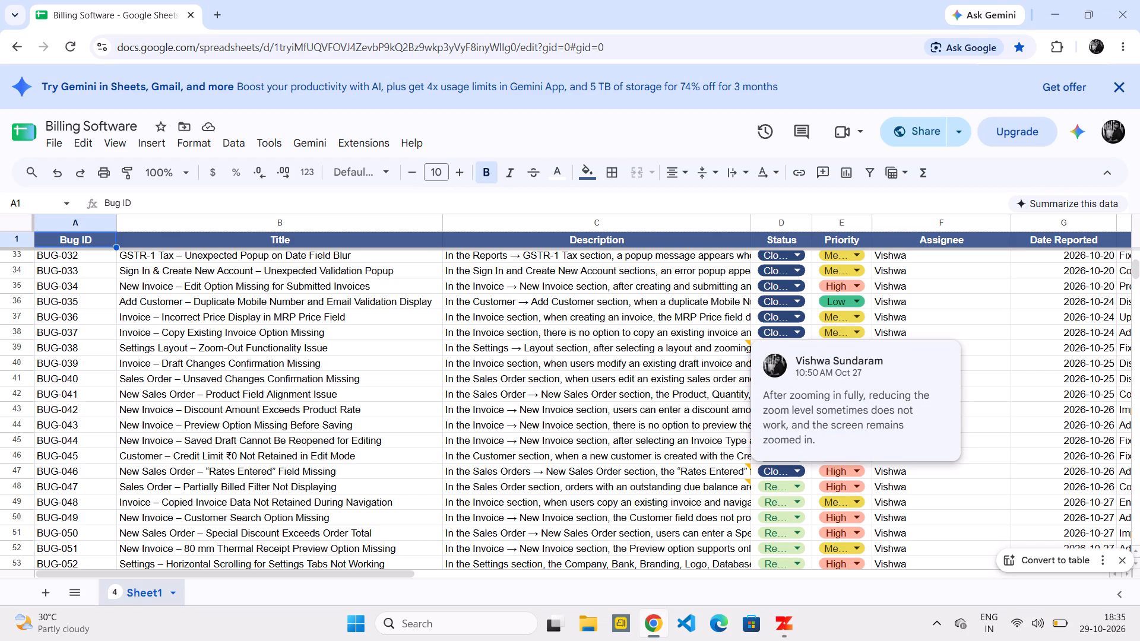
double_click(696, 346)
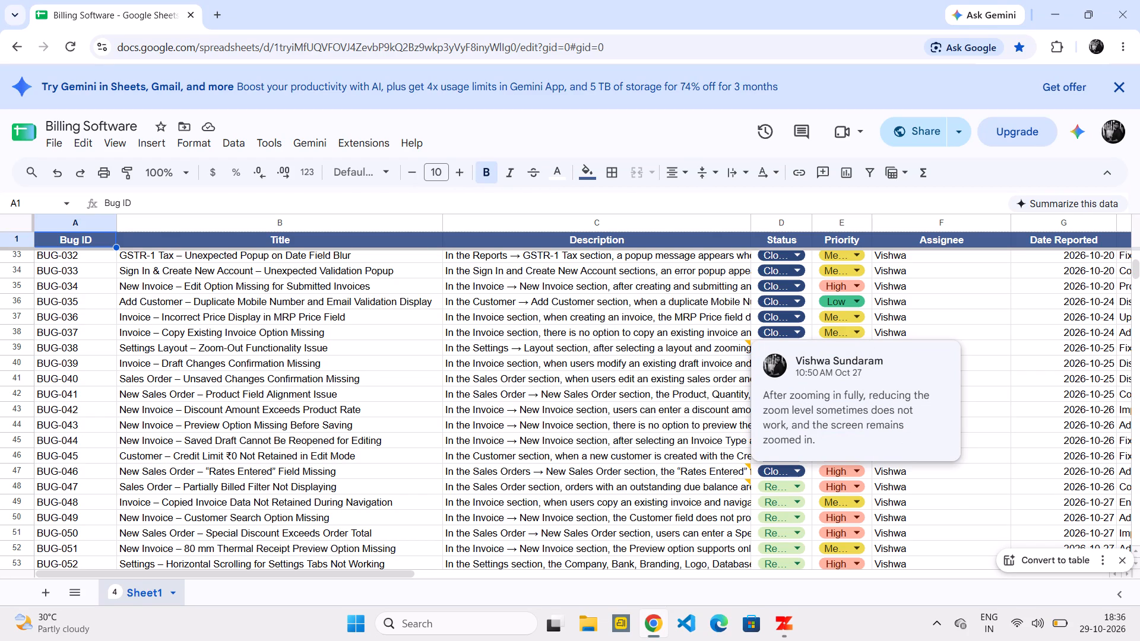
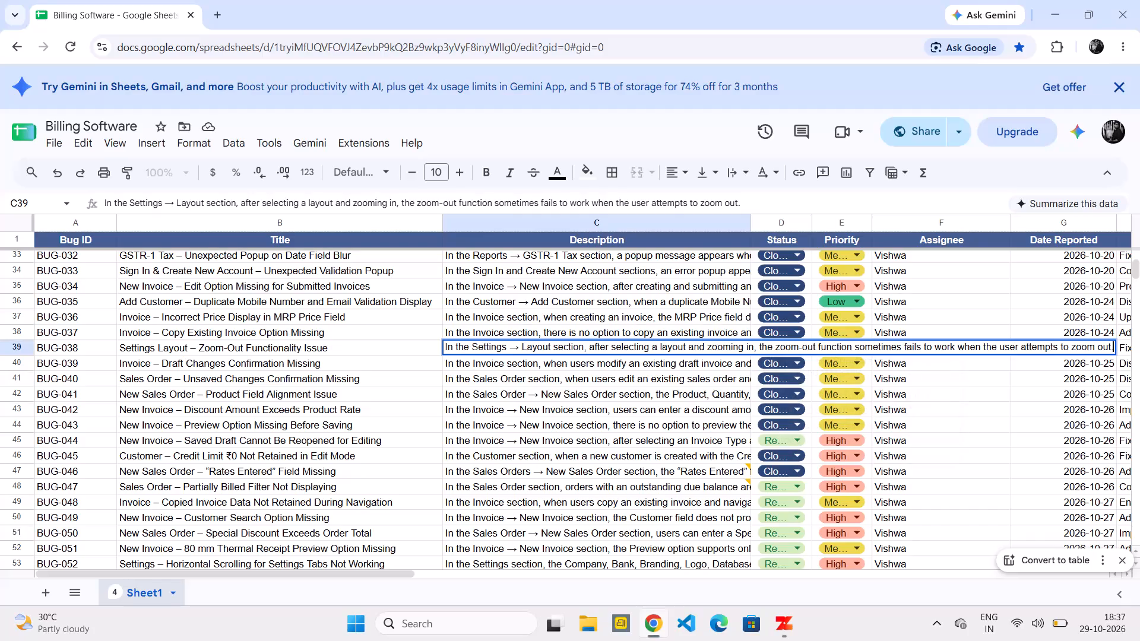
click(695, 365)
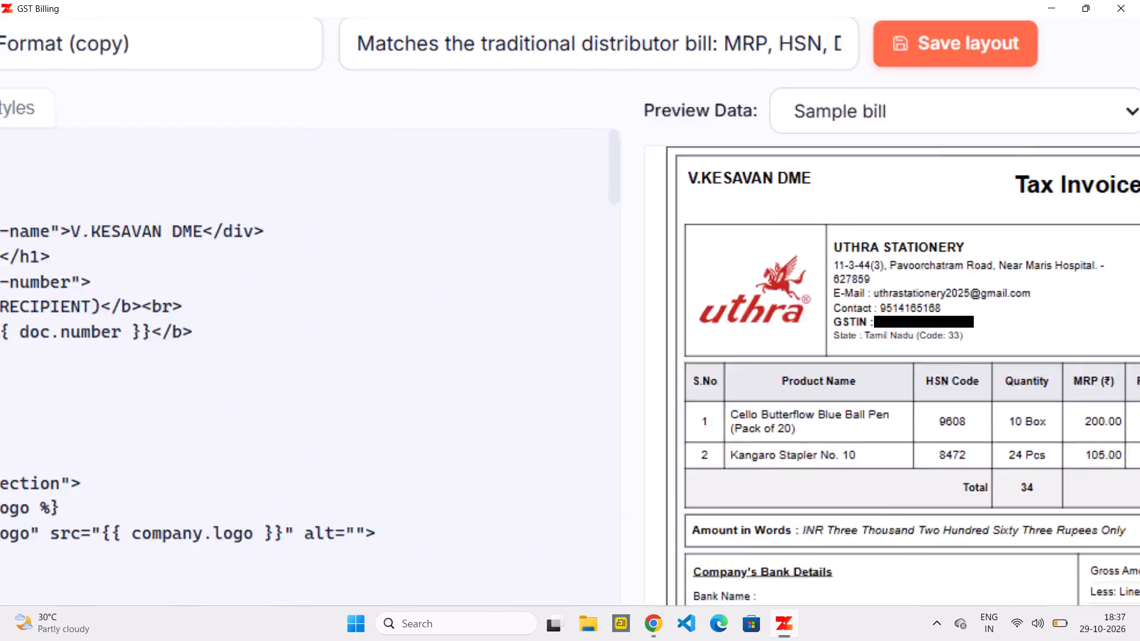
scroll(691, 365, up, 1)
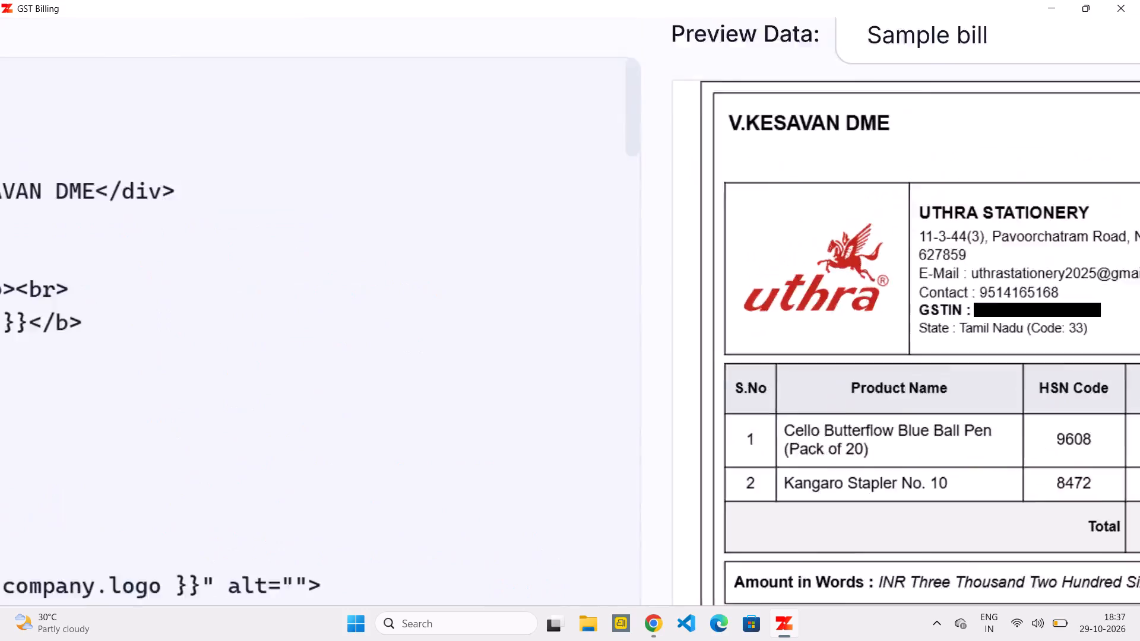
scroll(691, 365, down, 2)
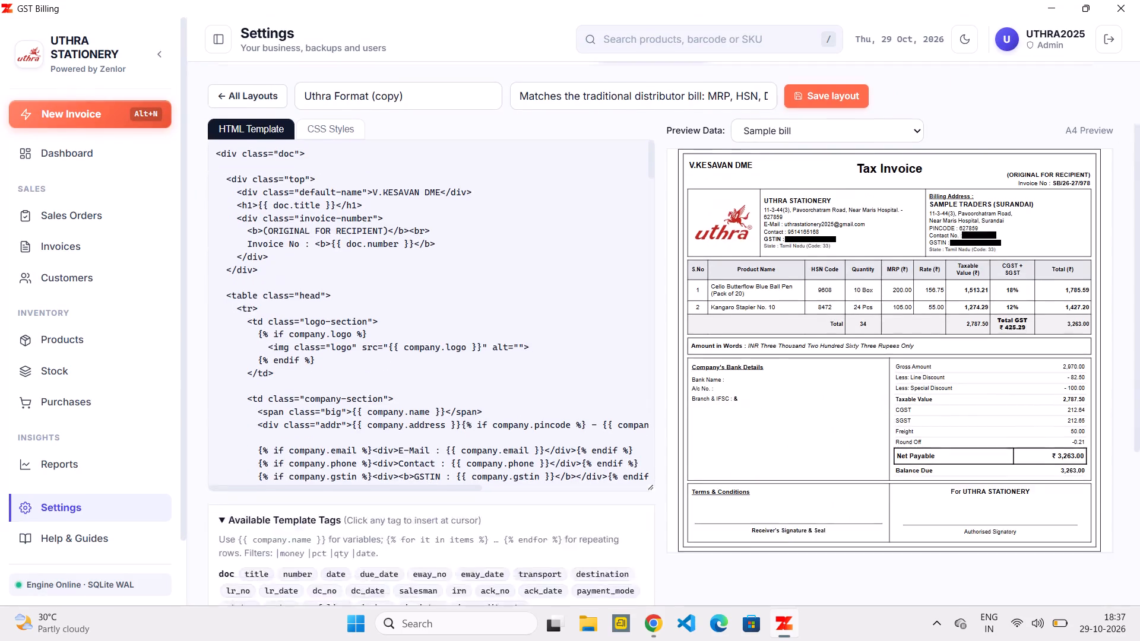
scroll(691, 365, down, 1)
scroll(691, 365, up, 5)
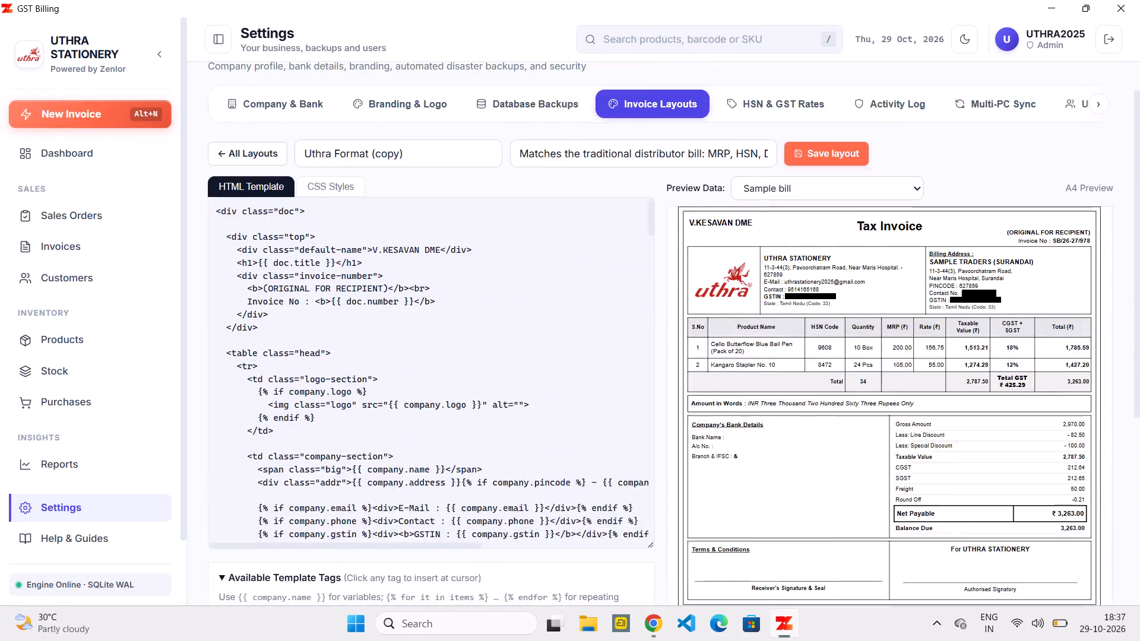
scroll(691, 365, up, 3)
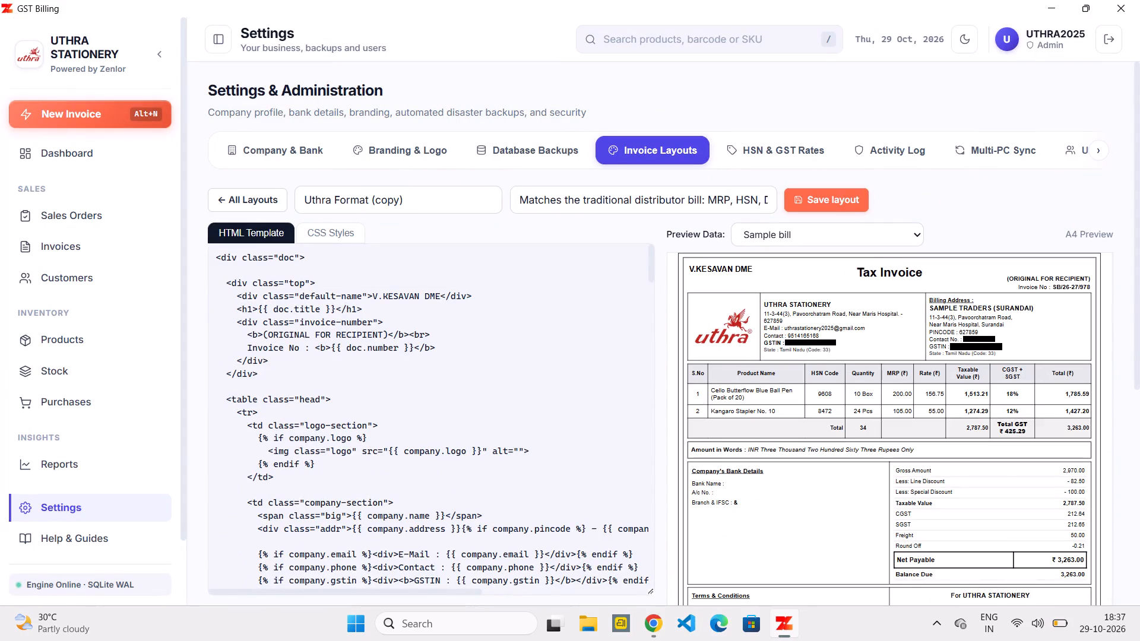
scroll(695, 331, down, 1)
scroll(695, 331, right, 1)
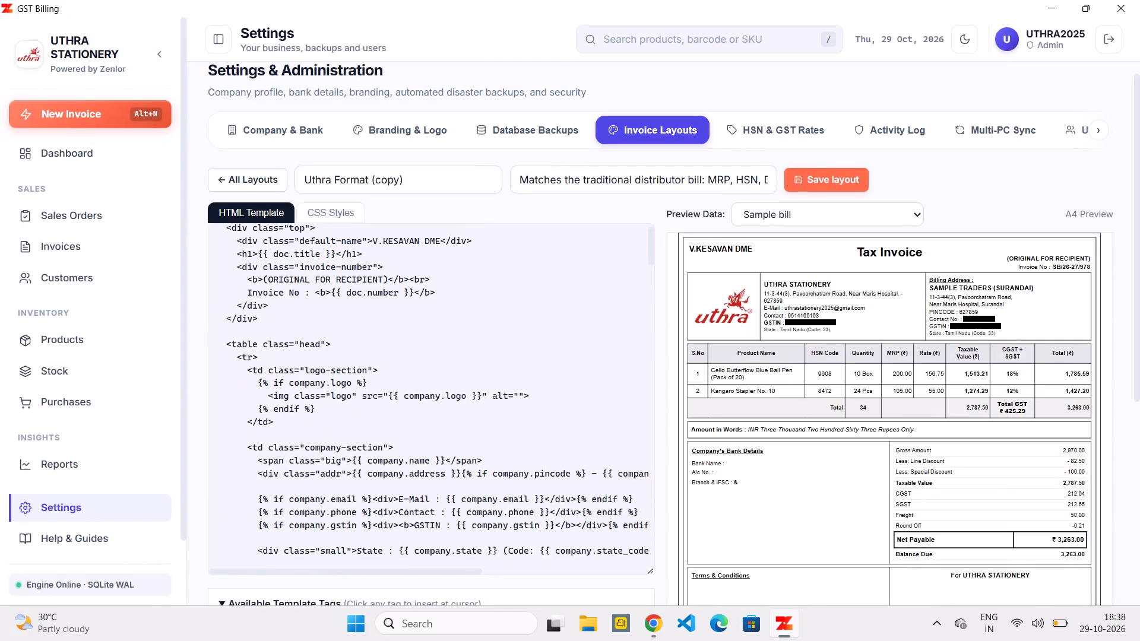
scroll(591, 75, right, 1)
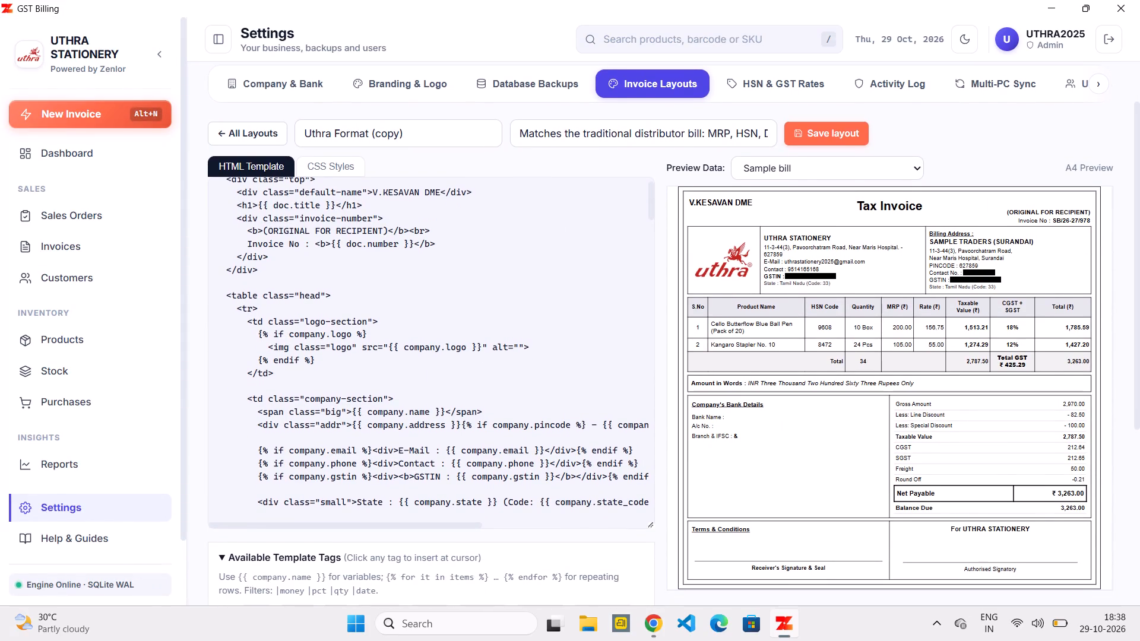
scroll(878, 358, right, 1)
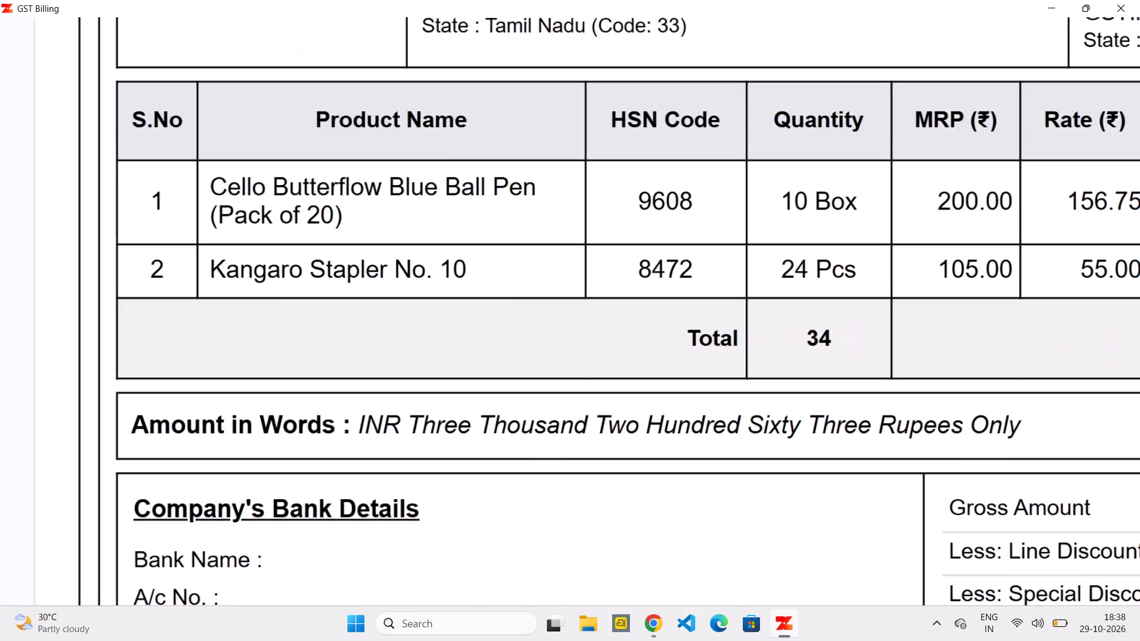
scroll(878, 358, down, 1)
scroll(878, 358, left, 1)
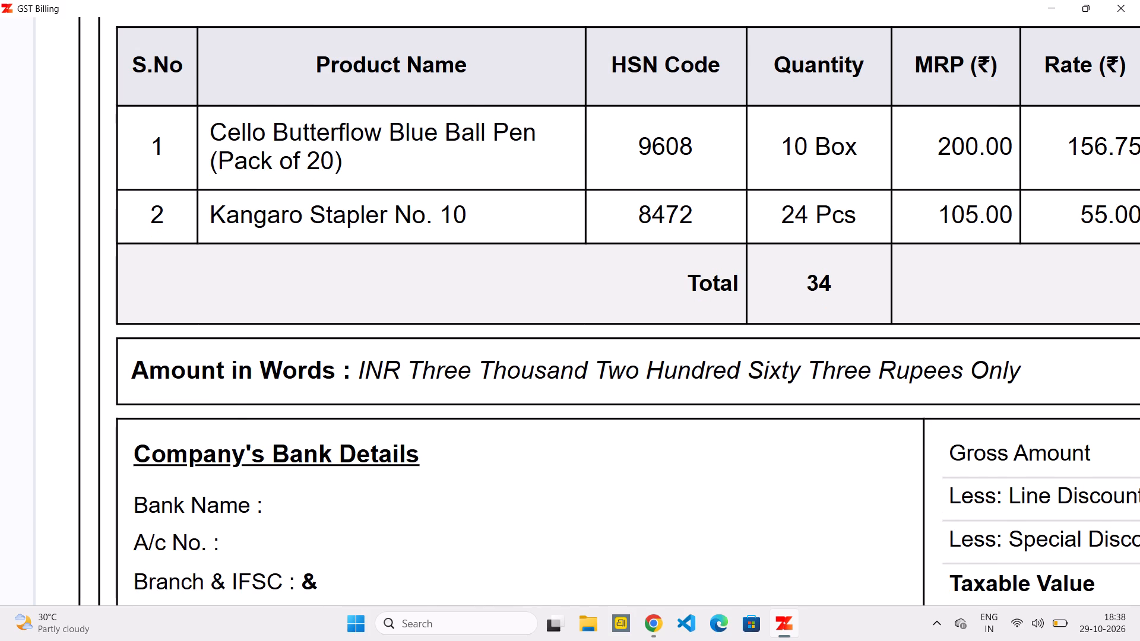
scroll(878, 358, right, 18)
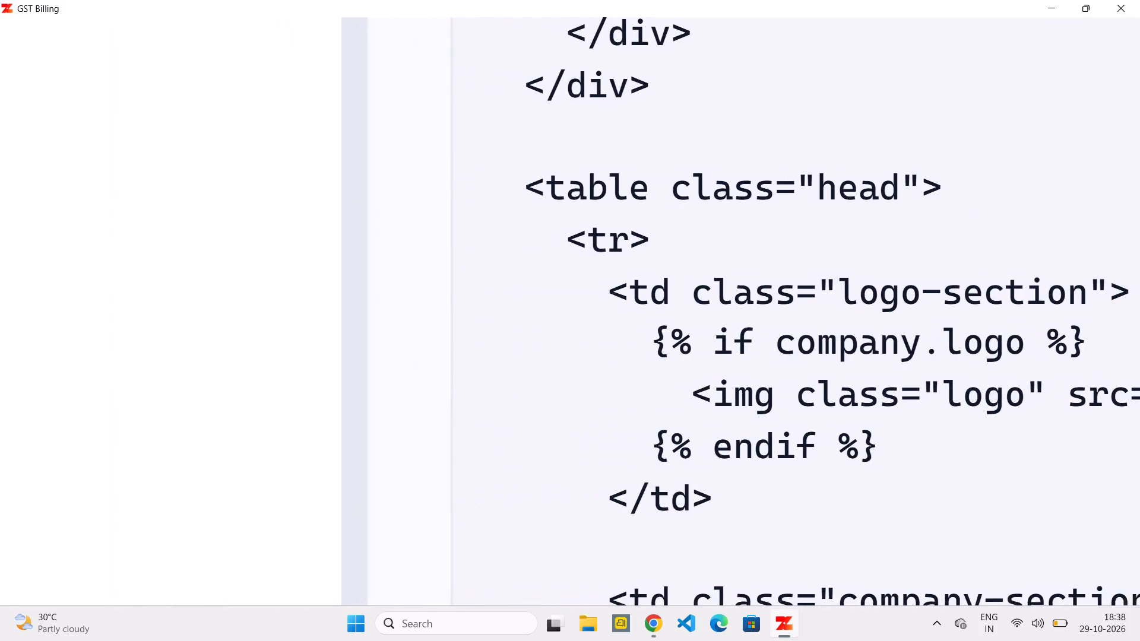
scroll(878, 358, left, 3)
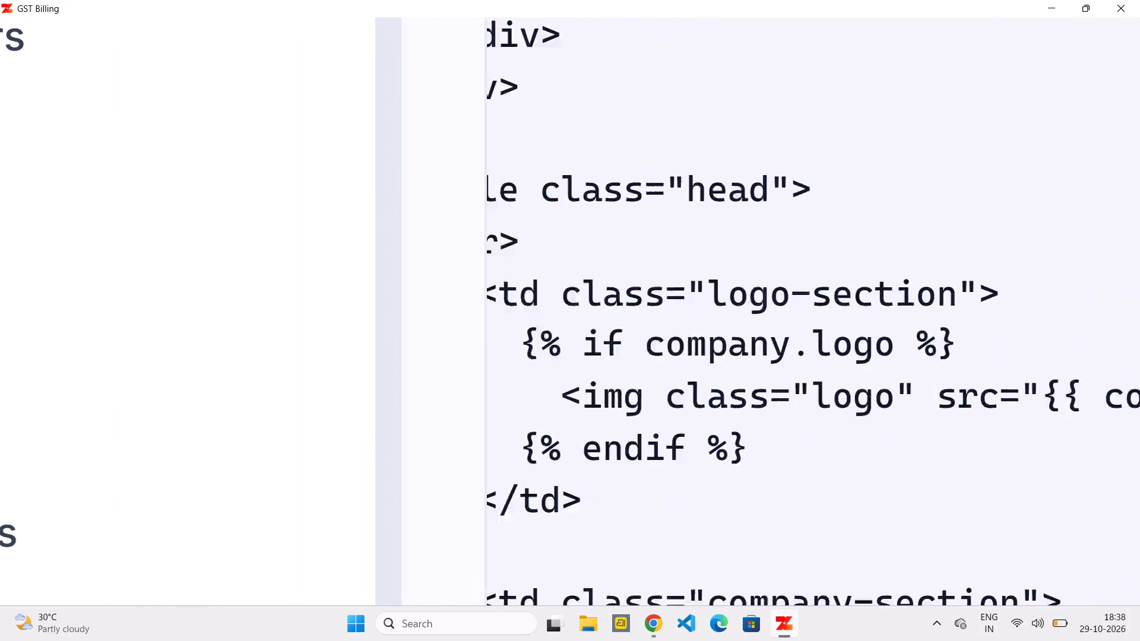
scroll(878, 358, left, 18)
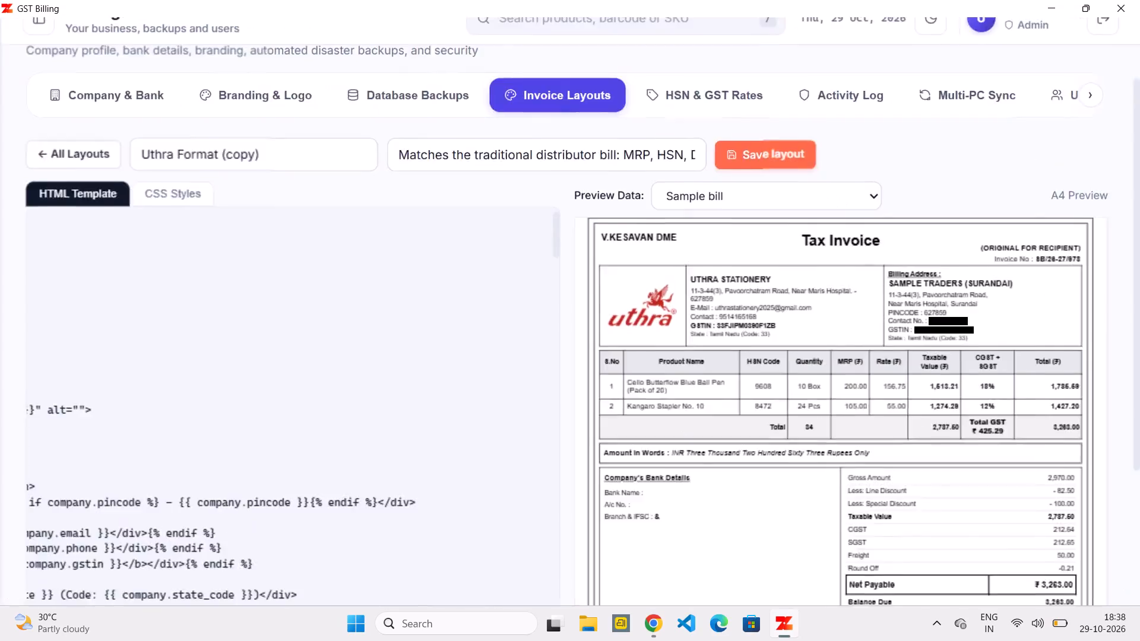
scroll(815, 421, down, 1)
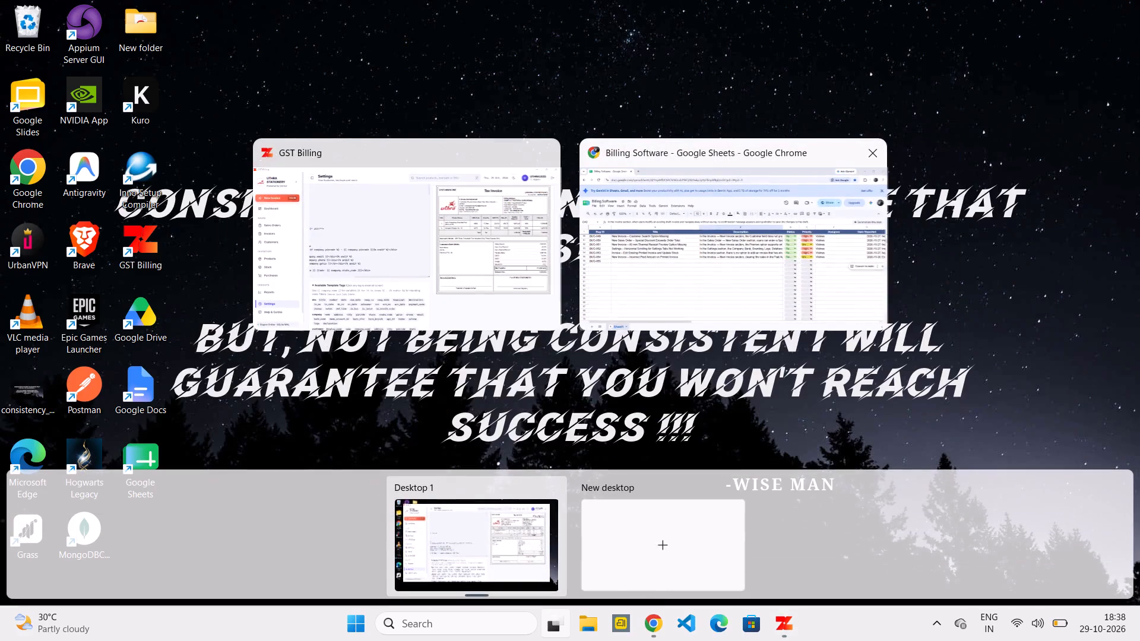
Return to the Billing Software sheet in Chrome and set the status of BUG-038 to Closed.
click(787, 275)
scroll(790, 282, up, 3)
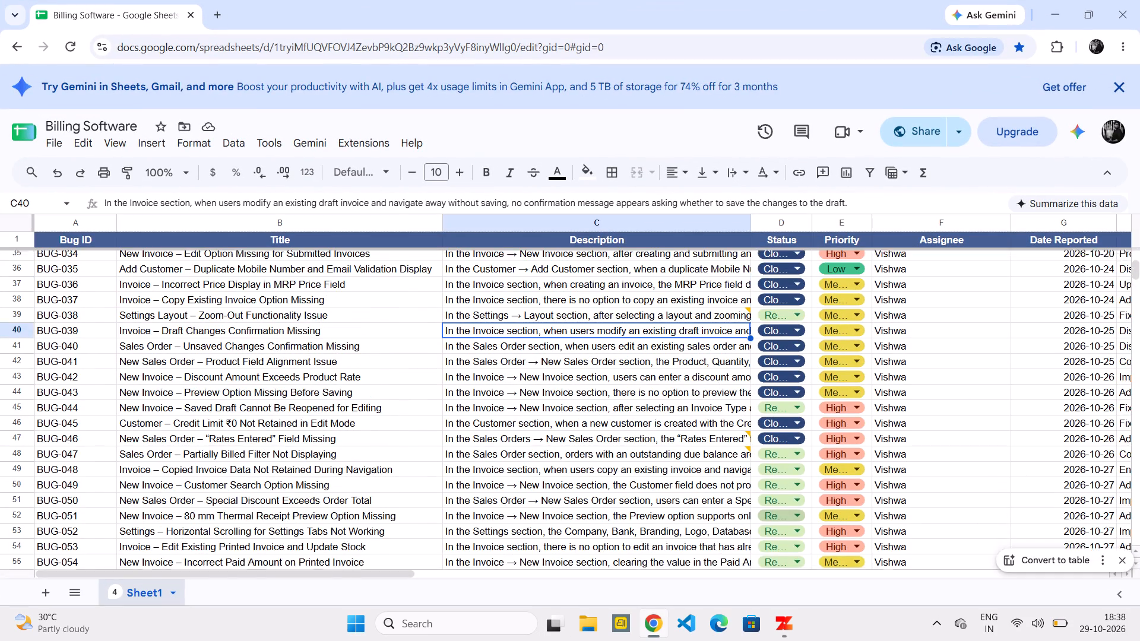
click(779, 331)
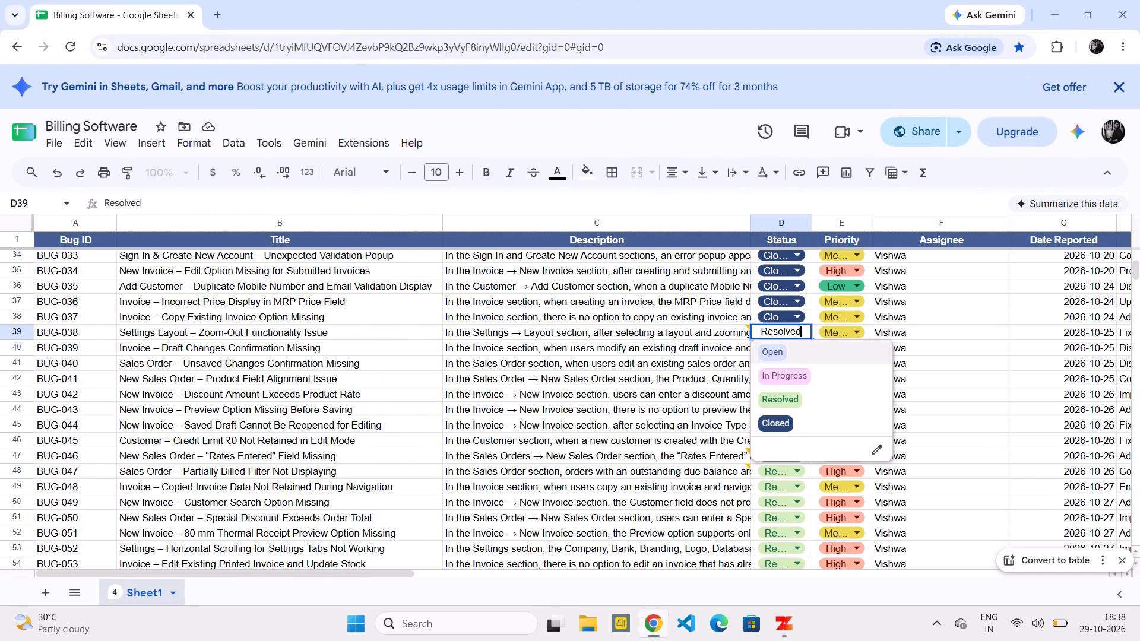
click(789, 429)
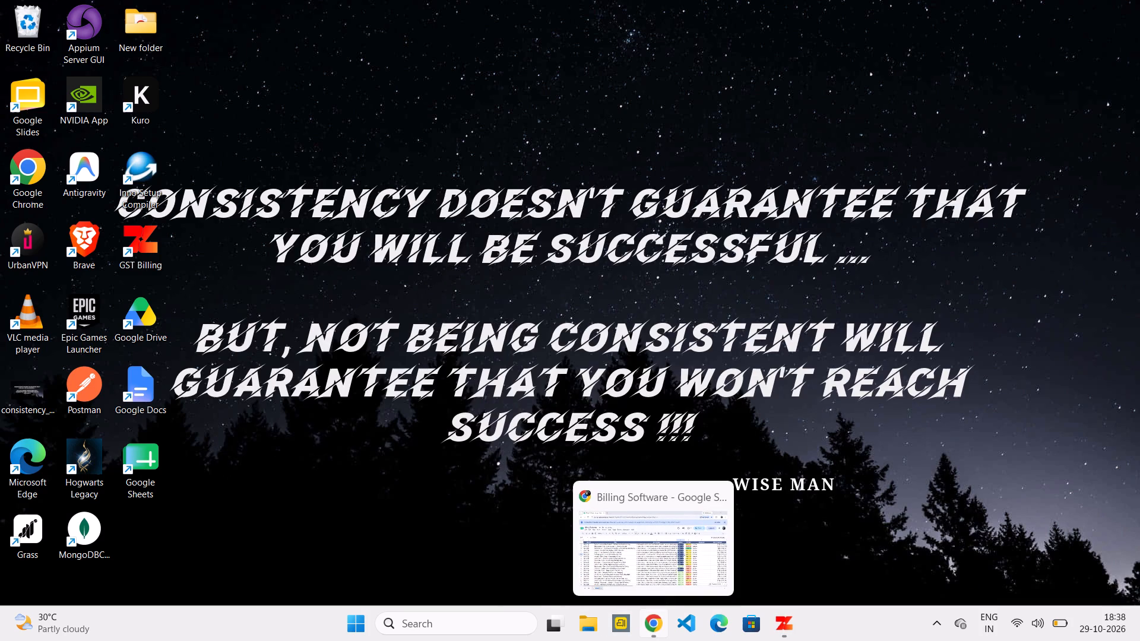
Switch to Visual Studio Code and run git pull in the INVOICE project's terminal.
click(691, 621)
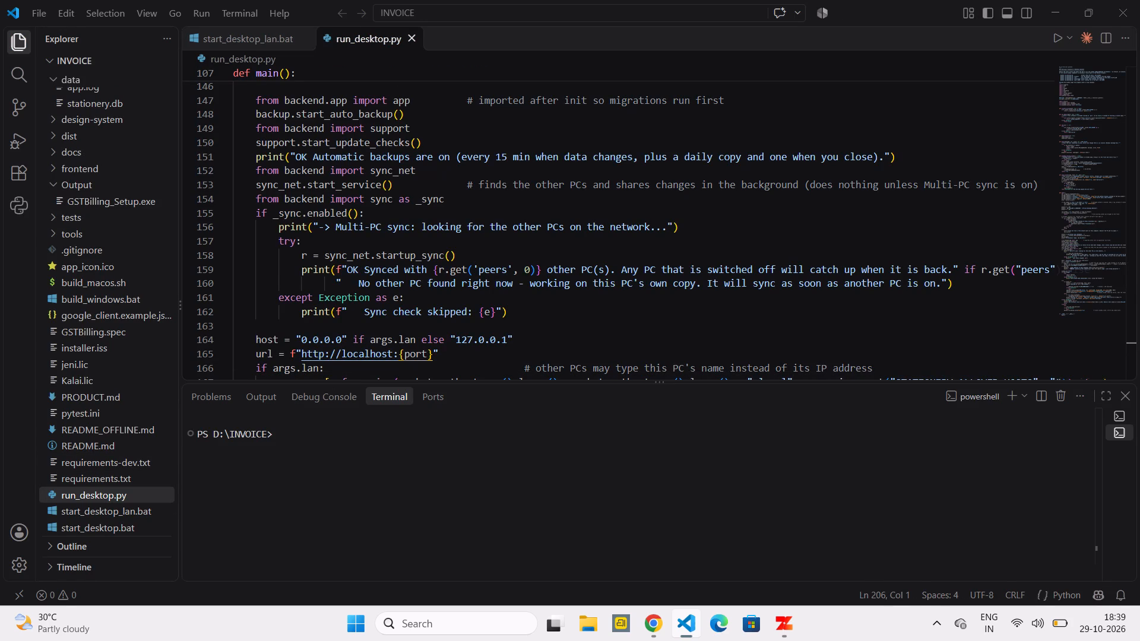
key(Up)
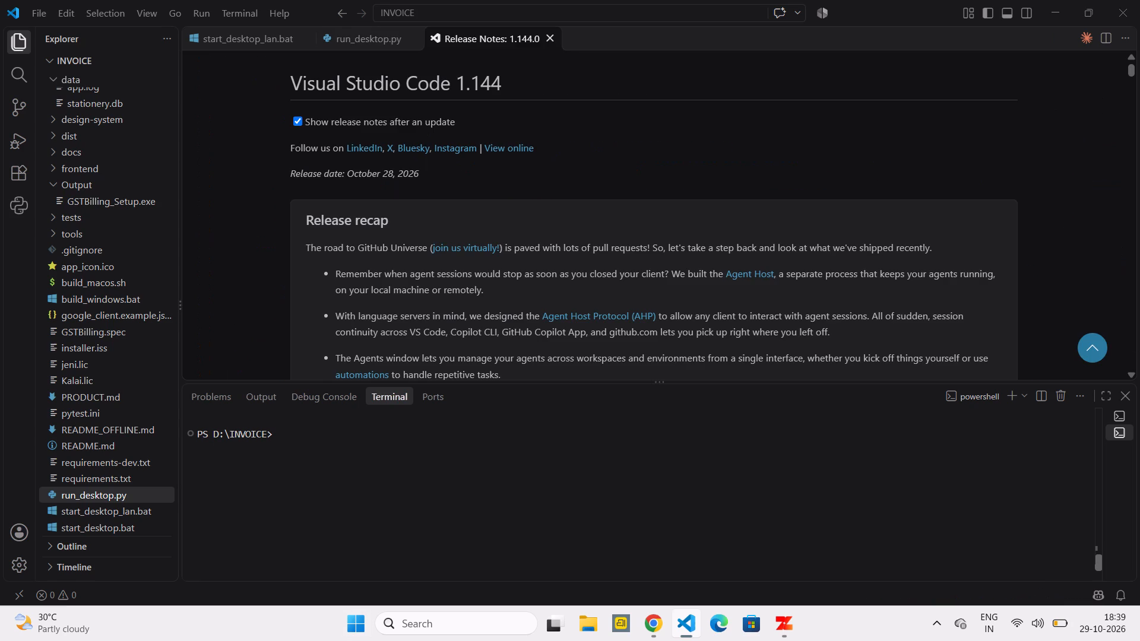
click(374, 469)
key(Up)
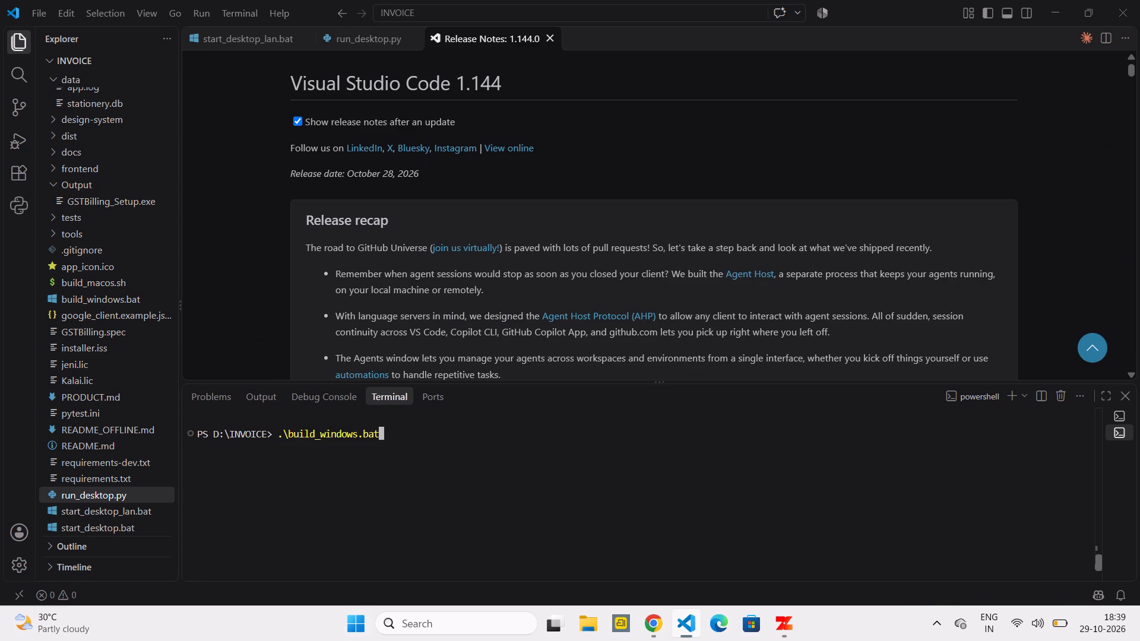
key(Up)
key(Up)
key(Down)
key(Return)
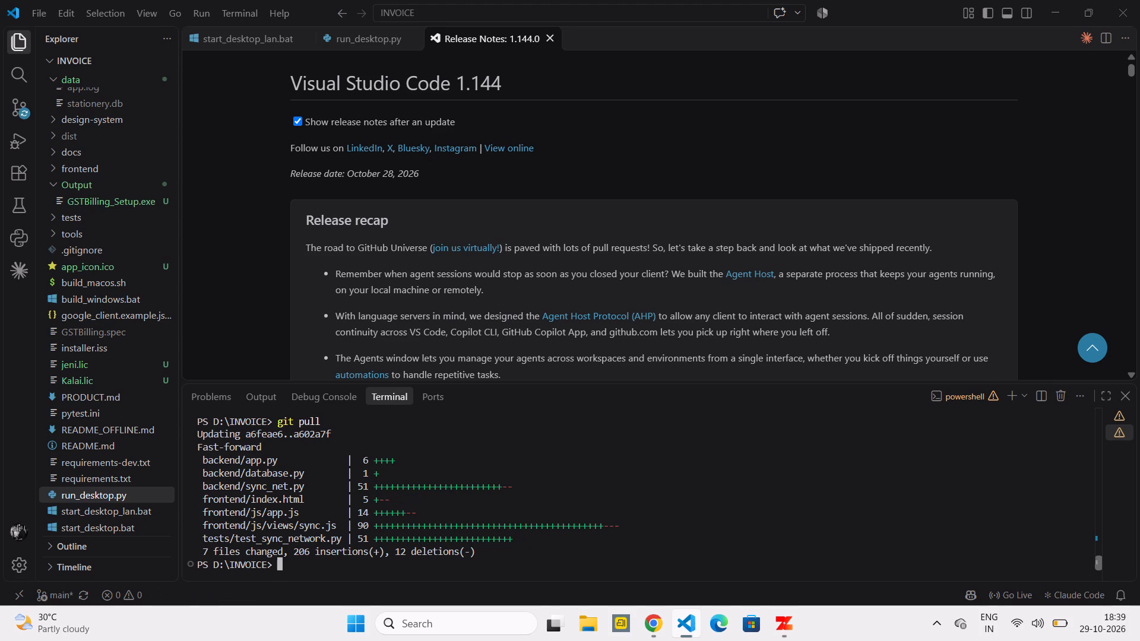
Run .\build_windows.bat in the INVOICE project's terminal.
key(Up)
key(Up)
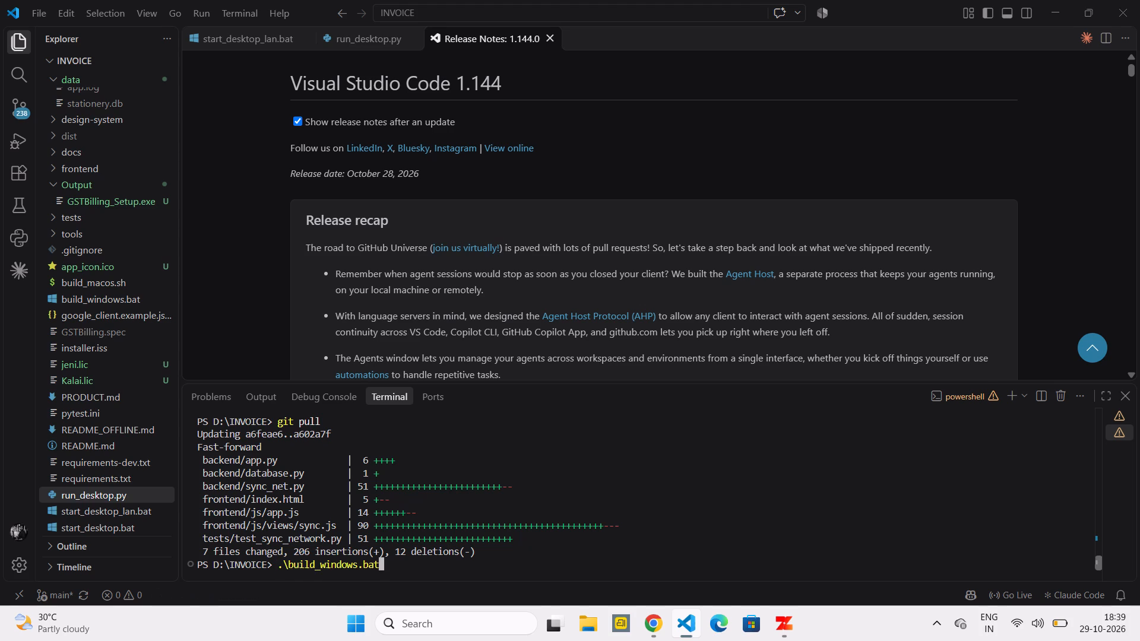
key(Return)
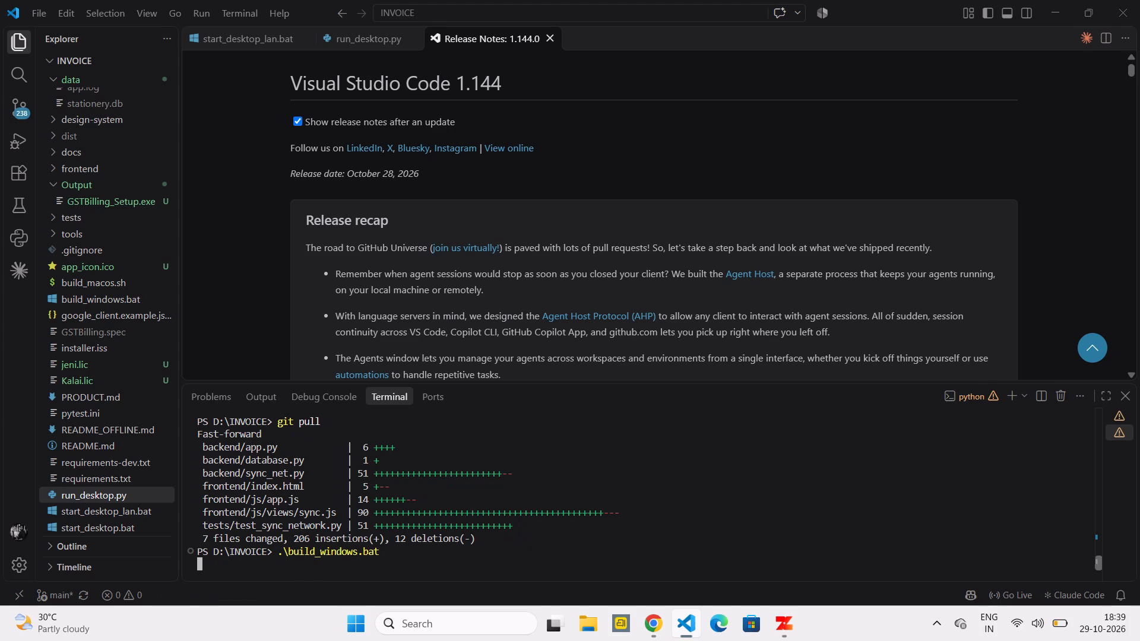
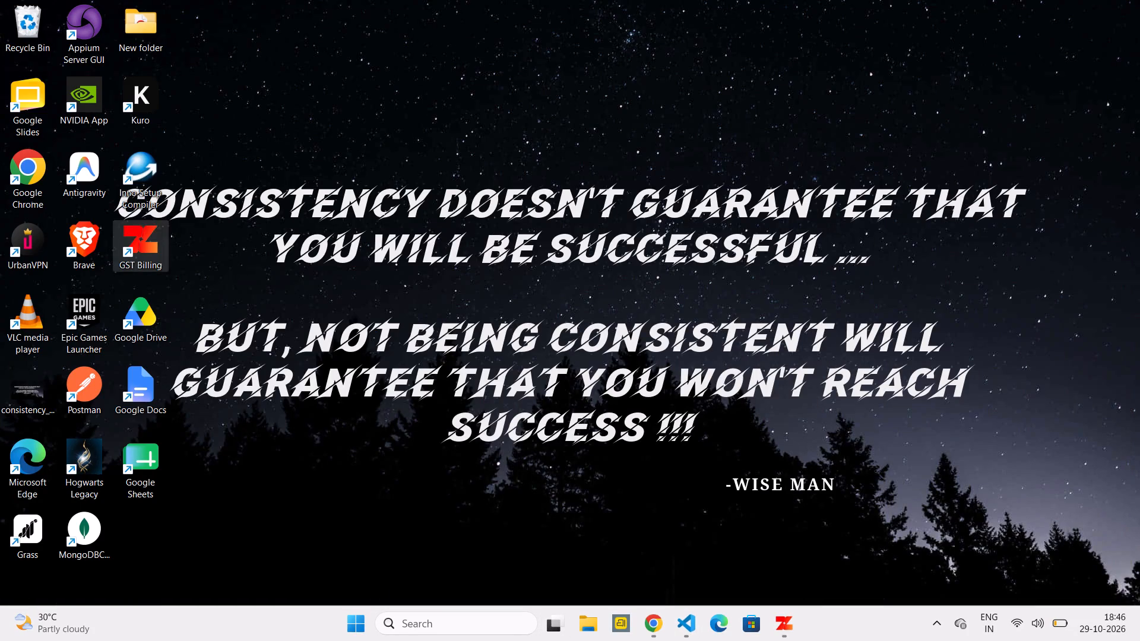
Open Inno Setup Compiler to build and run the GST Billing installer script.
double_click(151, 166)
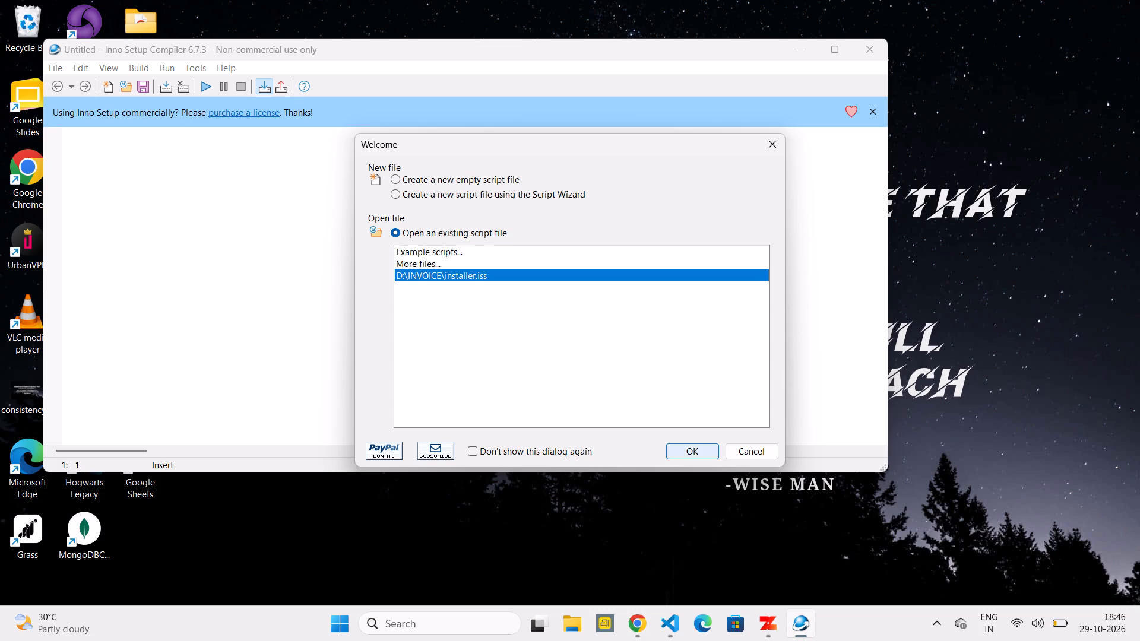
Open the existing script D:\INVOICE\installer.iss.
click(701, 455)
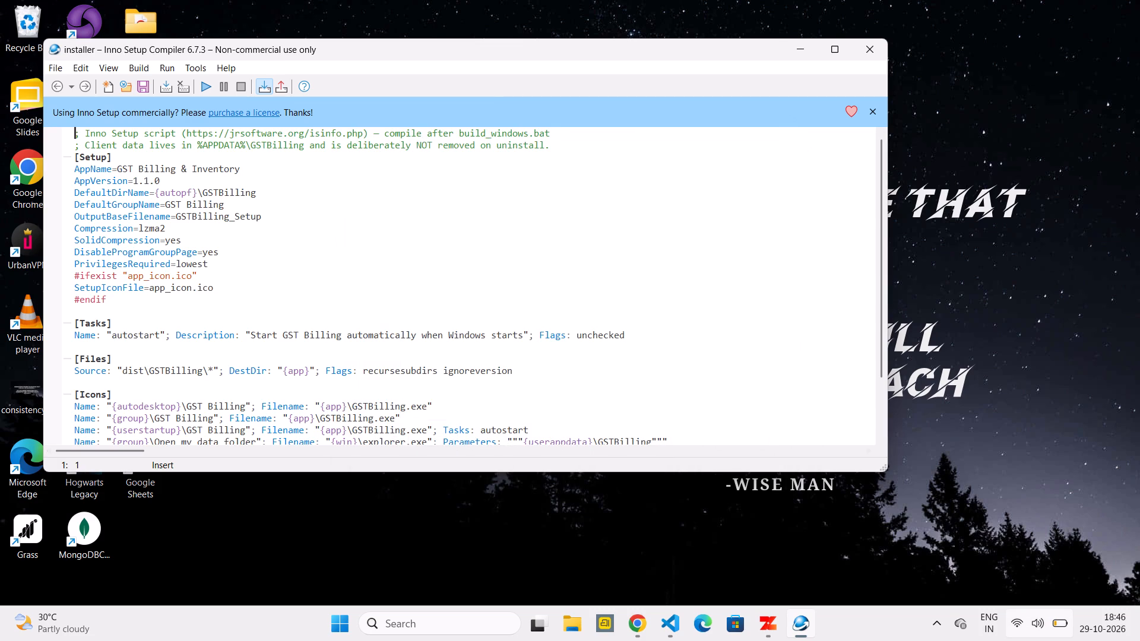
Switch the computer's Wi-Fi connection to the Ding Dong network.
click(1024, 631)
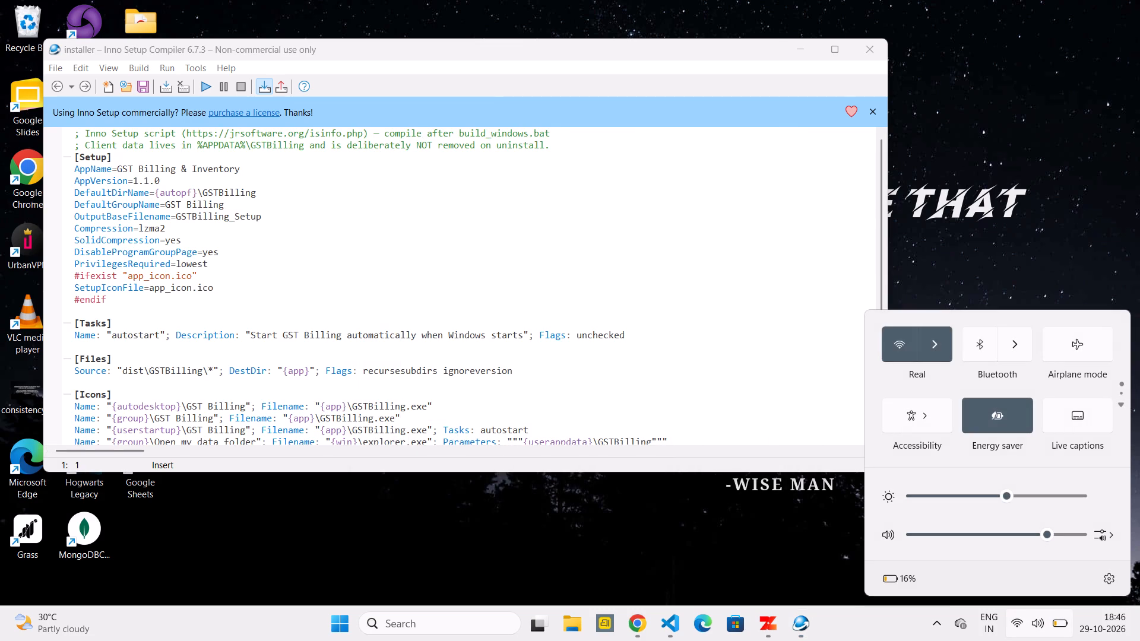
click(945, 345)
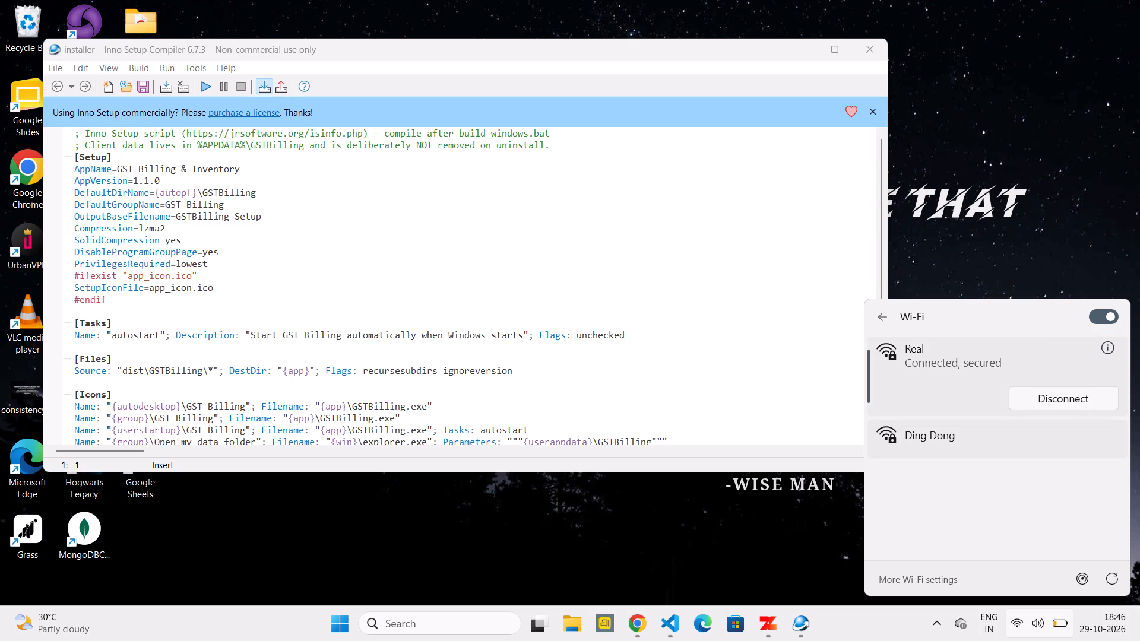
click(972, 443)
click(1018, 470)
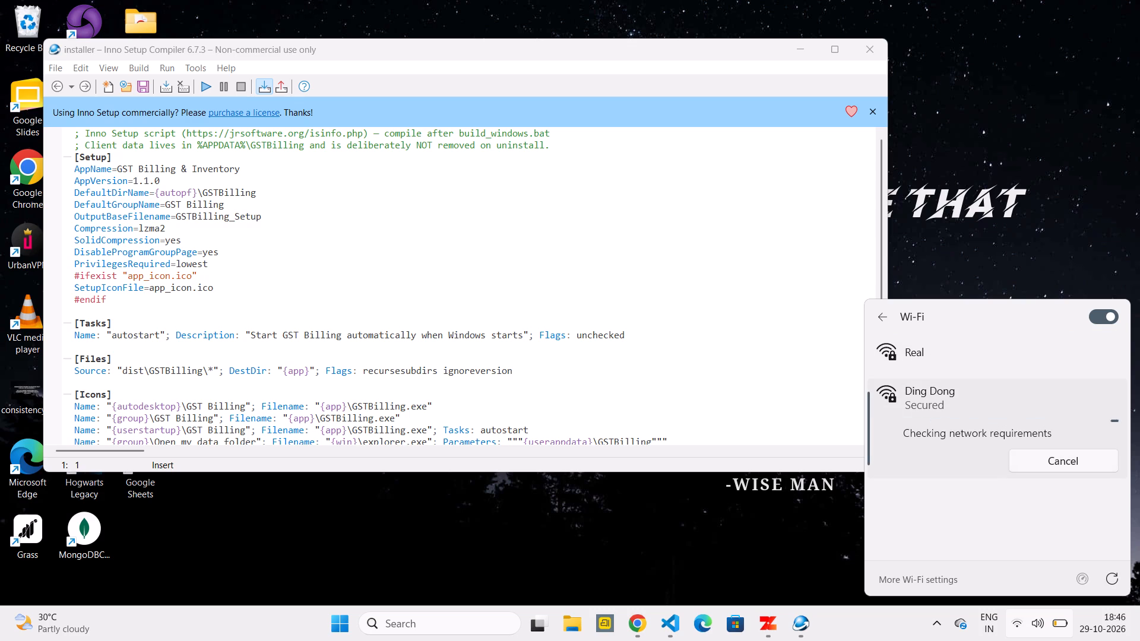
Compile and run the GST Billing installer script in Inno Setup Compiler.
click(204, 84)
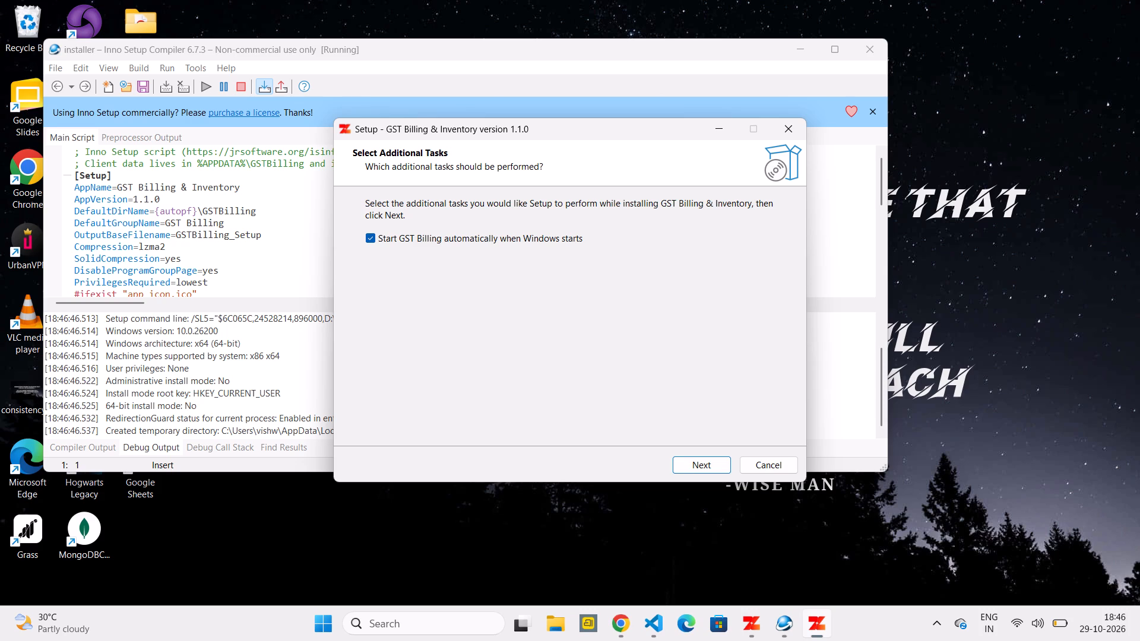
Install GST Billing & Inventory version 1.1.0, keeping the option to start it automatically when Windows starts.
click(689, 461)
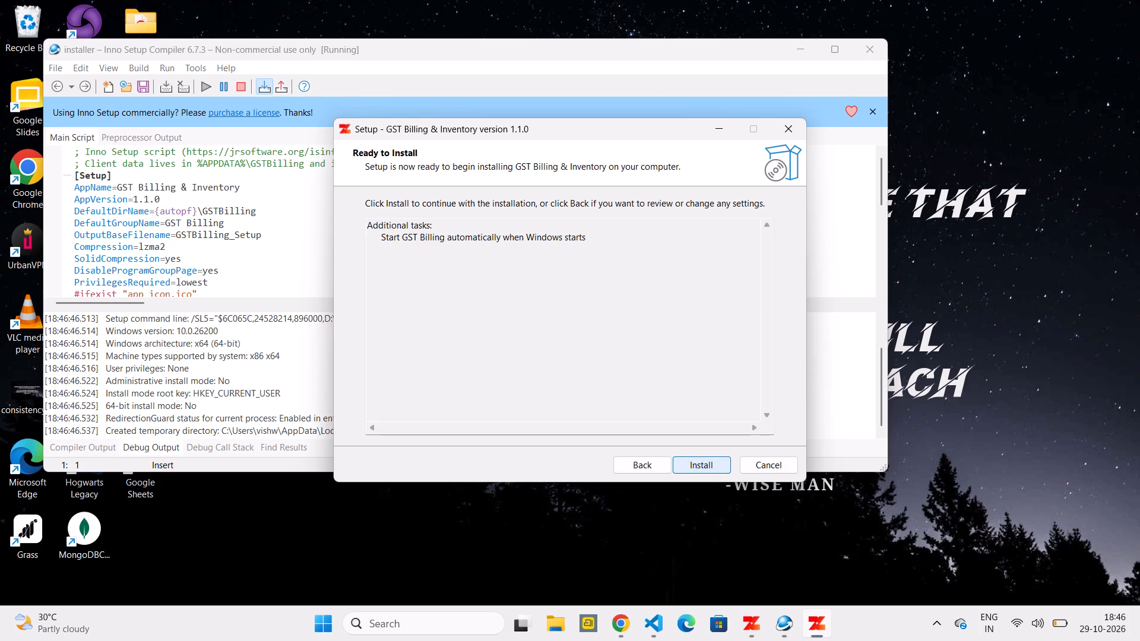
click(689, 461)
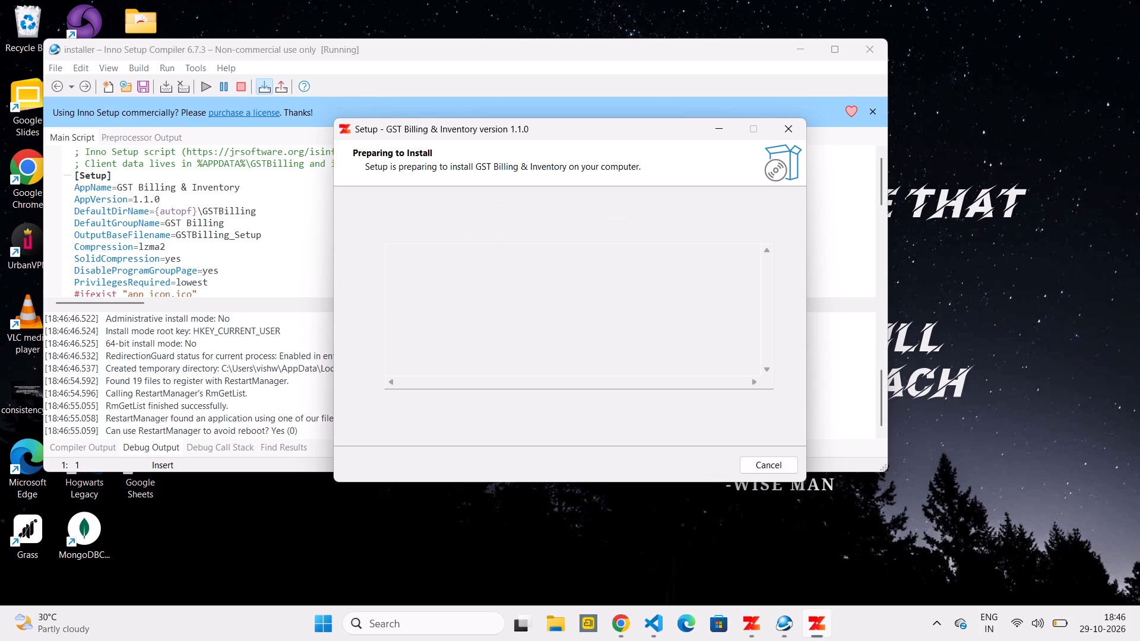
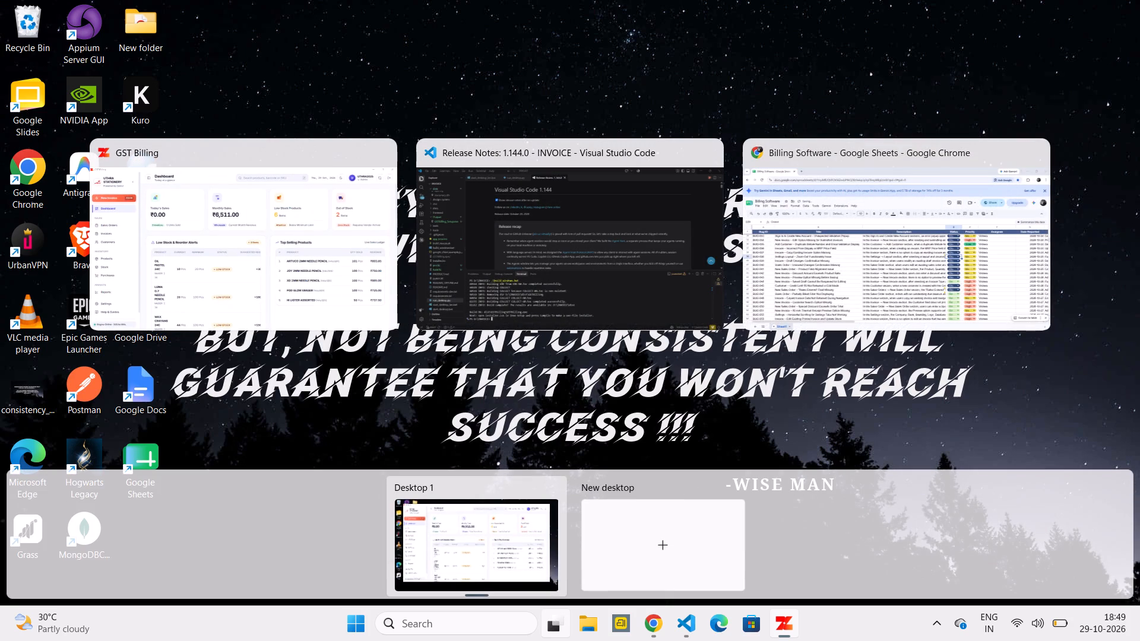
Switch to the Billing Software sheet and read the description of BUG-044 about saved drafts.
click(938, 243)
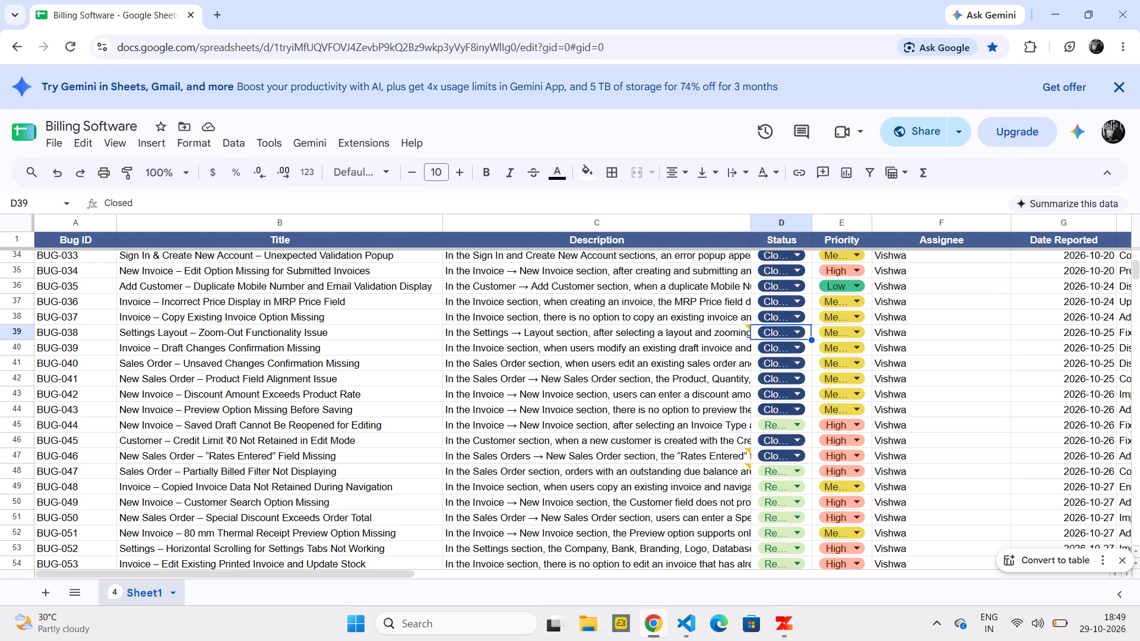
click(730, 430)
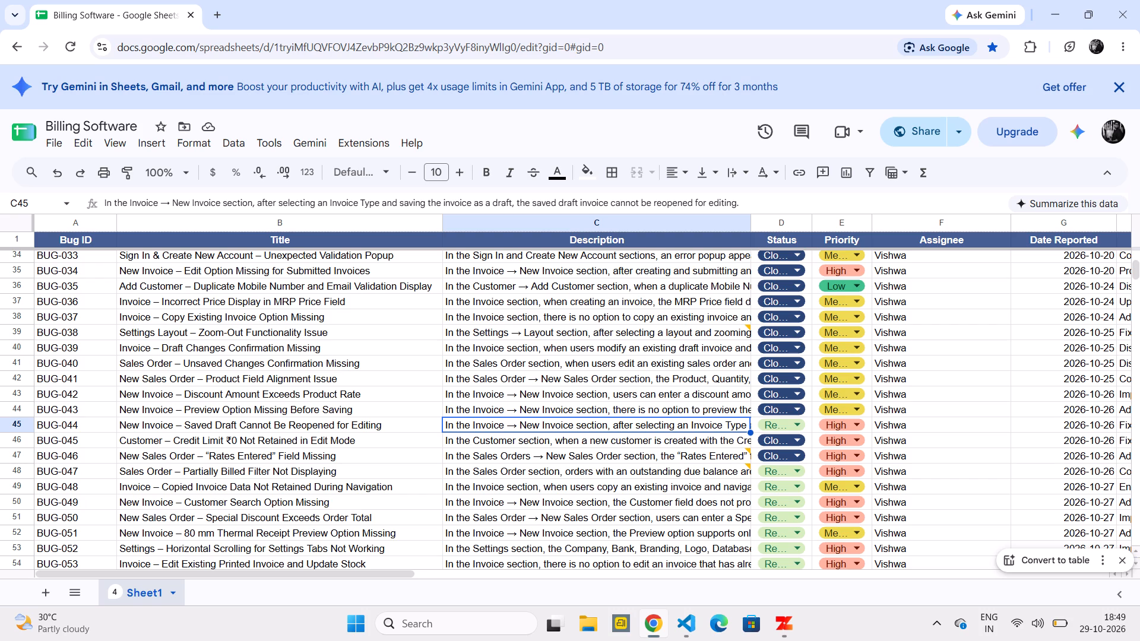
Switch to GST Billing and examine the actions offered for each invoice in the sales invoices register.
click(527, 227)
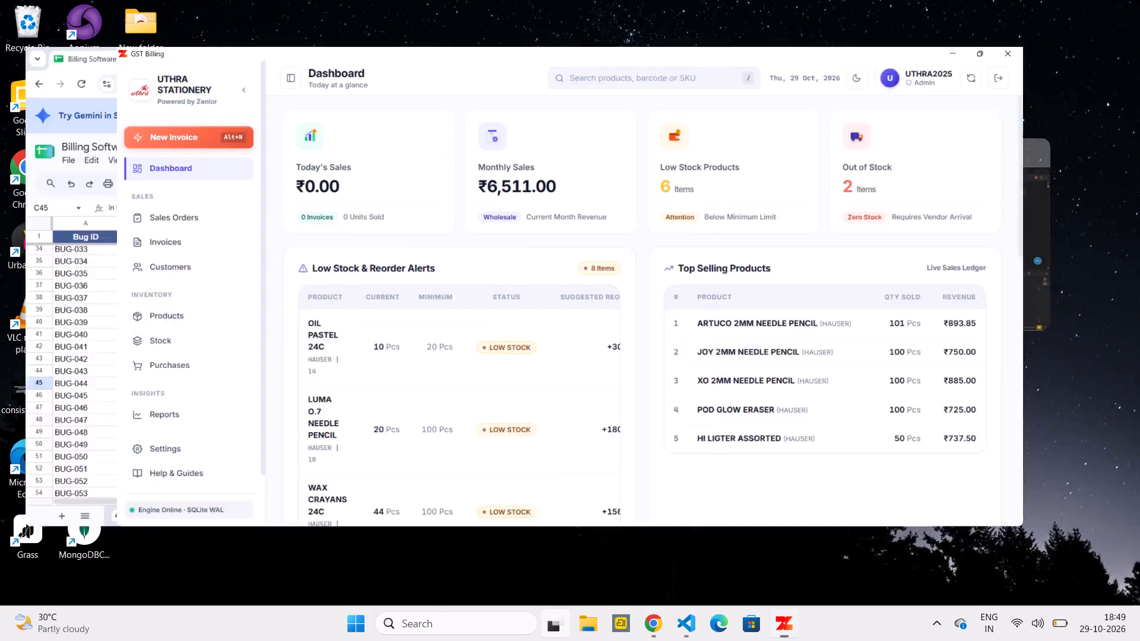
click(87, 238)
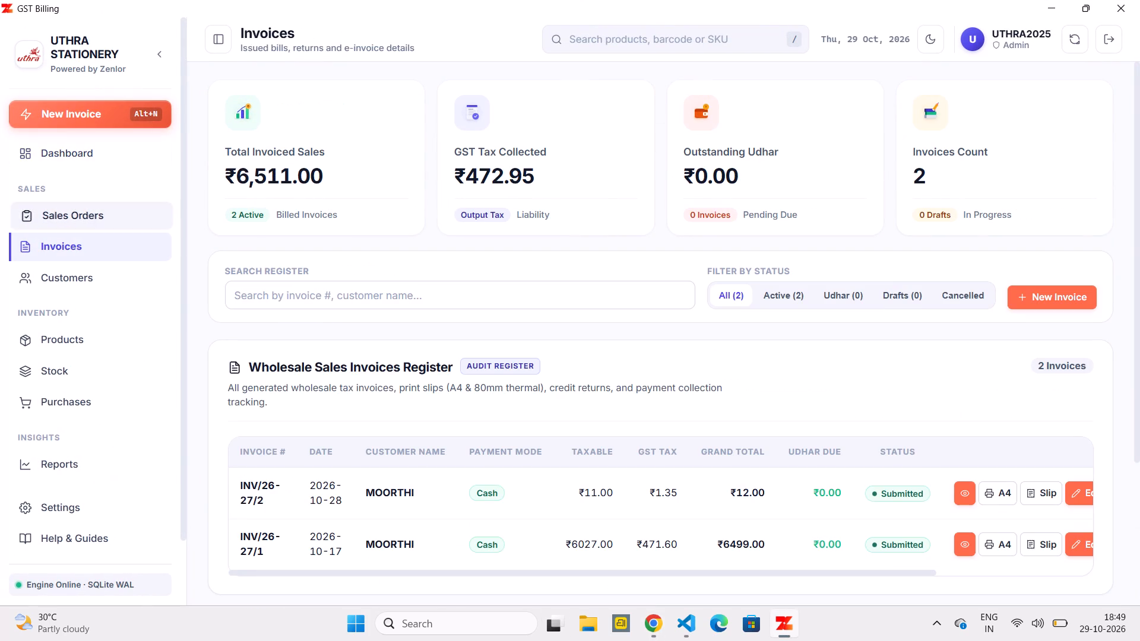
scroll(517, 499, down, 1)
scroll(517, 499, left, 3)
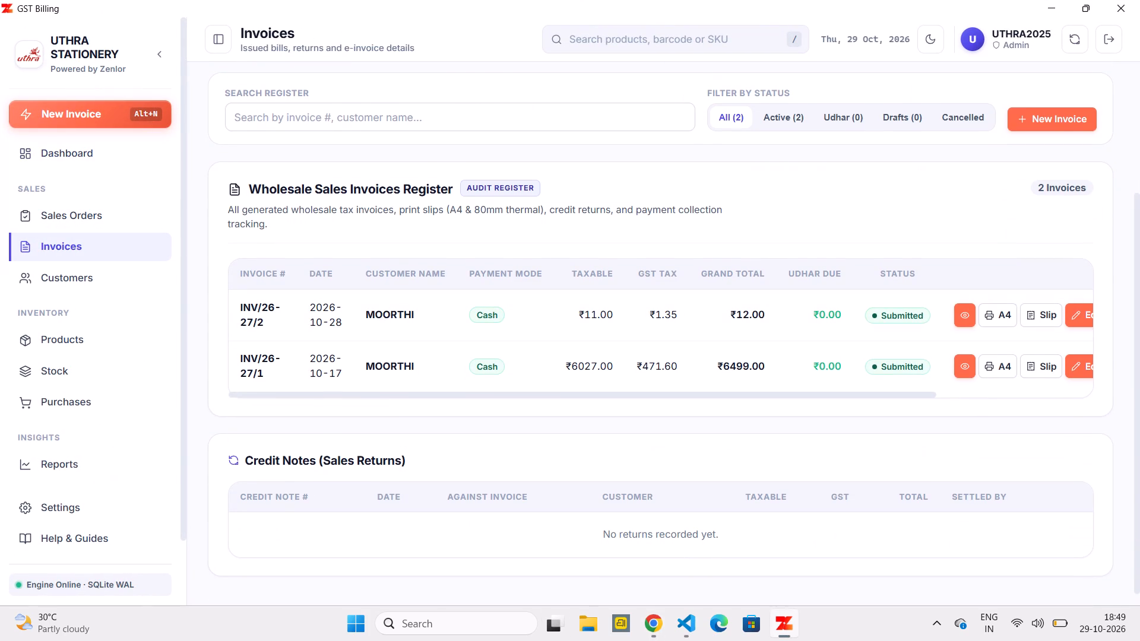
scroll(766, 399, left, 3)
scroll(779, 320, left, 7)
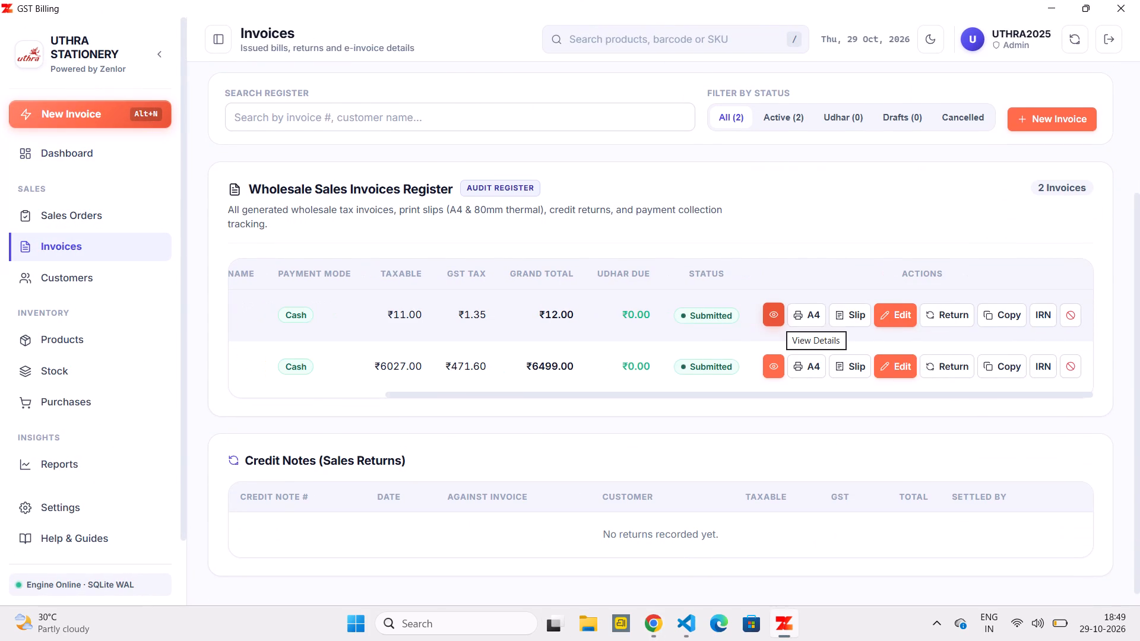
scroll(779, 320, up, 5)
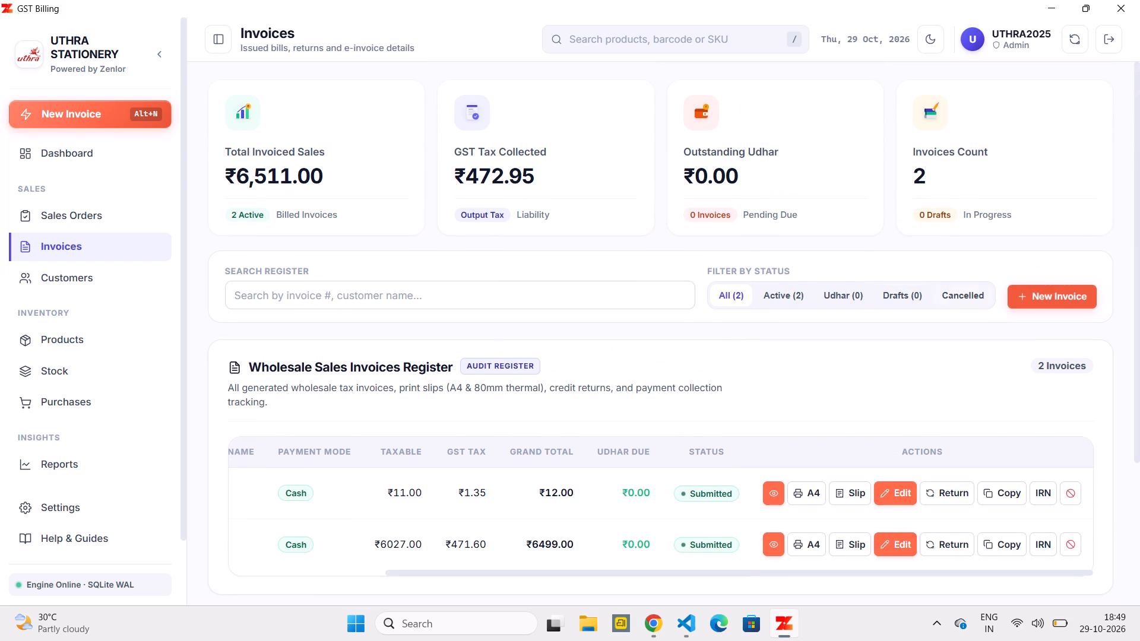
Start a new invoice from the invoices register.
click(1034, 294)
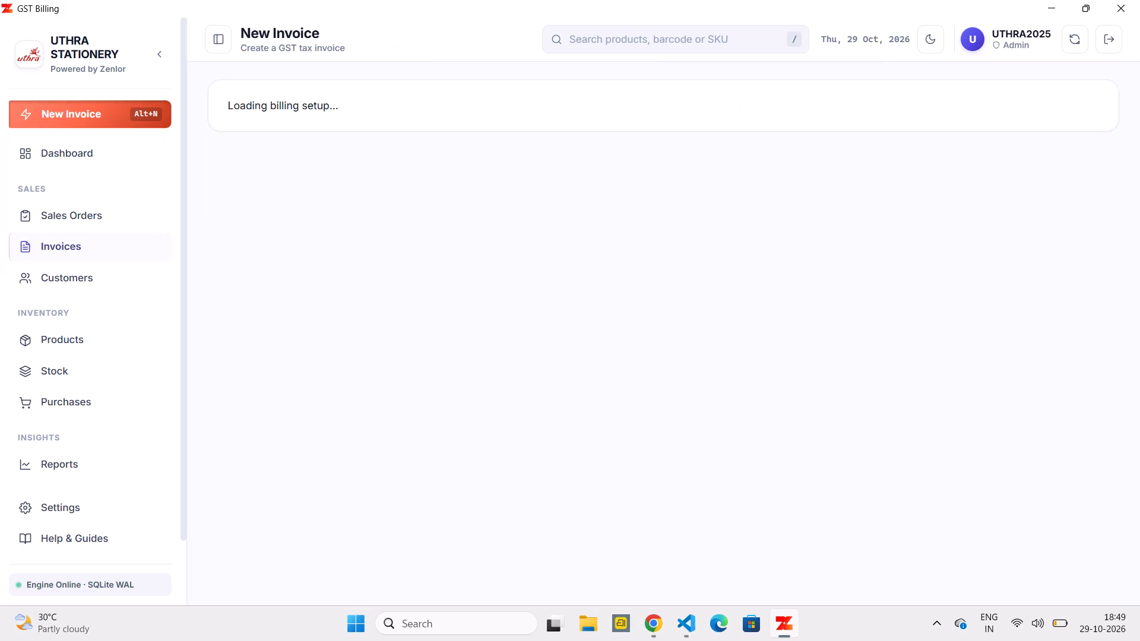
click(489, 332)
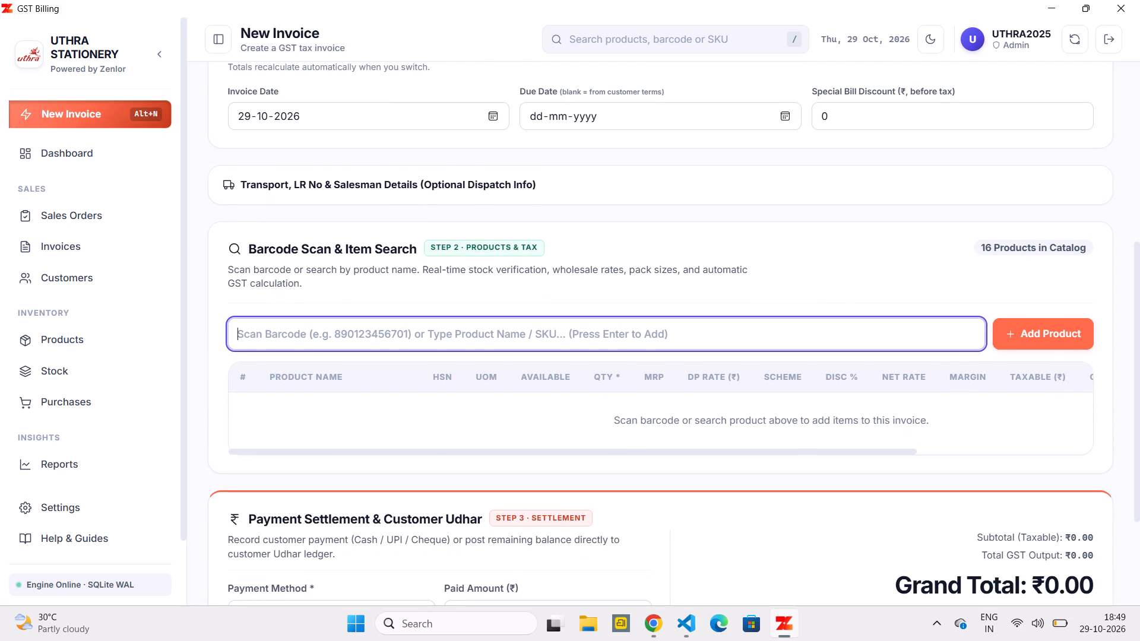
scroll(459, 271, up, 4)
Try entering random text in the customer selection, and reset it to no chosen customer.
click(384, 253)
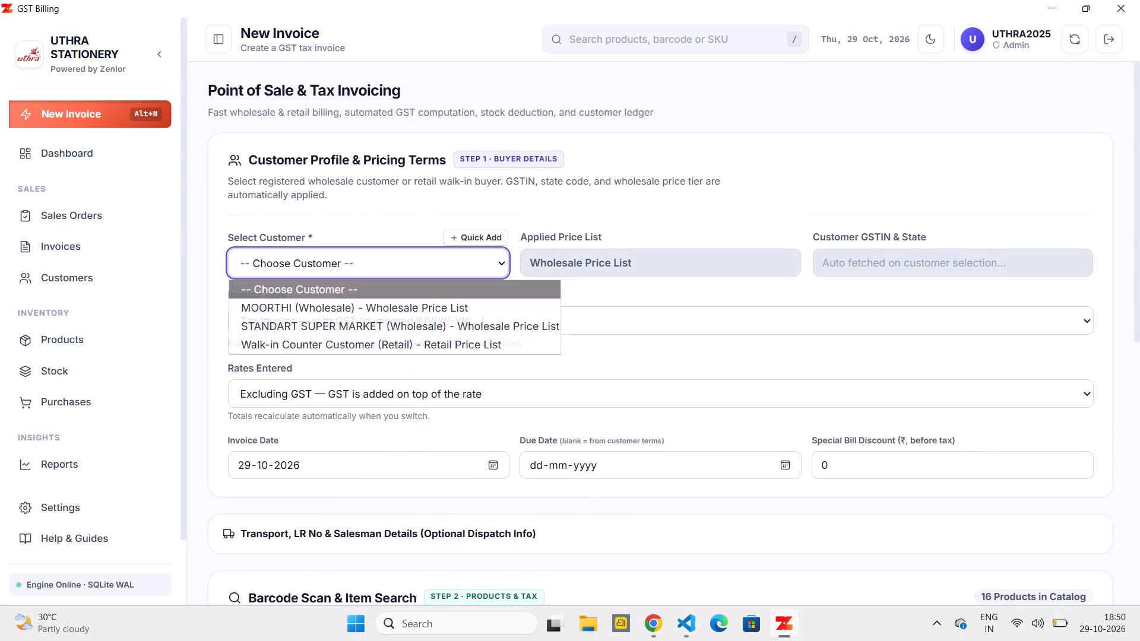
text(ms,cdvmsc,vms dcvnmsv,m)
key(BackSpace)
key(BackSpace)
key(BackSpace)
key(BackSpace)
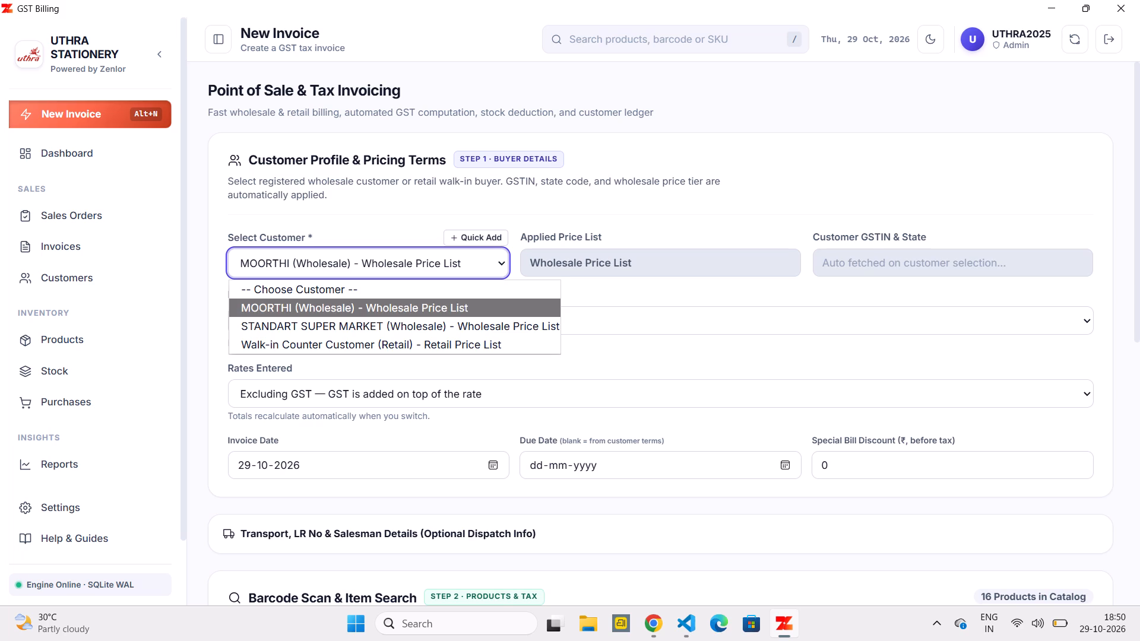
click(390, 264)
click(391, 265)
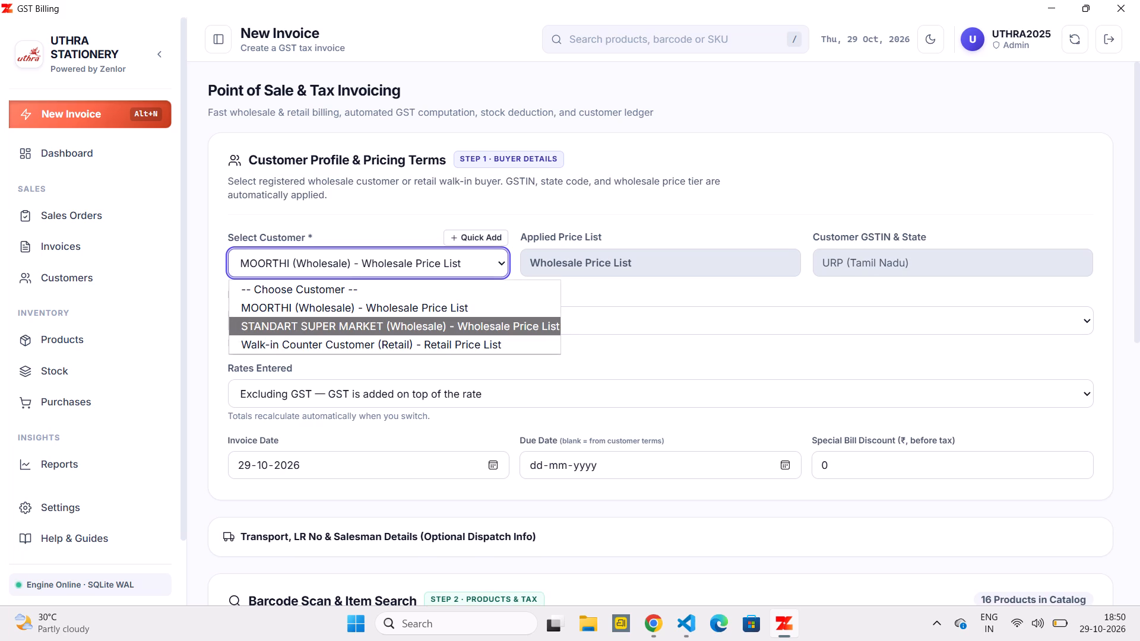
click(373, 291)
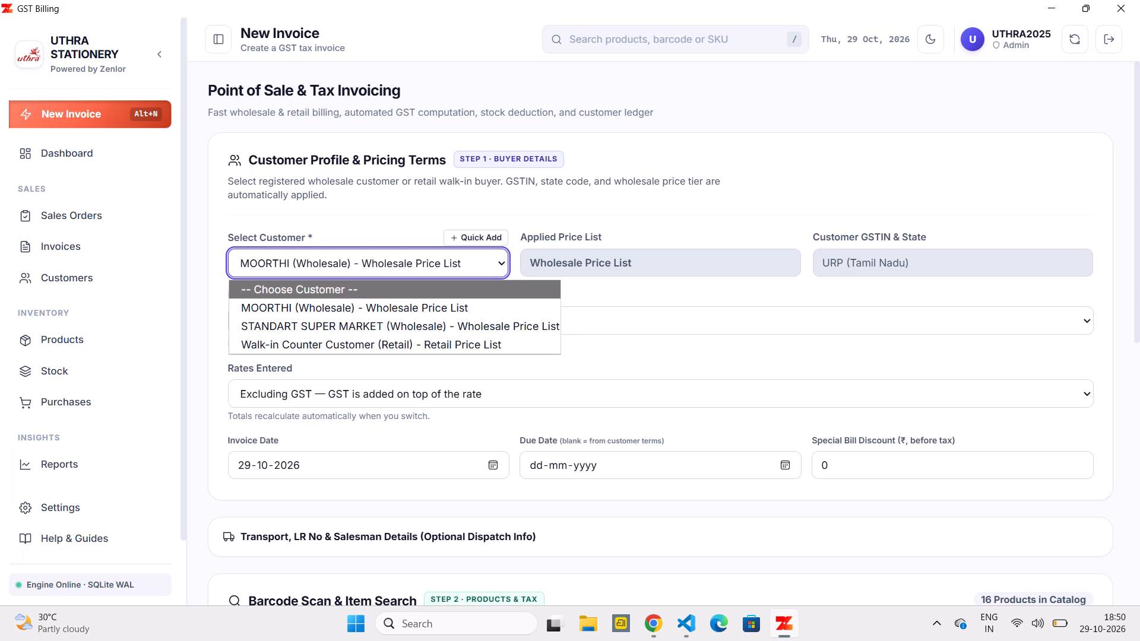
Choose STANDART SUPER MARKET (Wholesale) as the invoice customer.
click(366, 267)
click(381, 320)
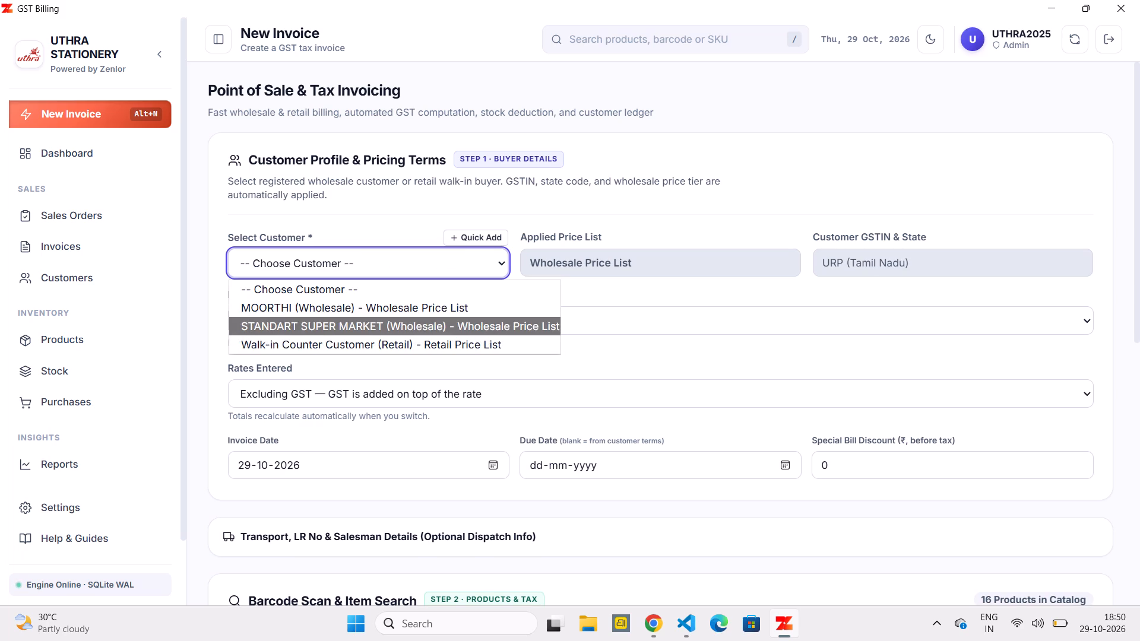
Search the product catalog for 2, add ARTUCO 2MM NEEDLE PENCIL to the invoice, and review its line.
scroll(539, 283, down, 1)
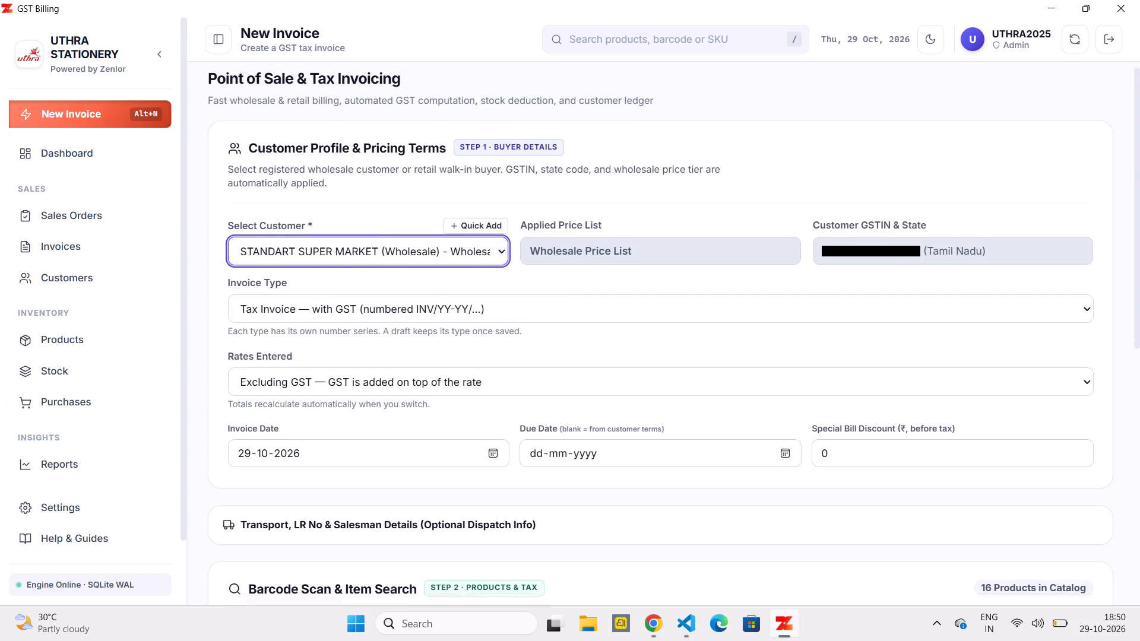
scroll(539, 283, down, 4)
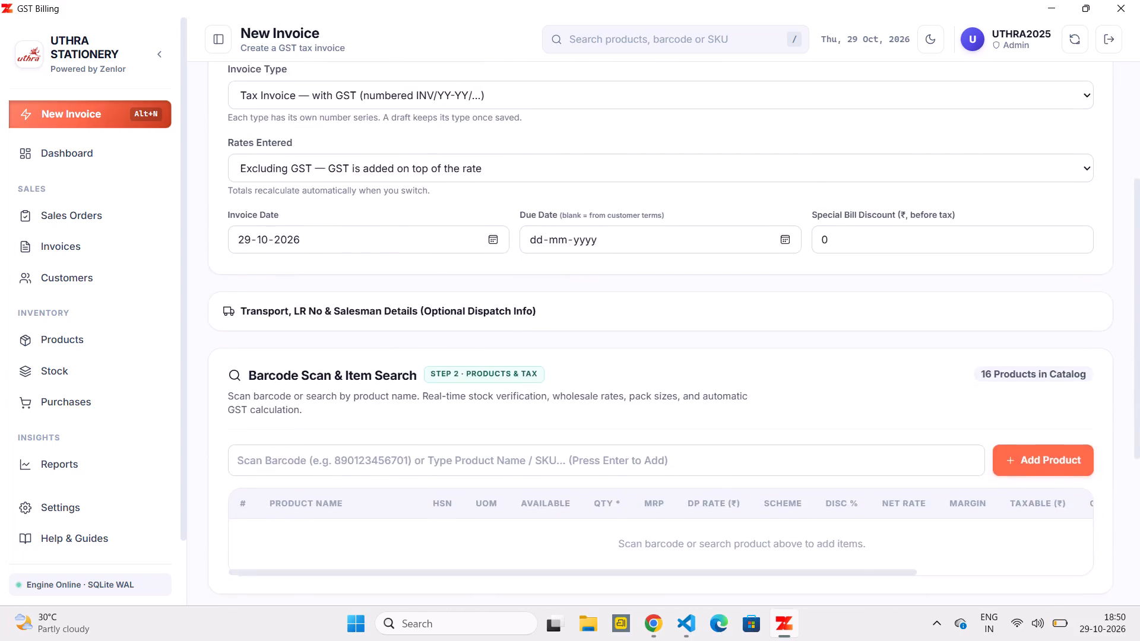
scroll(533, 291, down, 3)
click(516, 192)
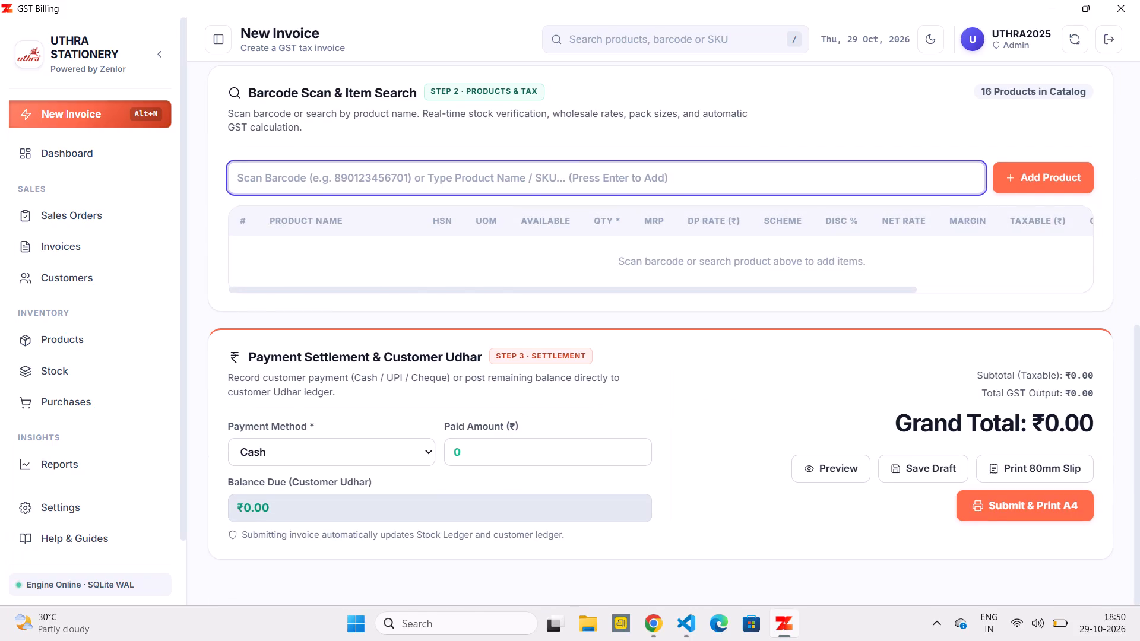
key(2)
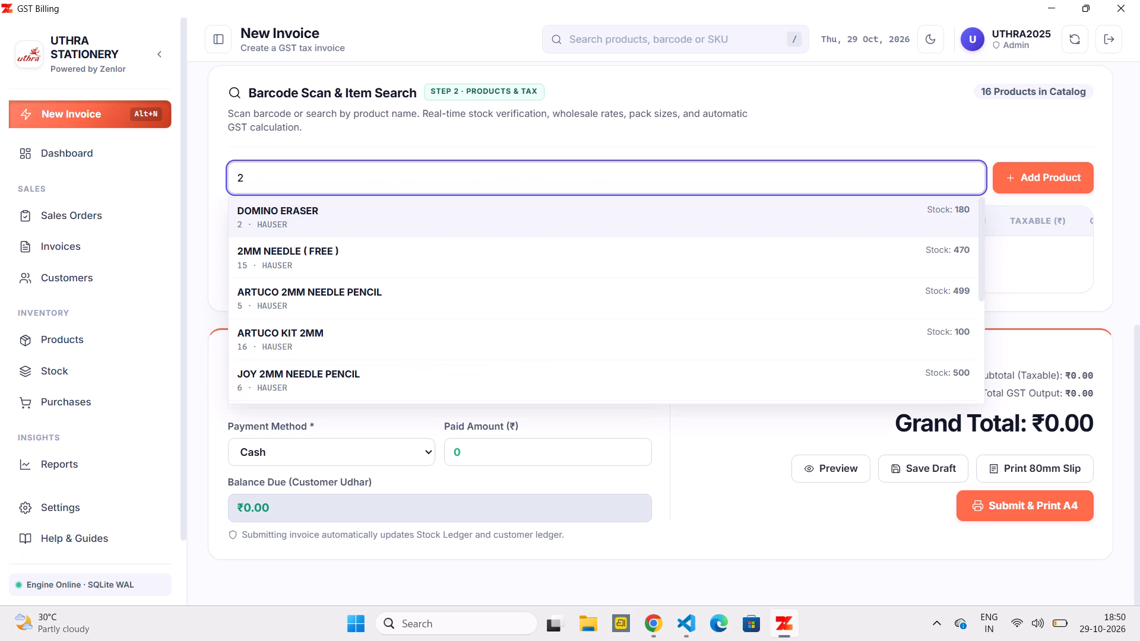
key(Right)
key(Right)
key(Right)
key(Down)
key(Down)
key(Return)
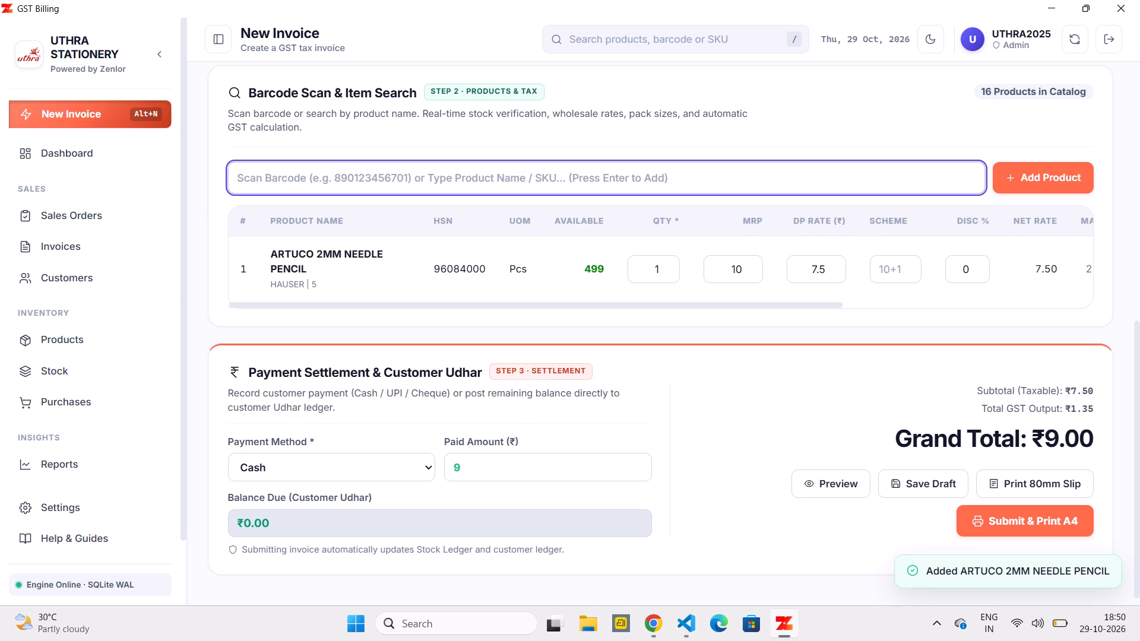
scroll(833, 244, left, 5)
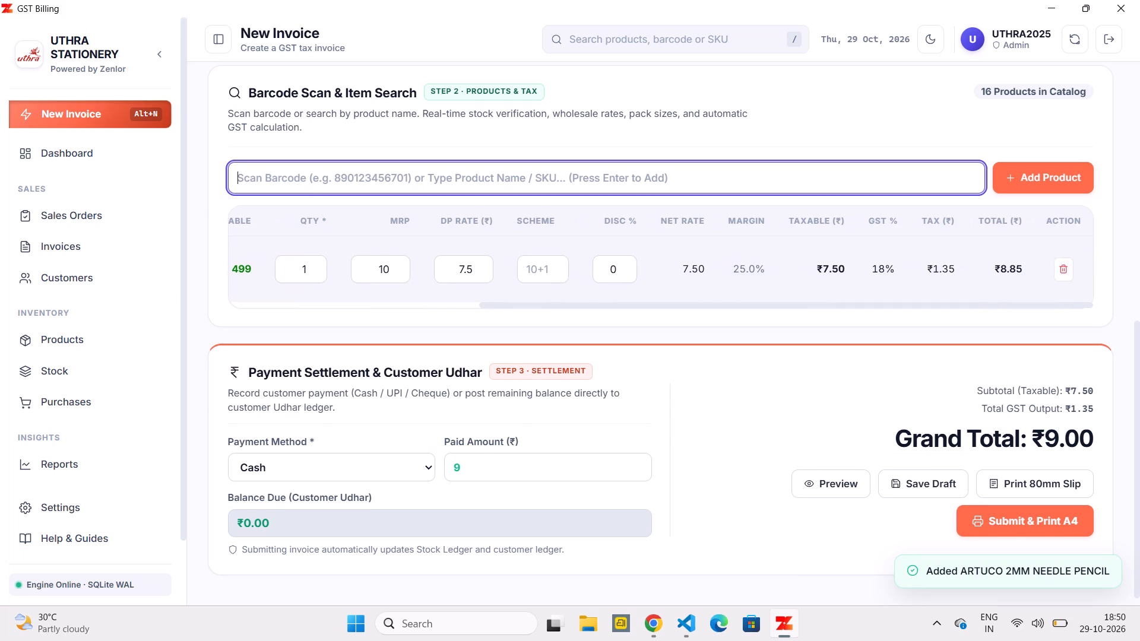
scroll(833, 244, left, 1)
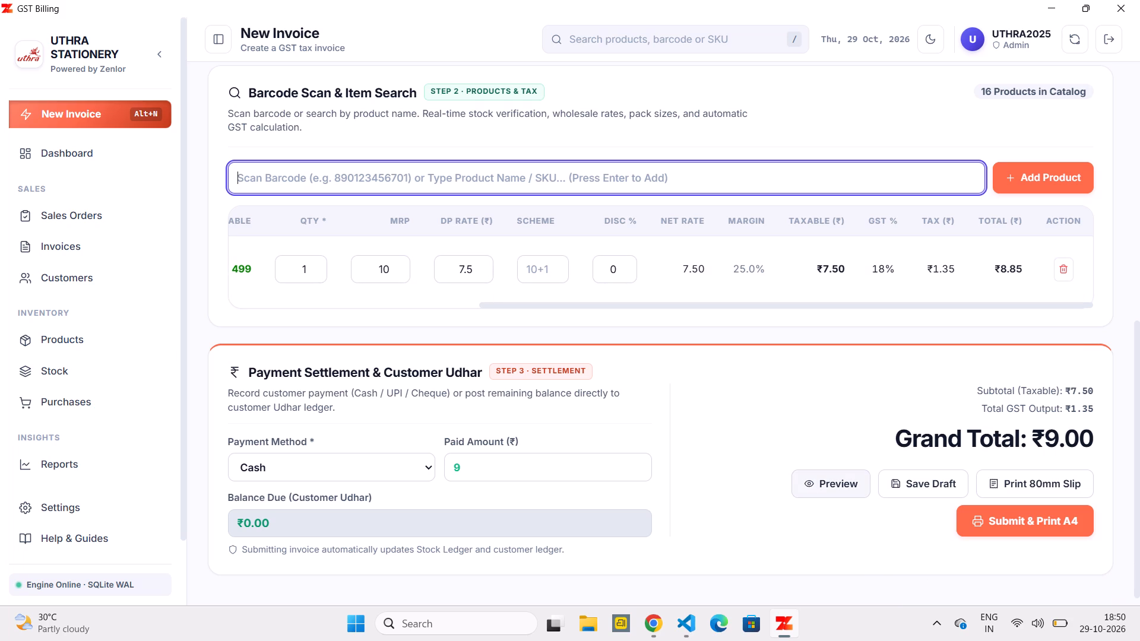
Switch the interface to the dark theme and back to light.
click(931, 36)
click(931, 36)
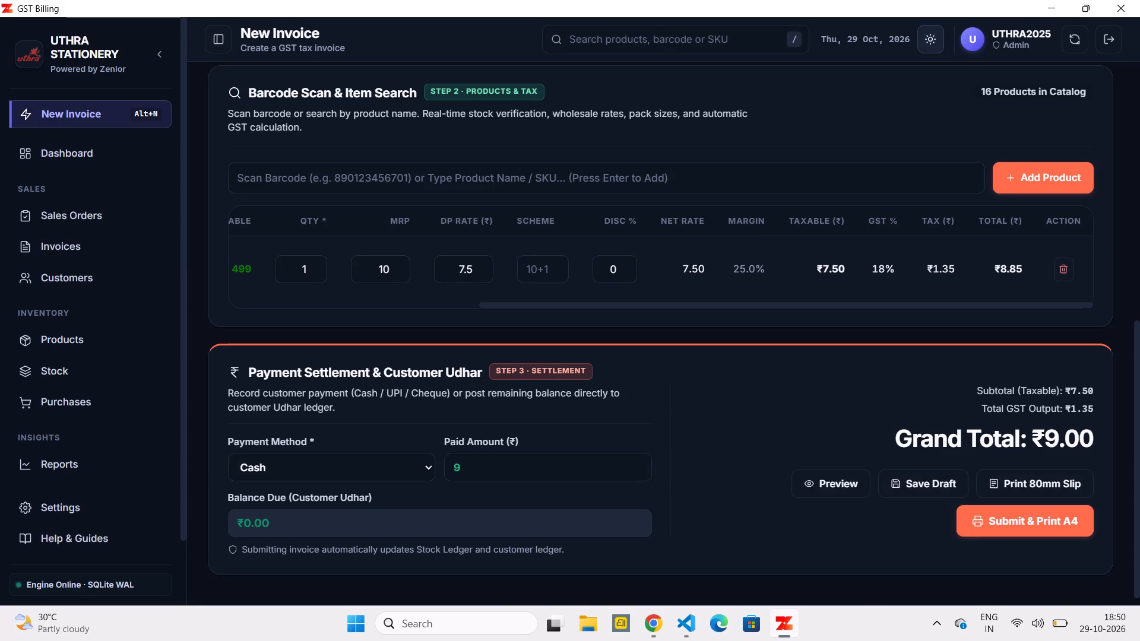
Save the new tax invoice as a draft.
scroll(818, 377, up, 1)
click(911, 532)
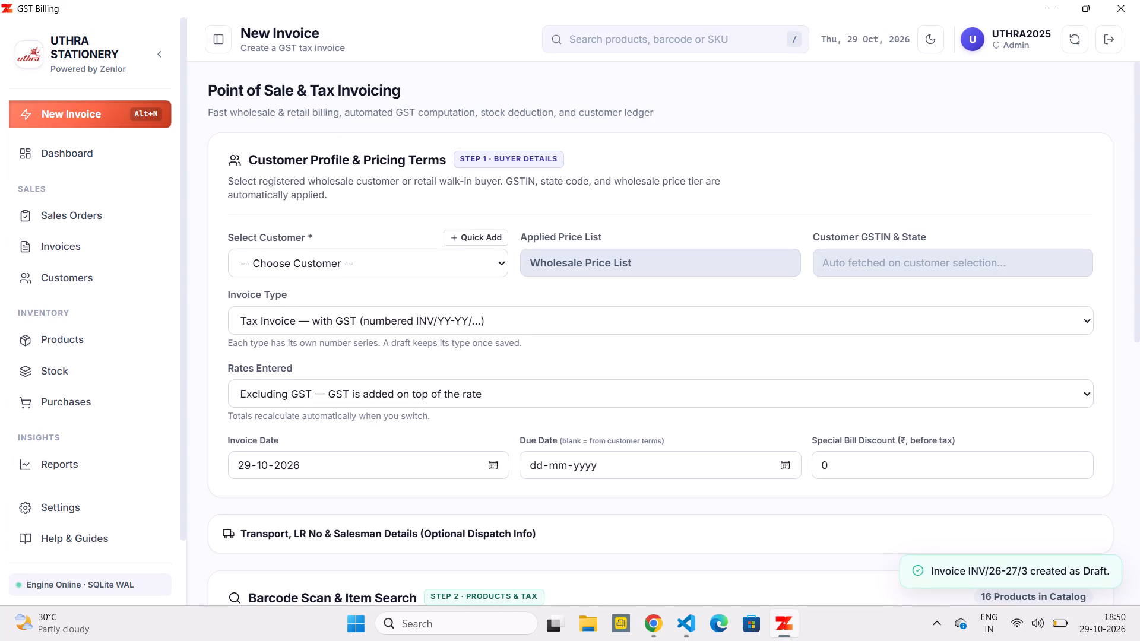
Switch the interface to the dark theme and look over the blank new invoice form.
click(927, 53)
scroll(822, 427, down, 3)
scroll(822, 427, up, 4)
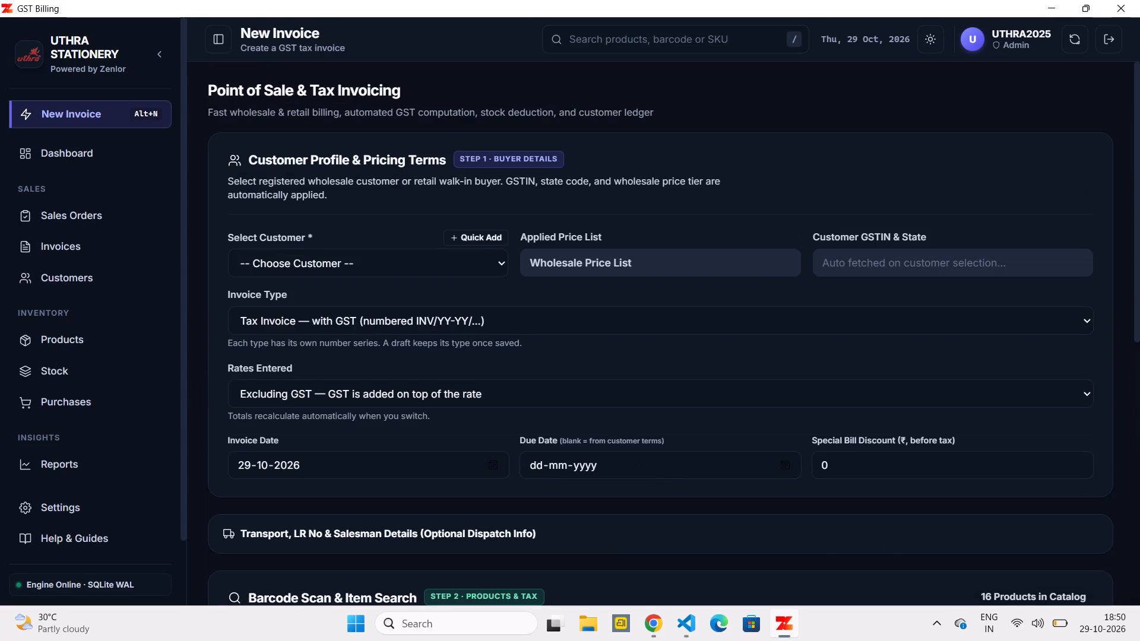
scroll(714, 334, down, 2)
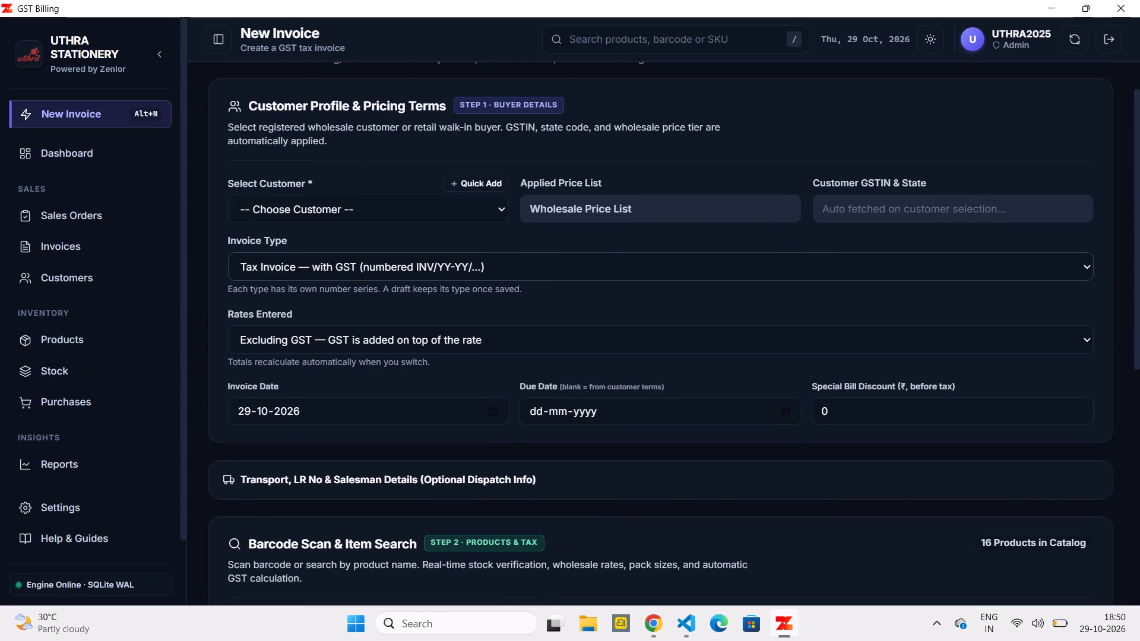
scroll(714, 334, down, 1)
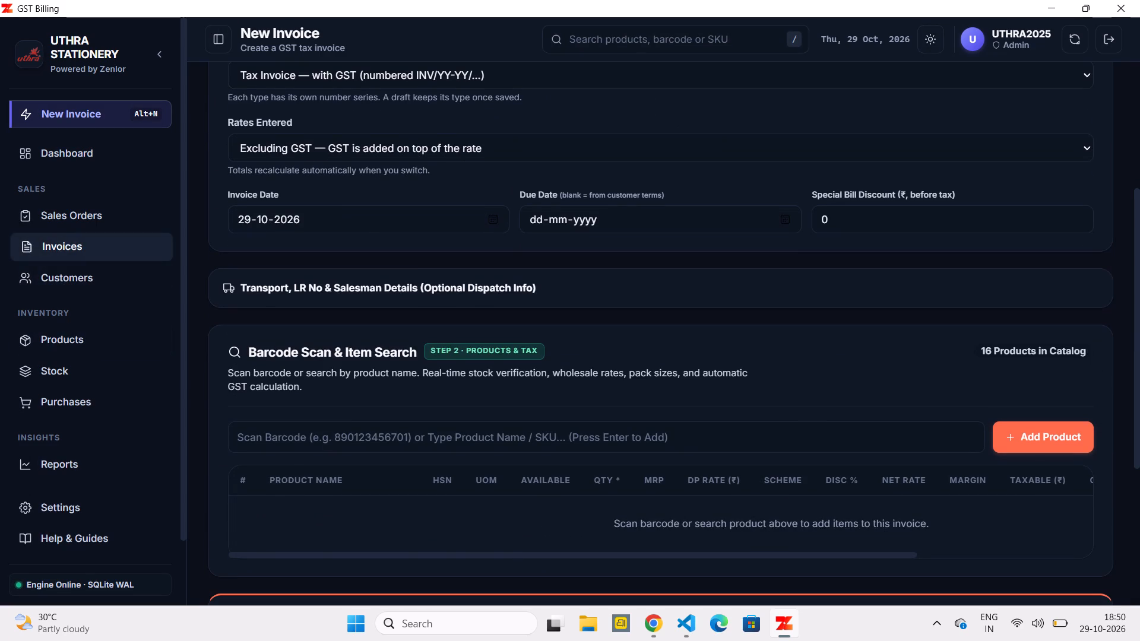
Open the invoices register and try to open the signed-in user's account details.
click(71, 243)
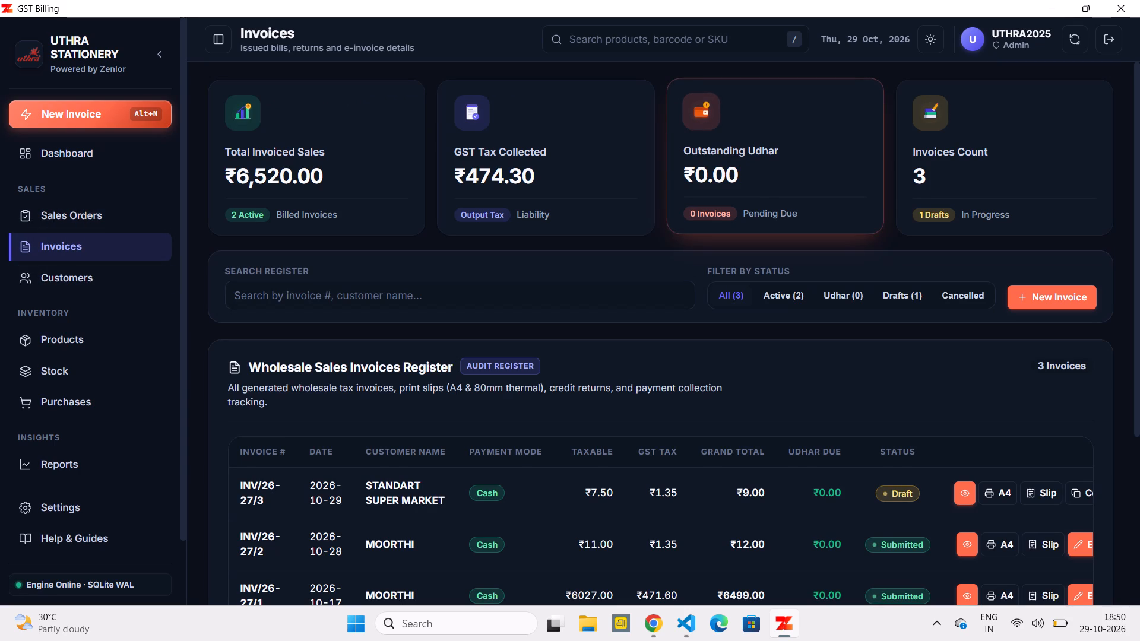
click(1002, 40)
click(986, 26)
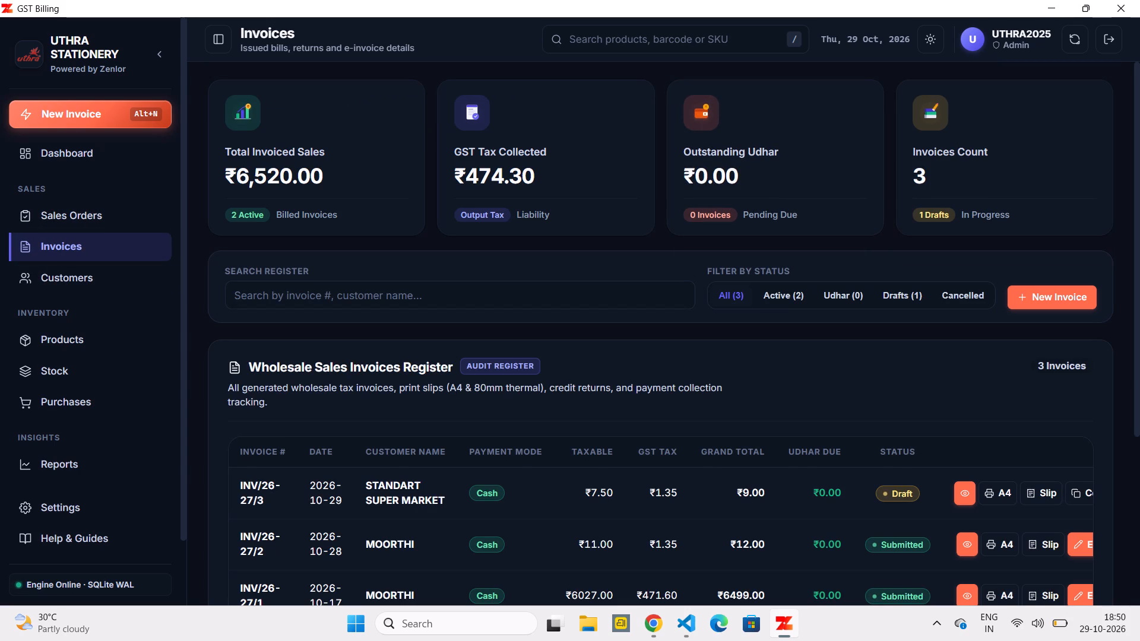
click(974, 33)
Look through the company and bank details in the settings.
click(89, 509)
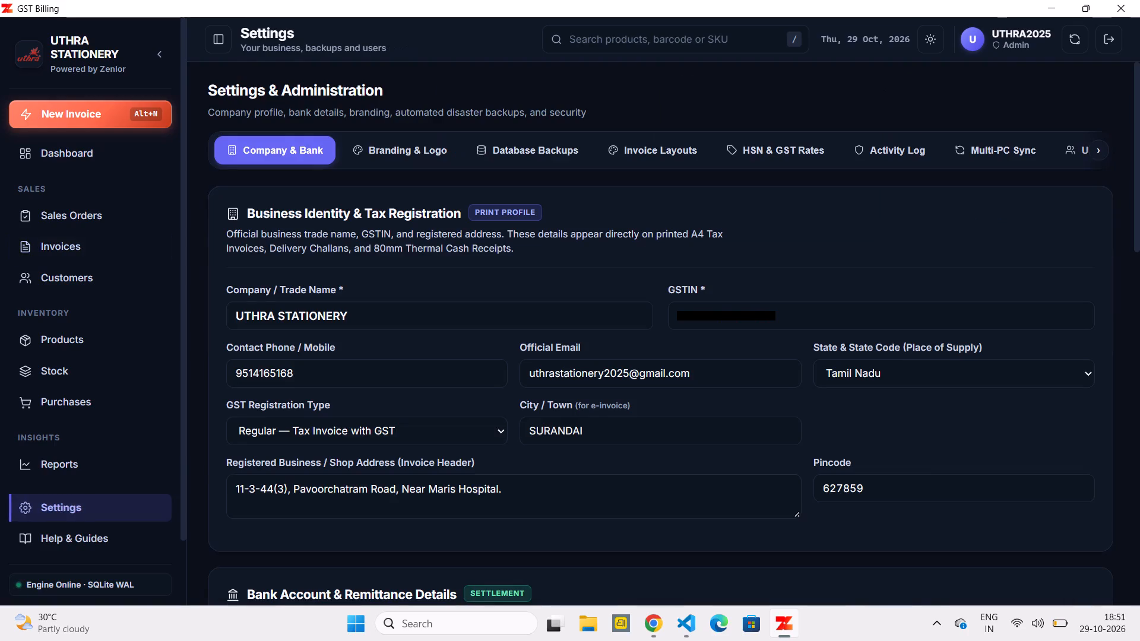
scroll(286, 279, down, 3)
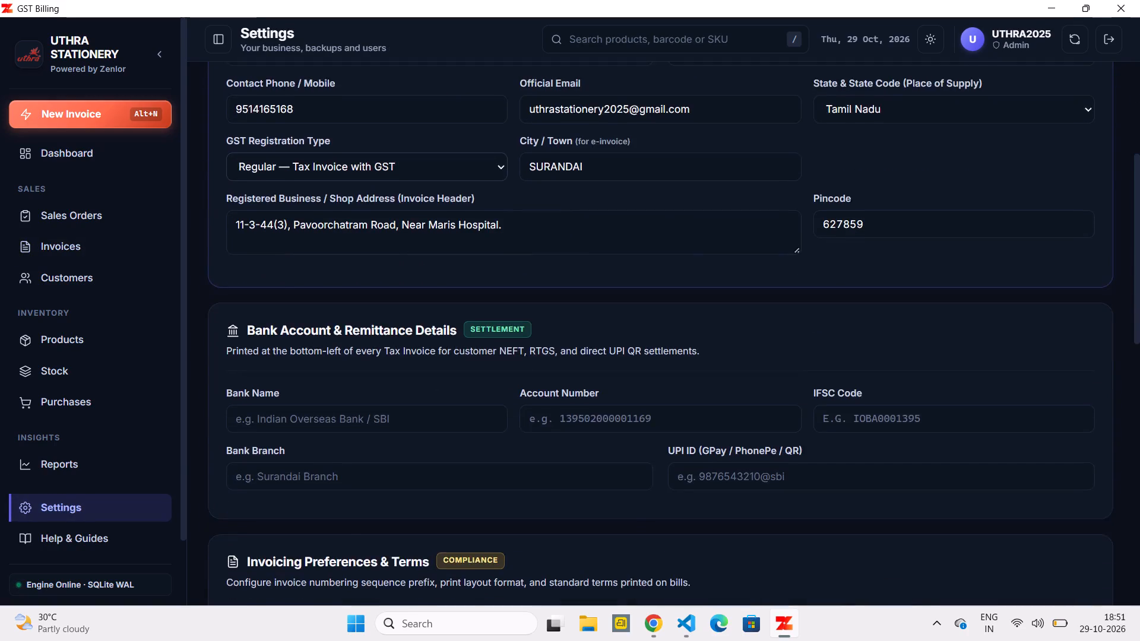
scroll(286, 279, down, 1)
scroll(286, 279, up, 6)
Reopen the saved draft invoice for STANDART SUPER MARKET from the invoices register for editing.
click(34, 246)
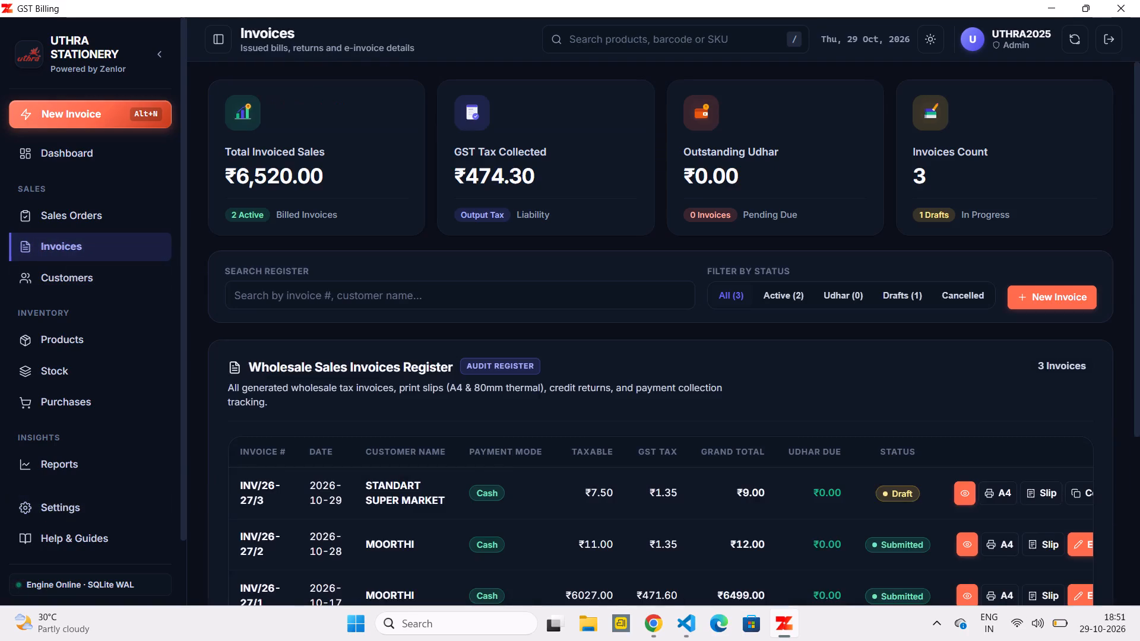
scroll(869, 521, down, 1)
scroll(994, 452, left, 4)
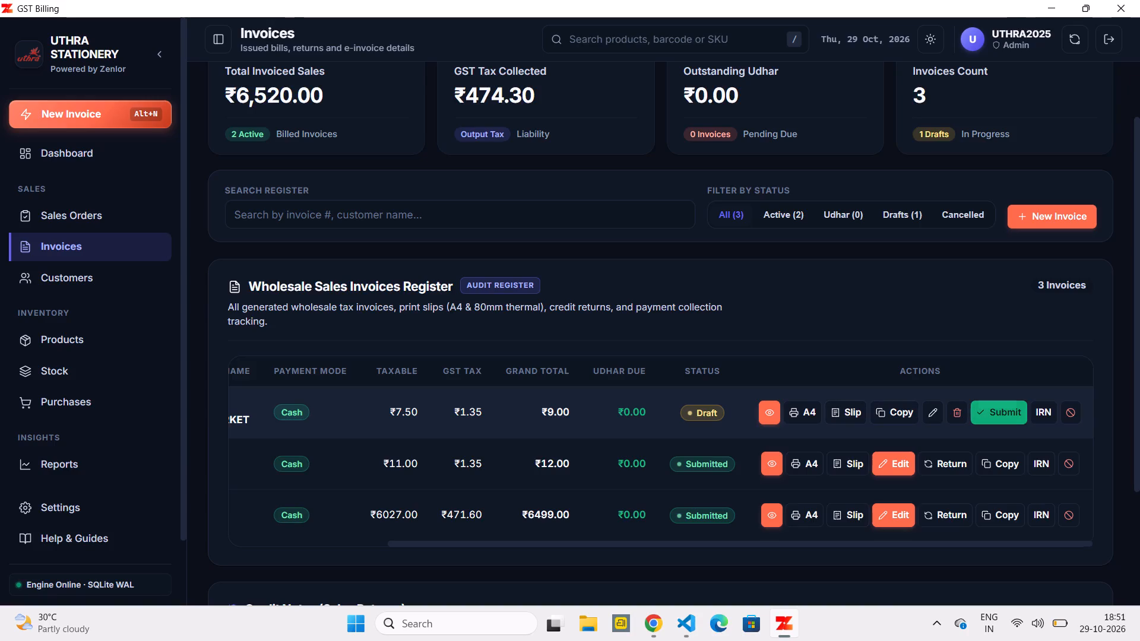
click(929, 408)
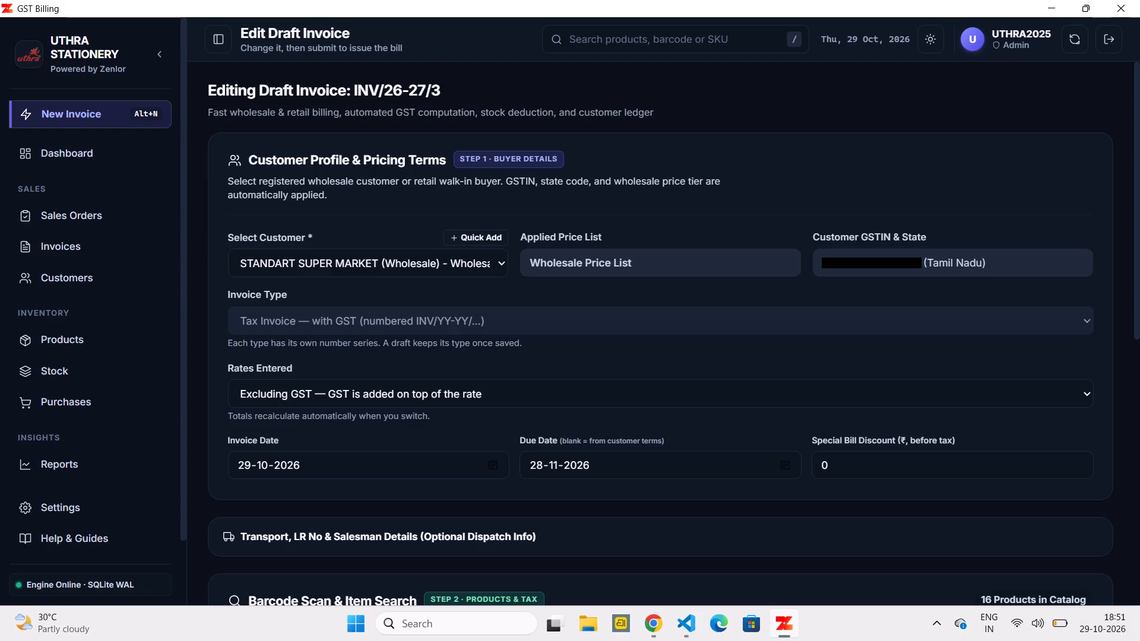
Check whether the draft's invoice type can be changed.
triple_click(653, 320)
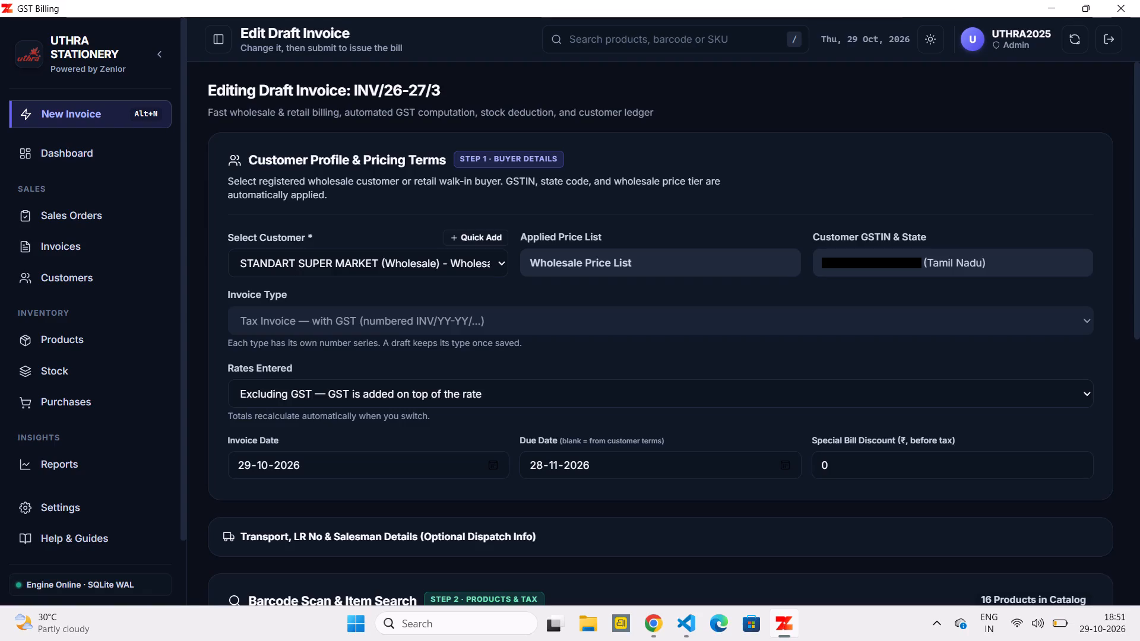
click(653, 320)
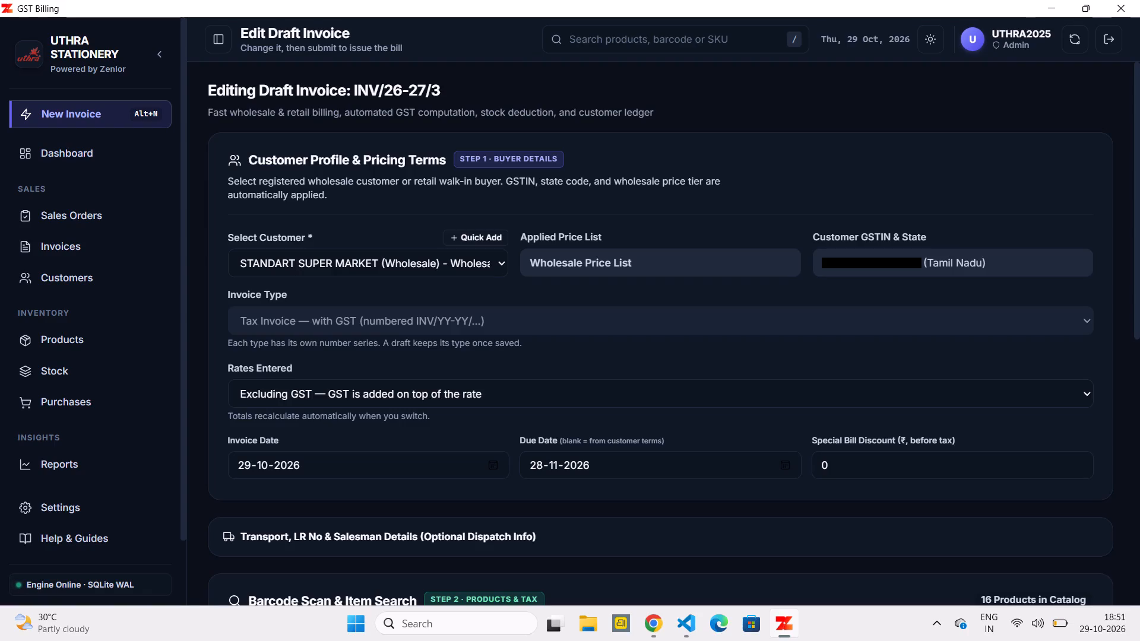
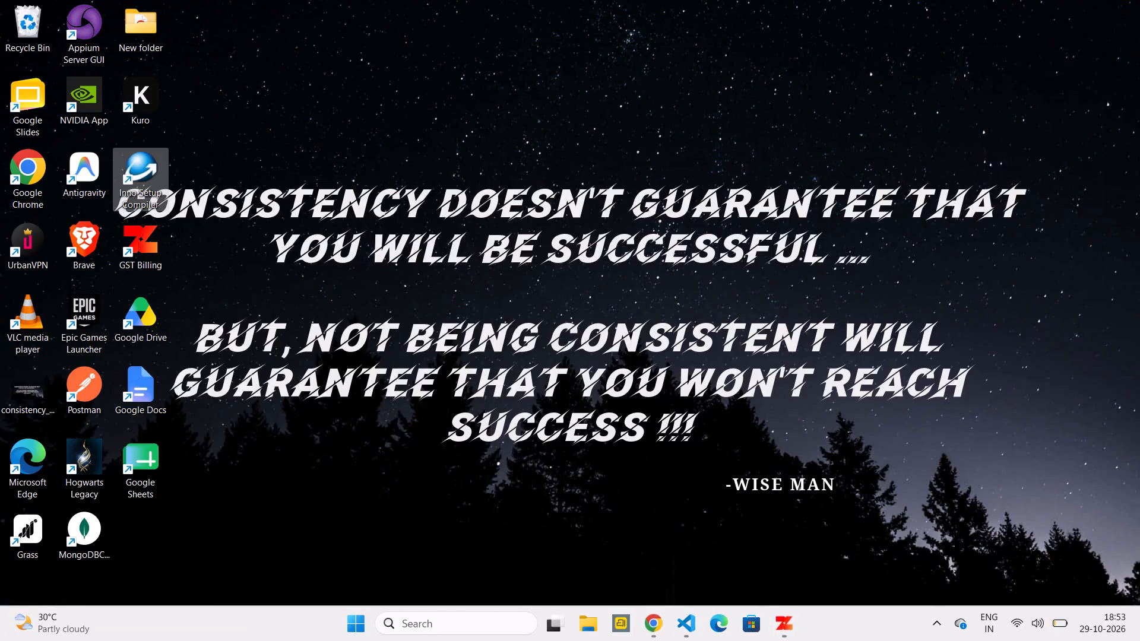
Open the computer's power options.
click(357, 626)
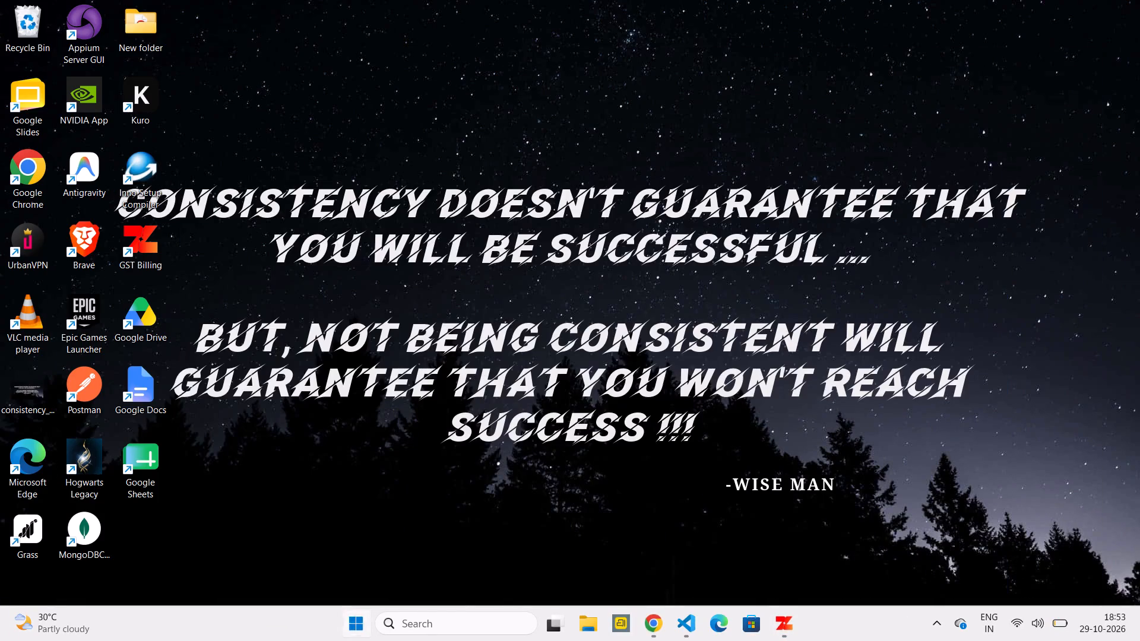
click(667, 576)
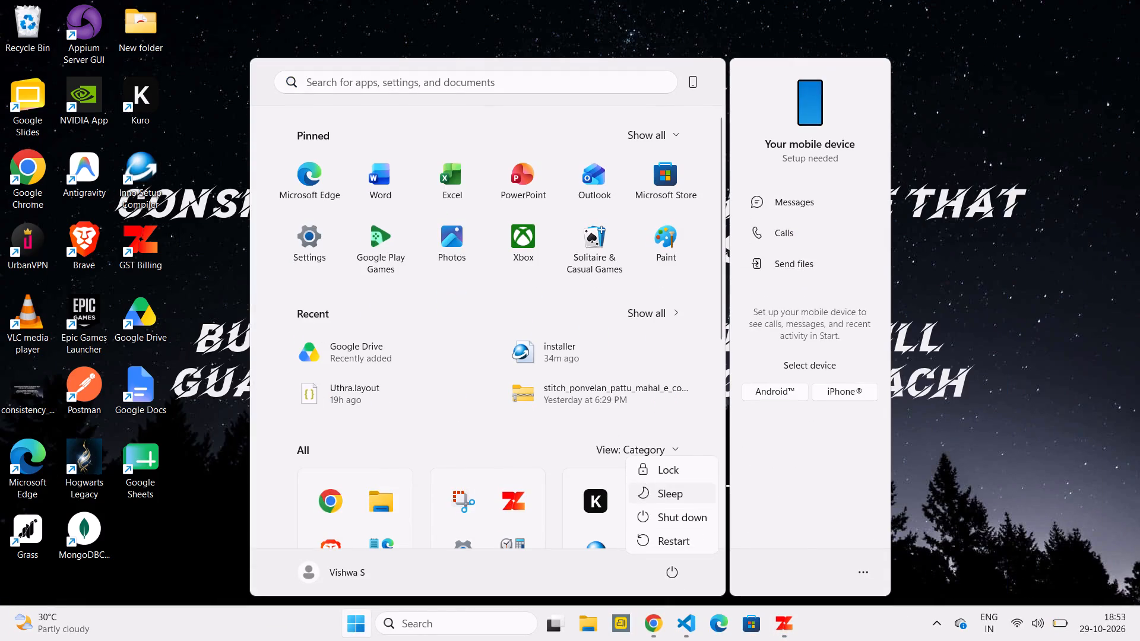
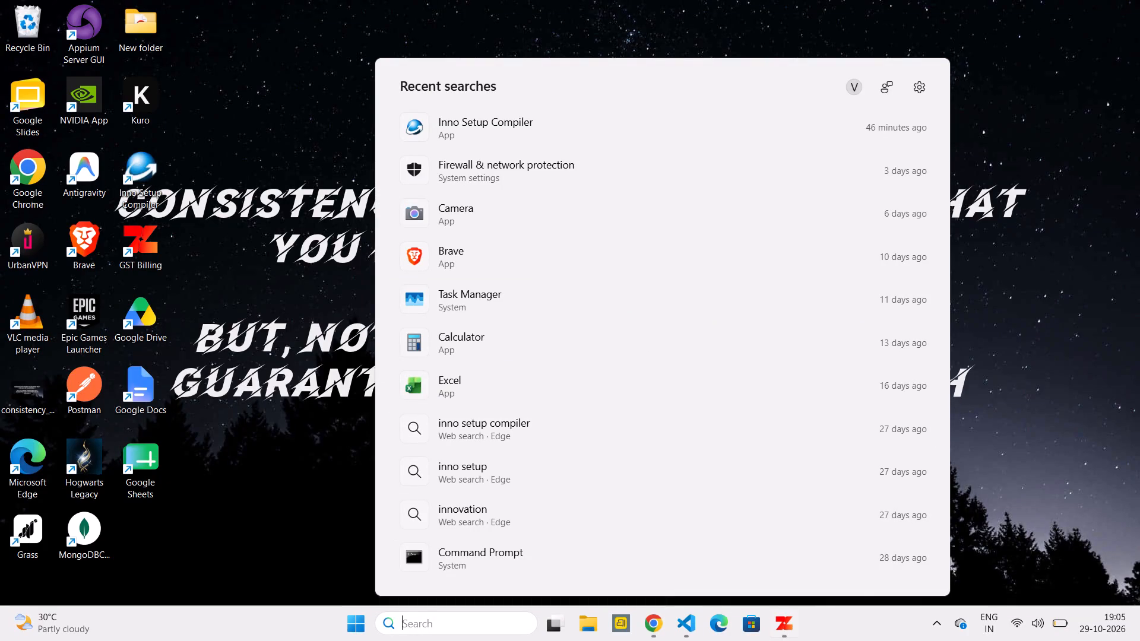
Switch to GST Billing and look over the draft invoice INV/26-27/3 that is open for editing.
click(788, 628)
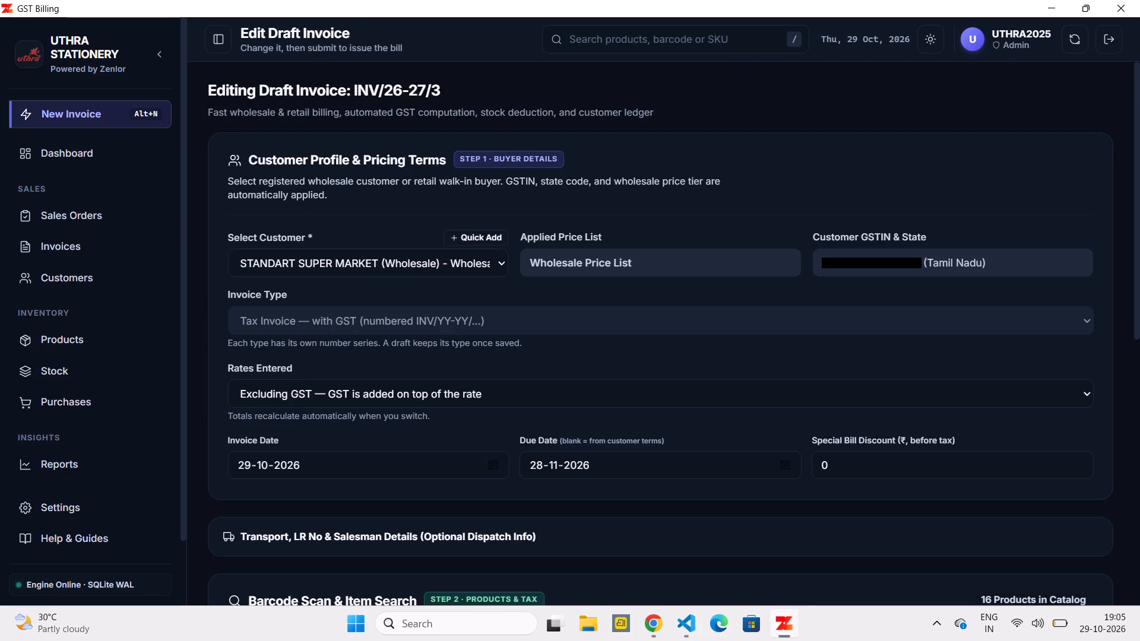
scroll(726, 425, down, 2)
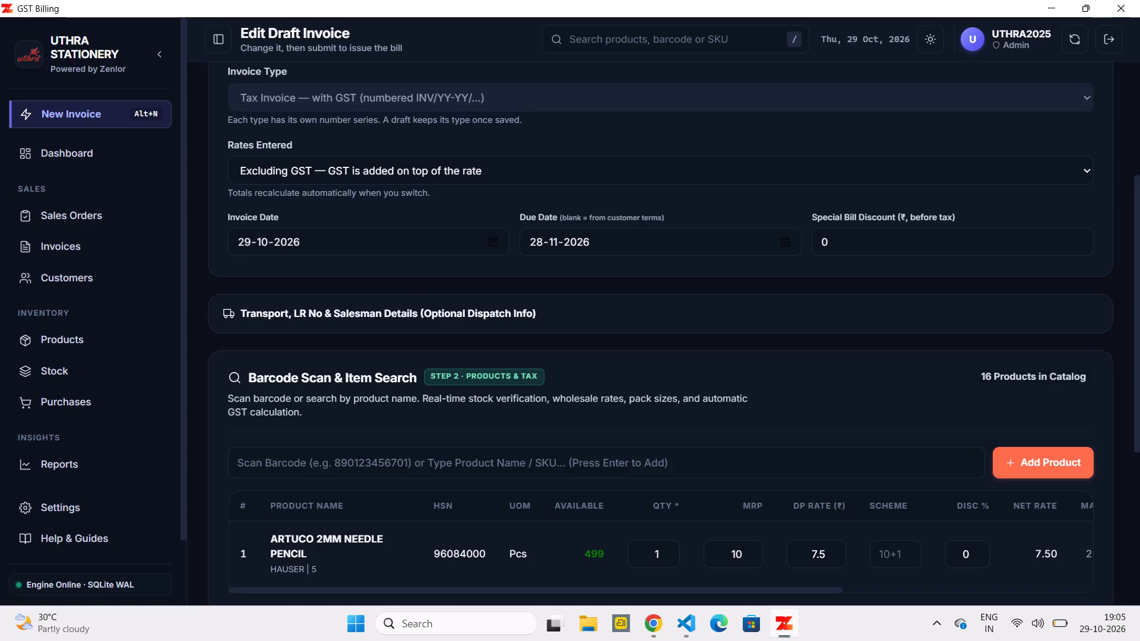
scroll(439, 306, up, 2)
double_click(433, 243)
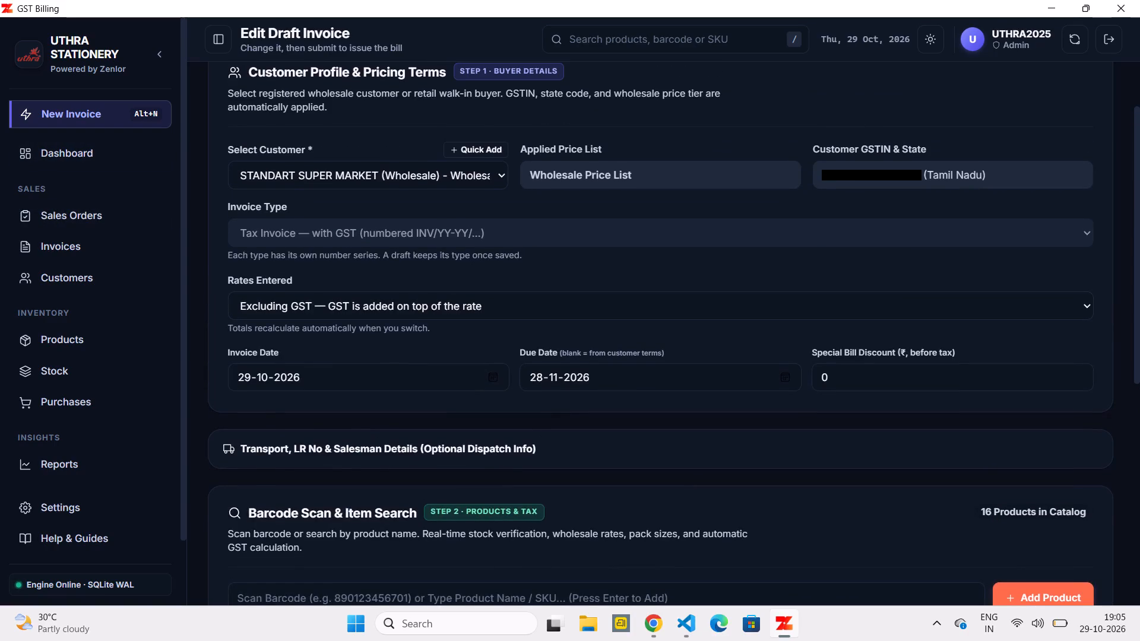
Switch to the Billing Software bug sheet in Chrome and read the full description of BUG-047.
key(alt+Tab)
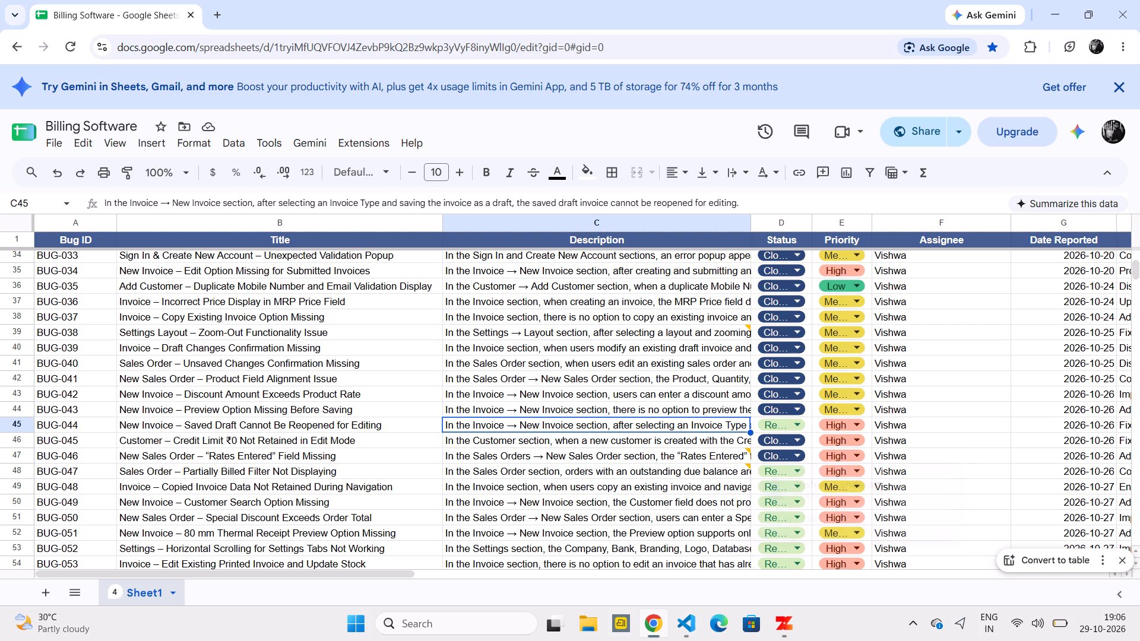
click(672, 468)
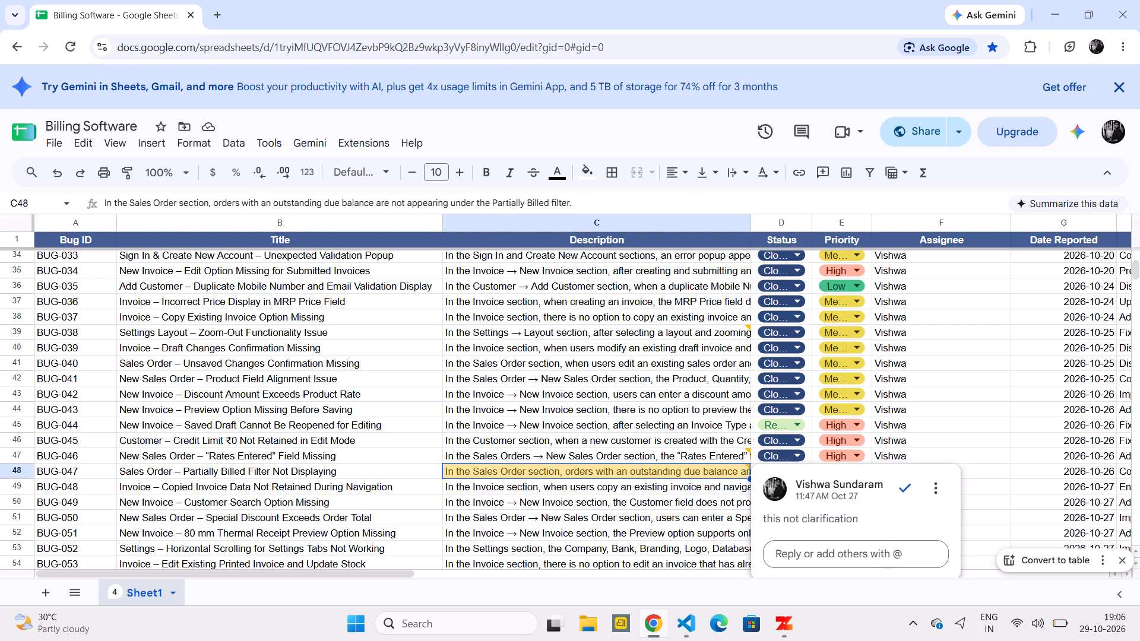
double_click(672, 468)
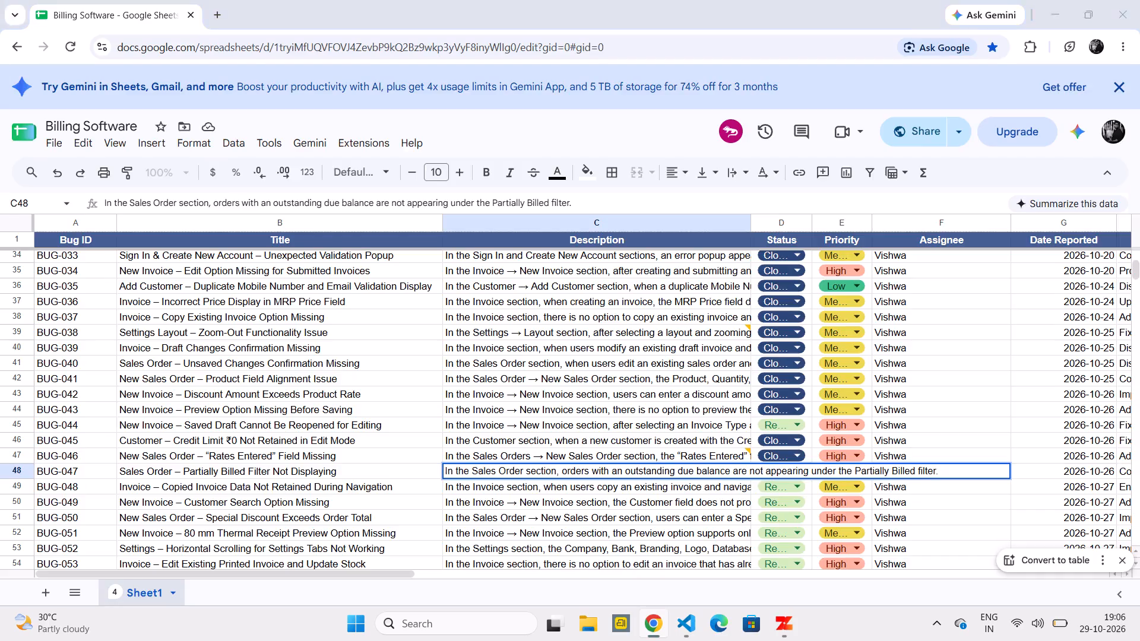
Return to GST Billing and view the Sales Orders page with its status filters.
click(627, 269)
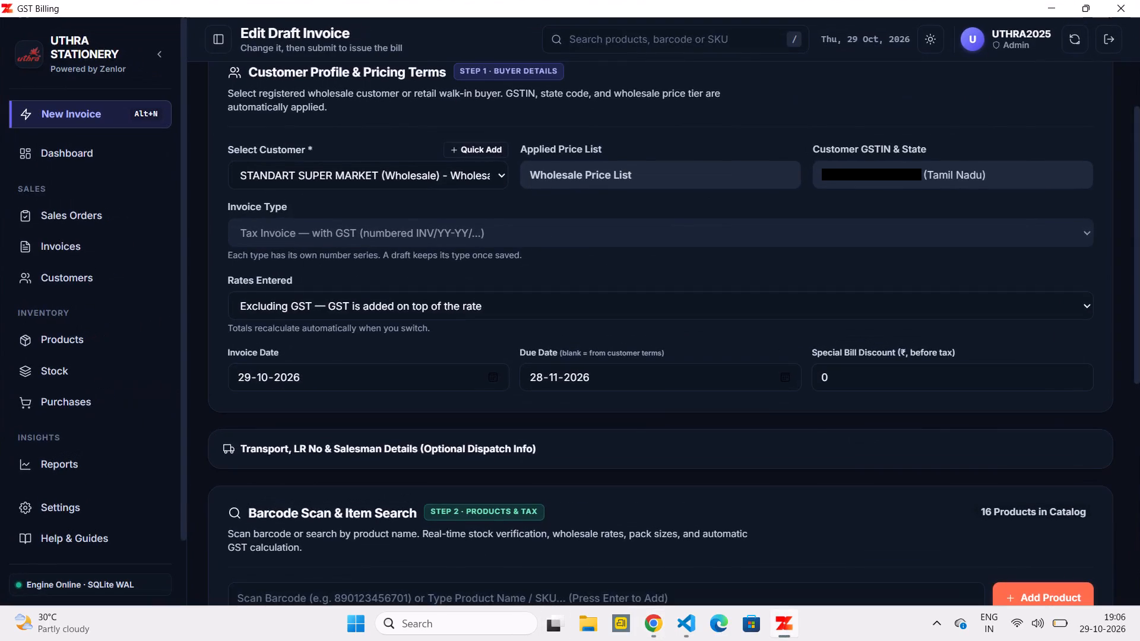
click(32, 151)
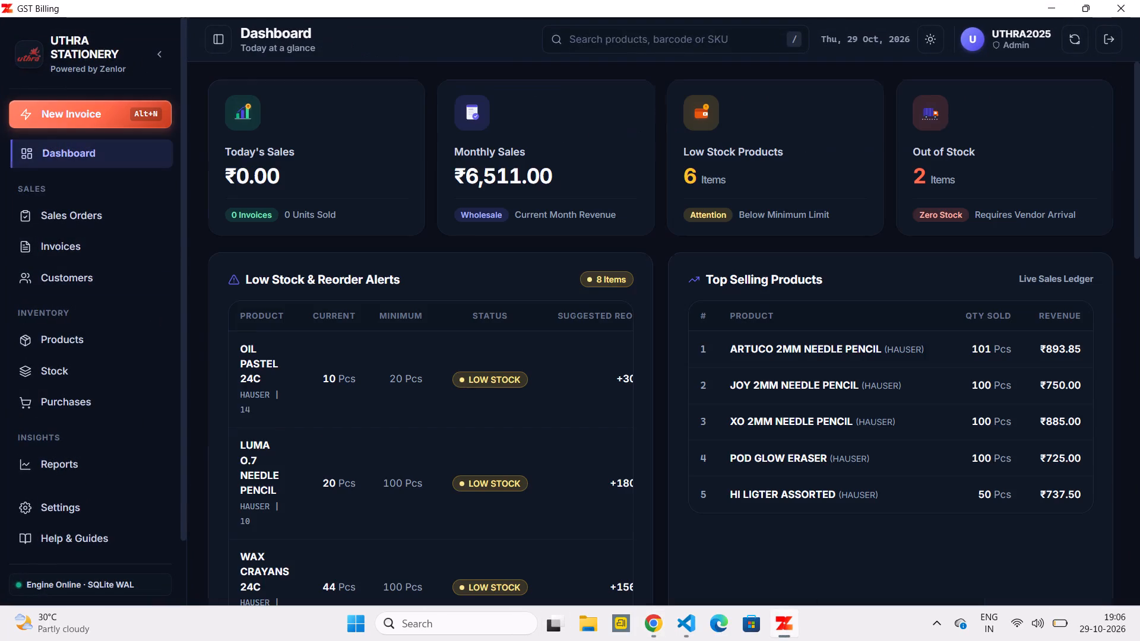
click(97, 207)
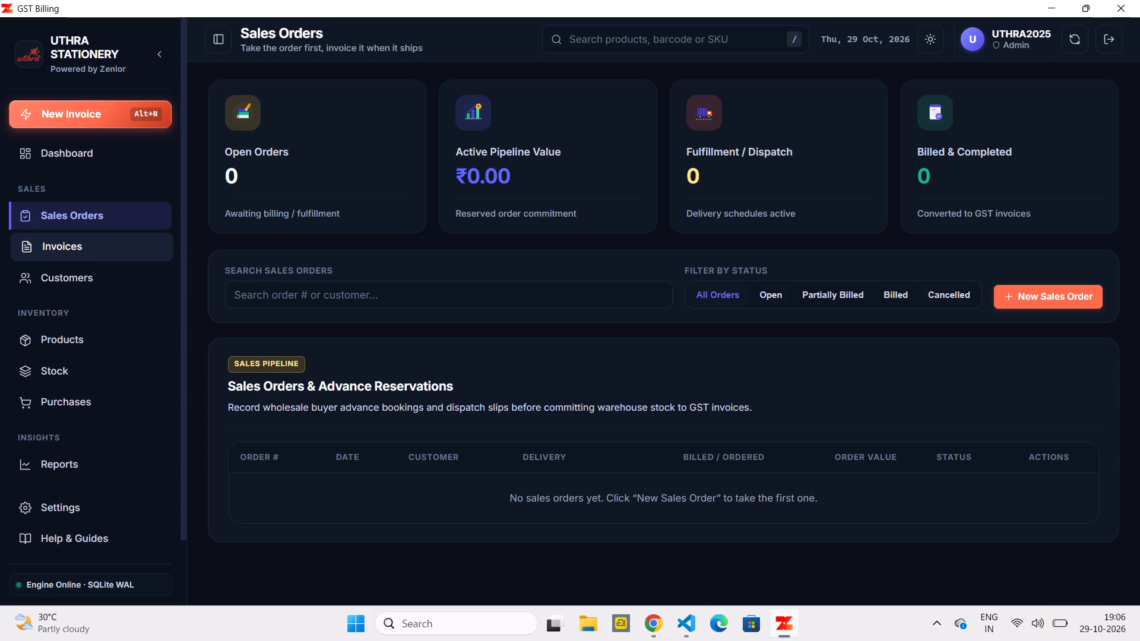
Open draft invoice INV/26-27/3 for editing from the sales invoices register.
click(81, 253)
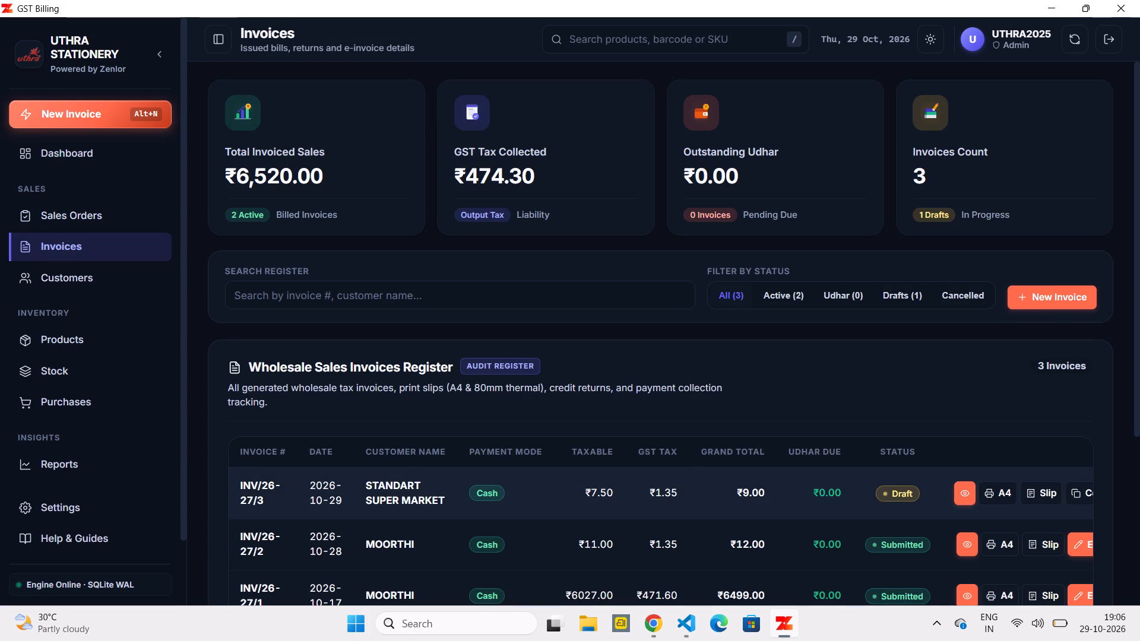
scroll(695, 490, down, 1)
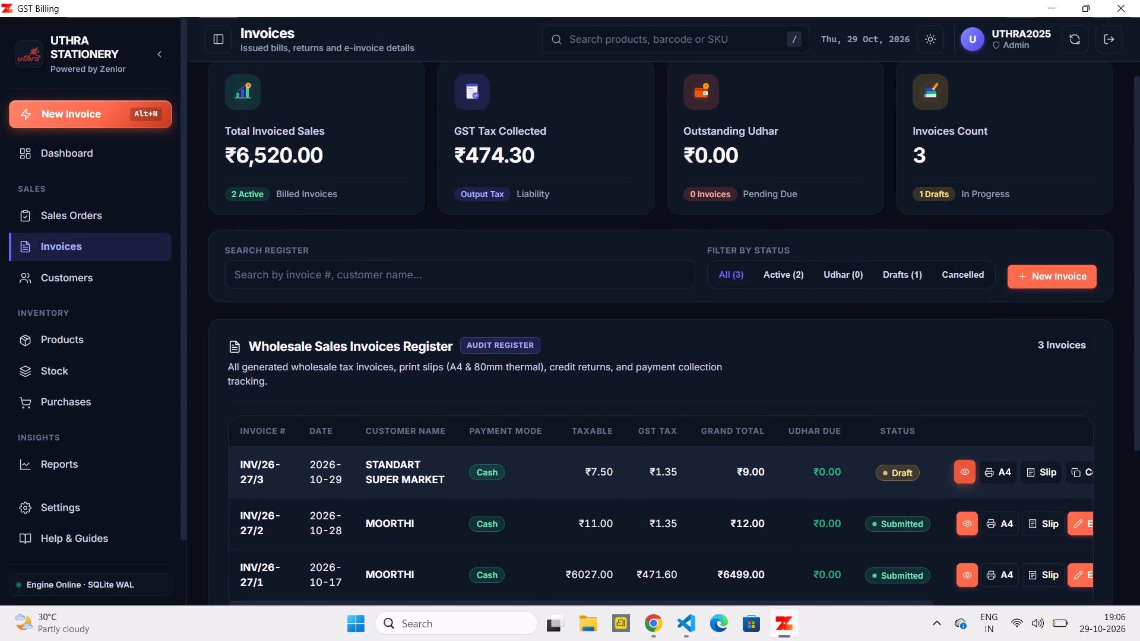
scroll(972, 477, left, 4)
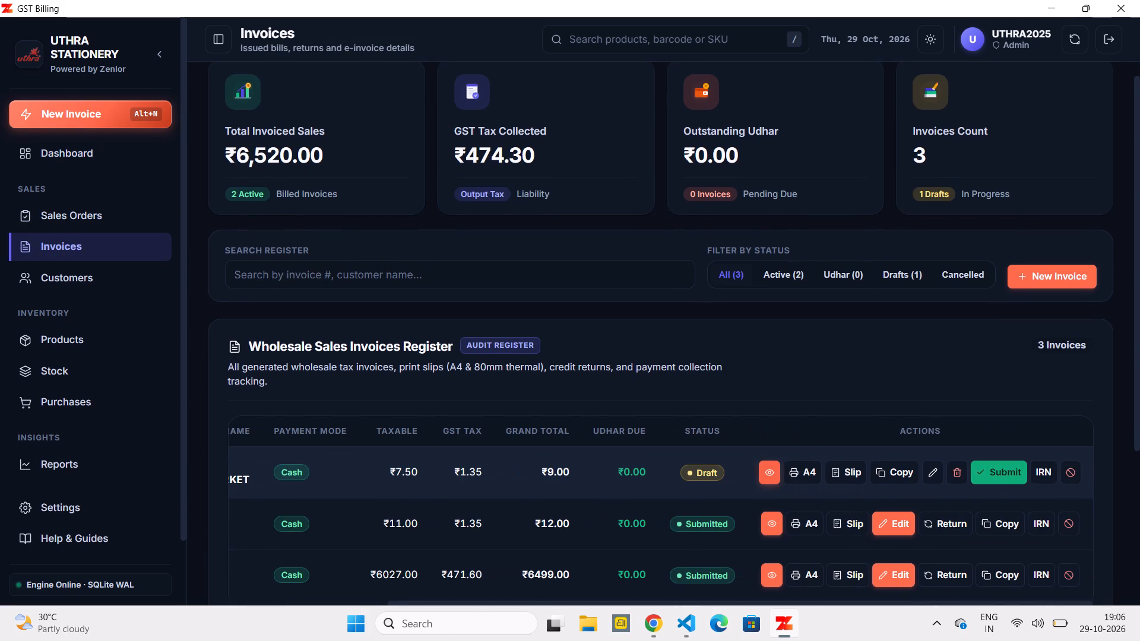
click(930, 480)
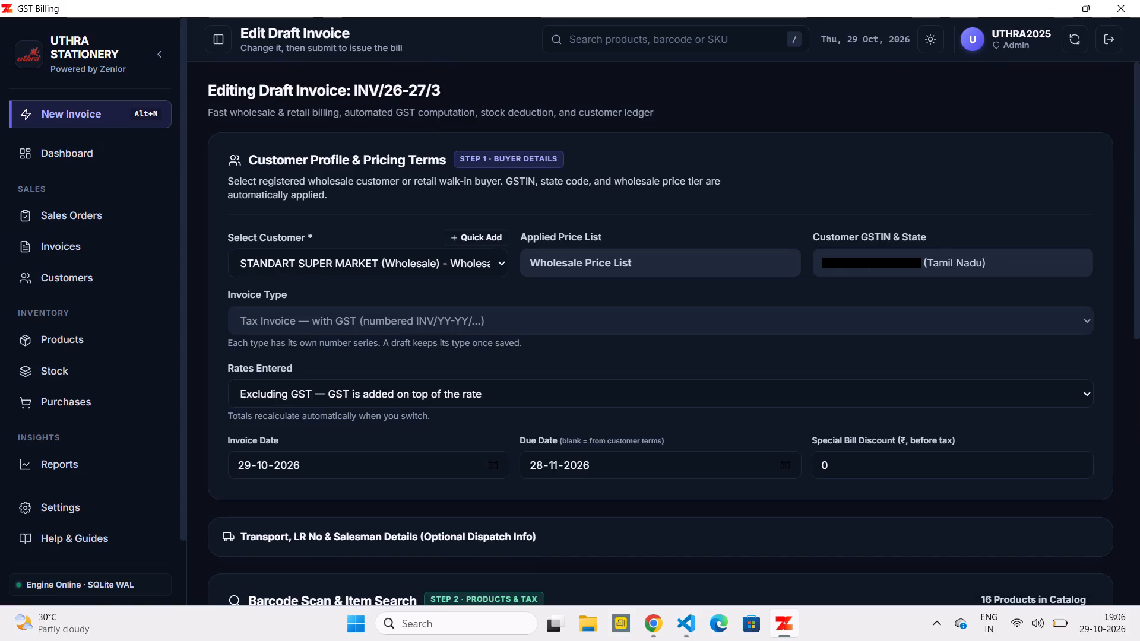
Set the paid amount in the draft invoice's payment settlement to ₹5.
scroll(538, 510, down, 4)
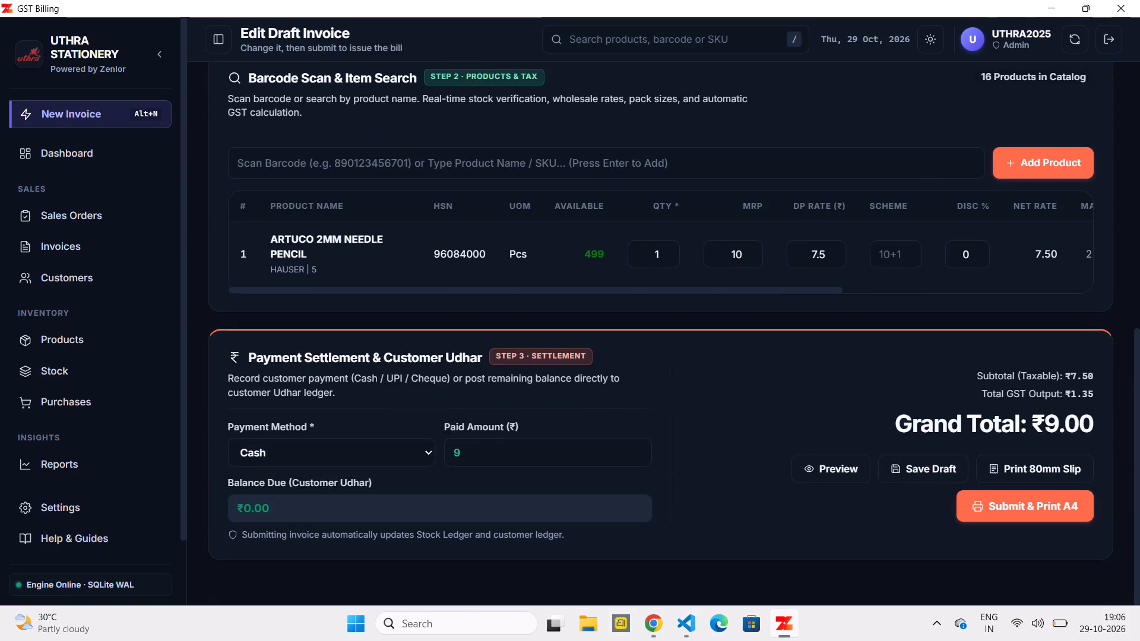
click(486, 451)
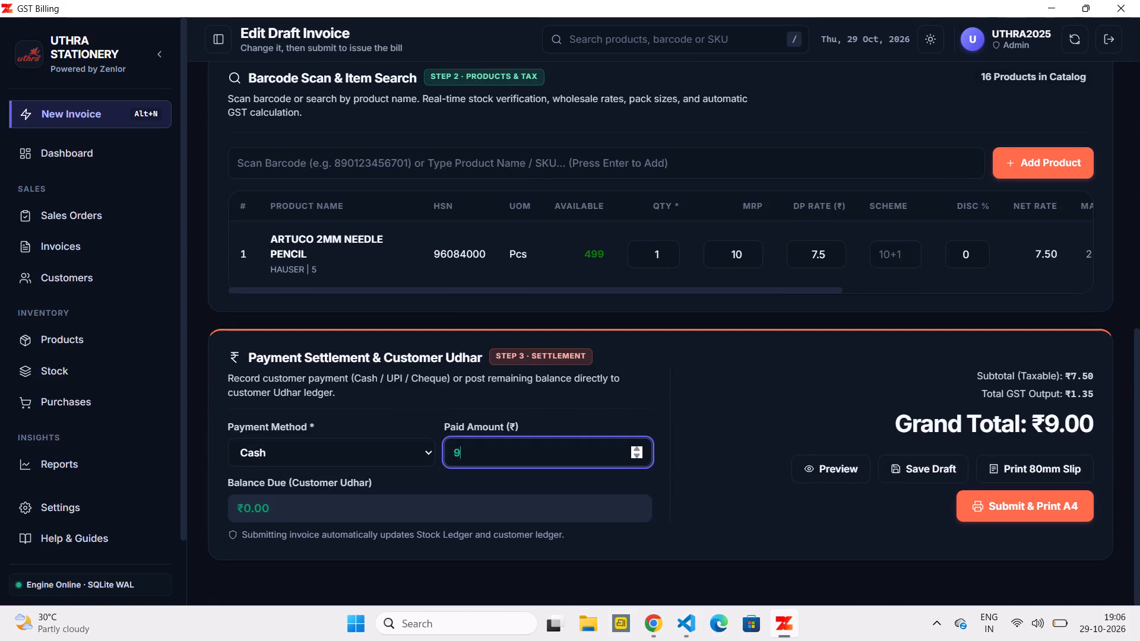
key(BackSpace)
key(5)
Submit the invoice for A4 printing and dismiss the battery notice covering its preview.
click(1011, 512)
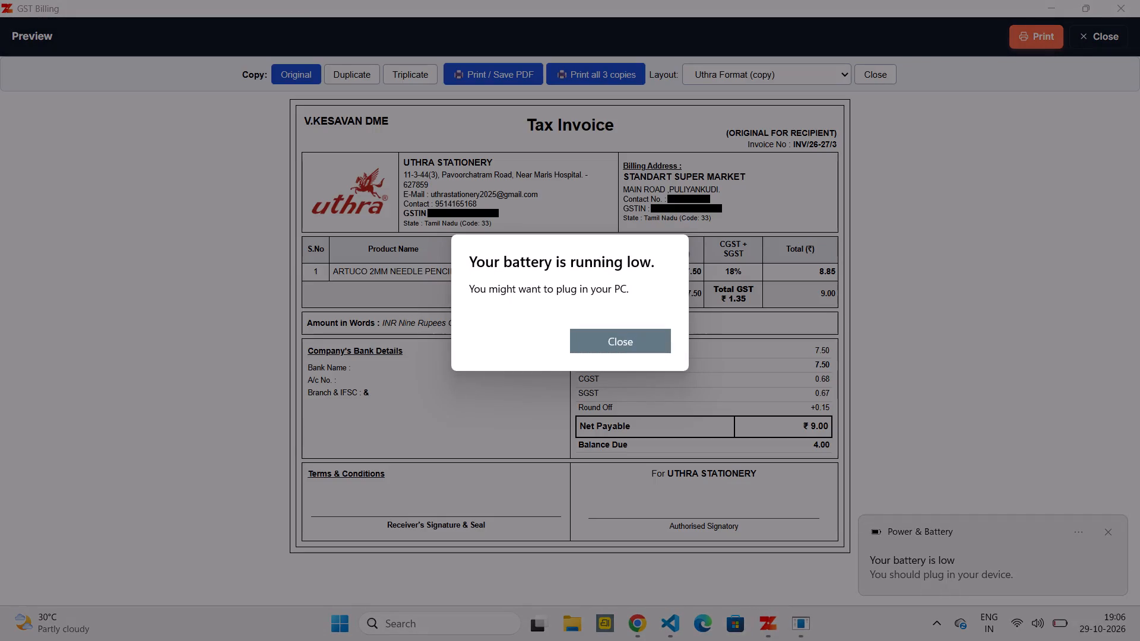
click(613, 334)
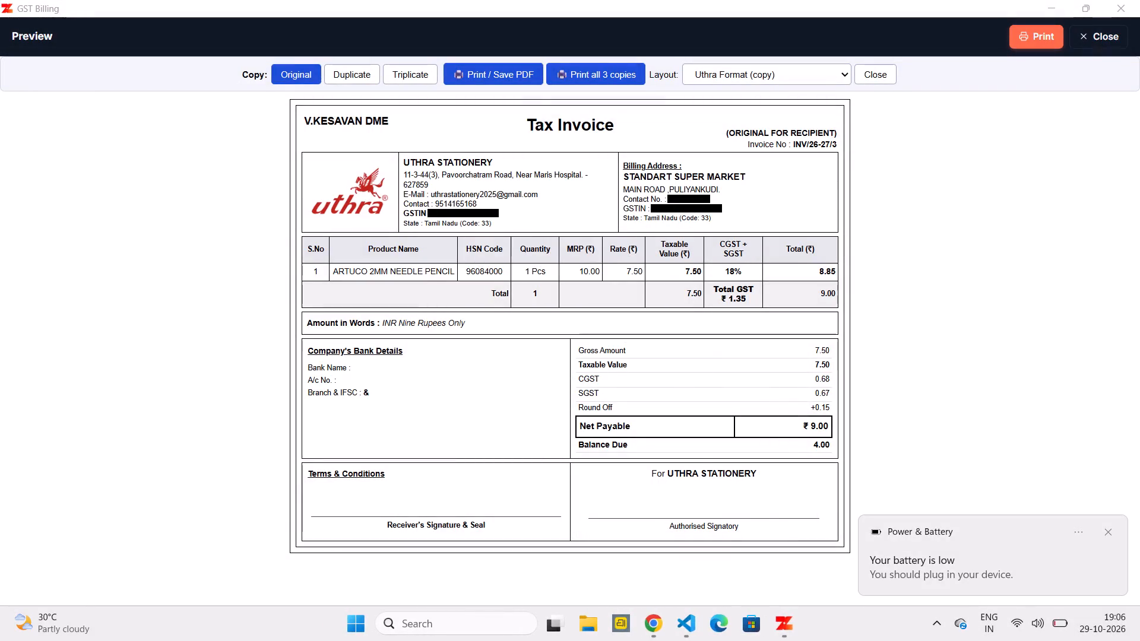
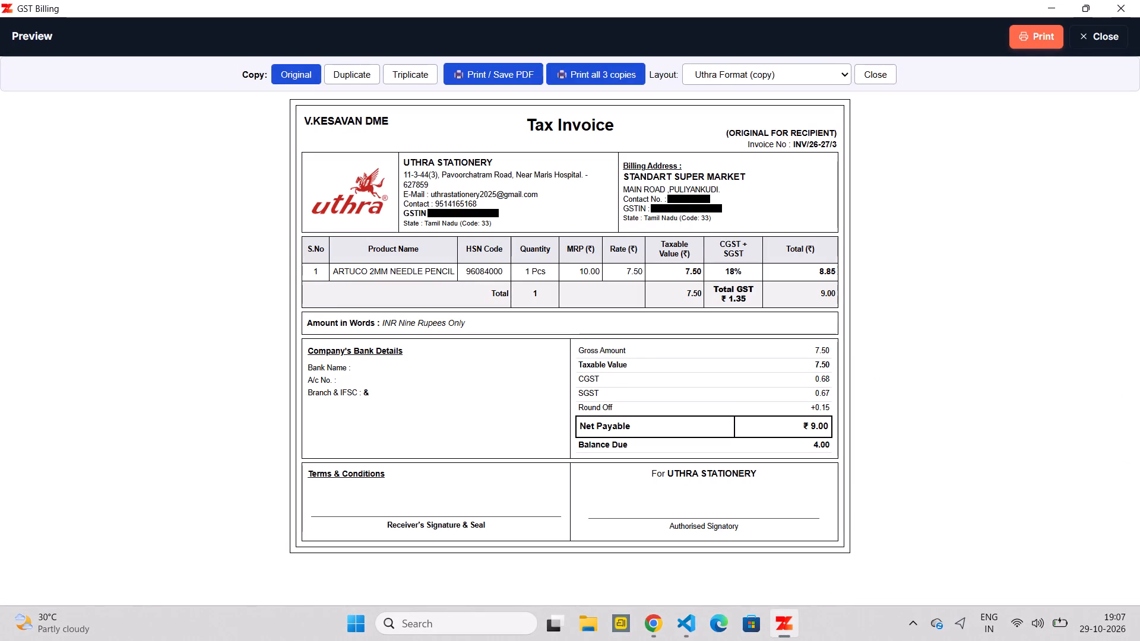
Close the print preview of invoice INV/26-27/3.
click(1107, 32)
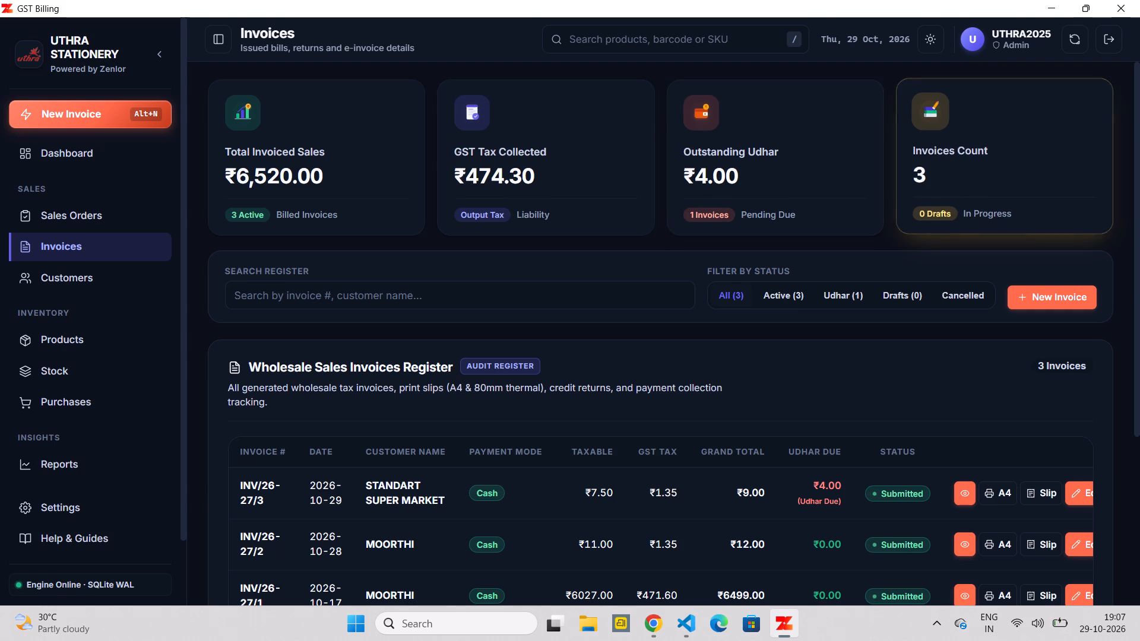
Open issued invoice INV/26-27/2 for editing and check whether its invoice type can be changed.
scroll(1000, 297, down, 3)
scroll(994, 350, left, 1)
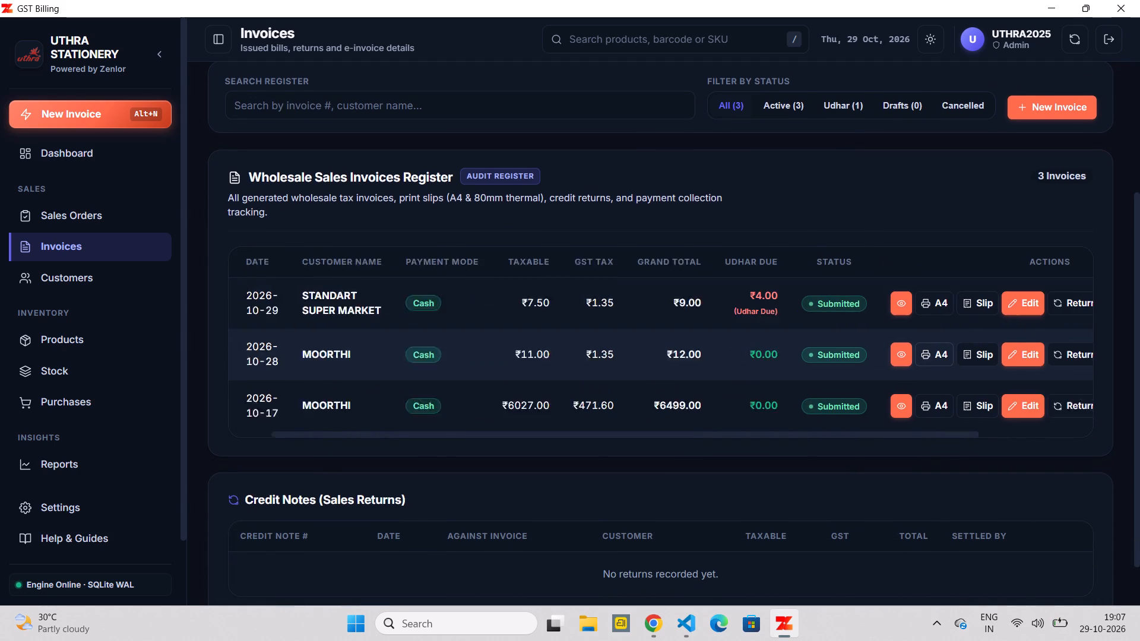
scroll(994, 350, left, 1)
click(950, 354)
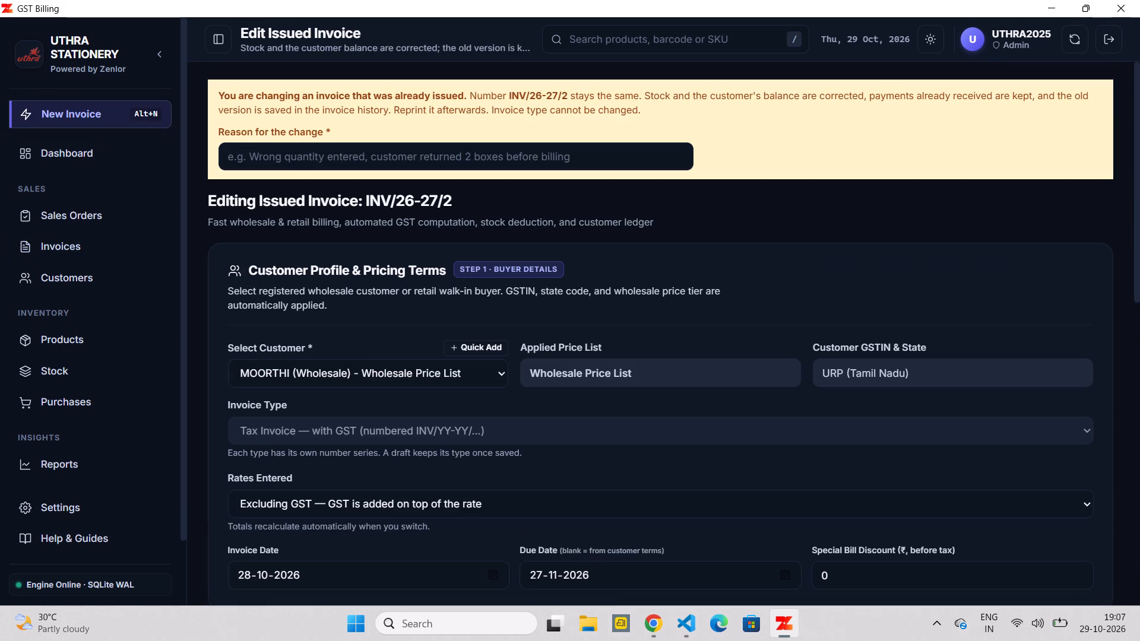
scroll(616, 359, down, 1)
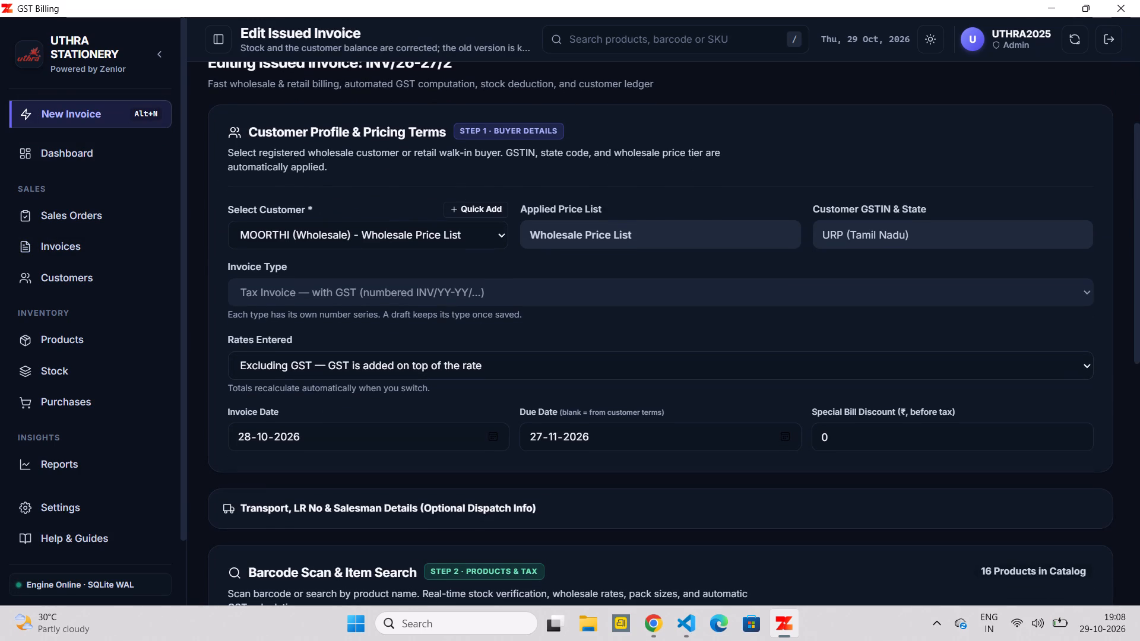
triple_click(395, 300)
triple_click(395, 300)
click(395, 300)
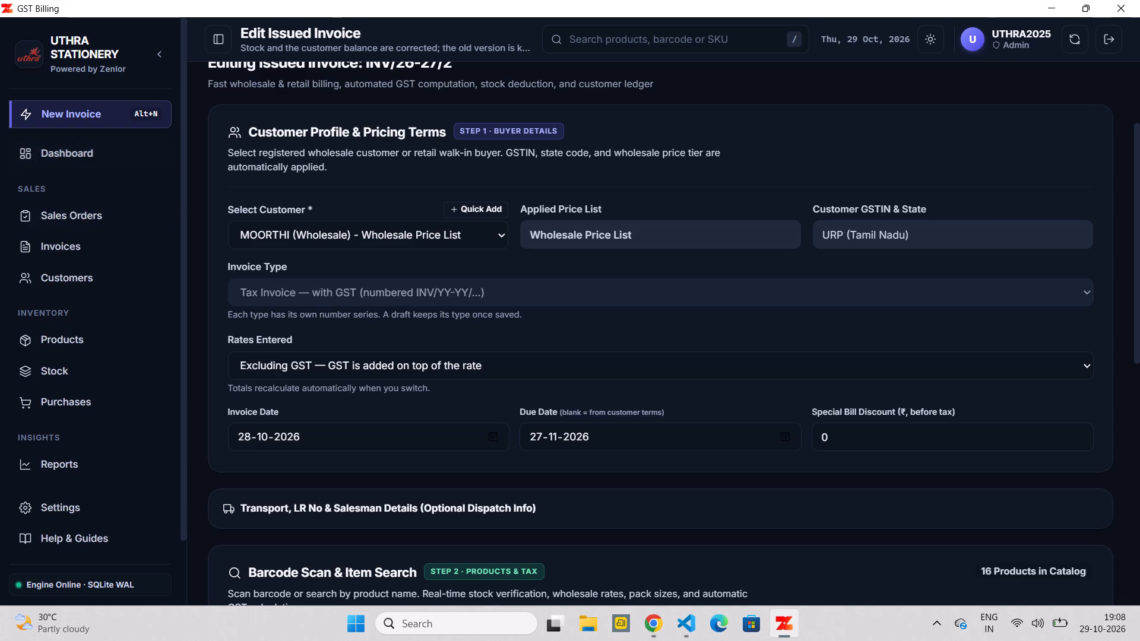
Leave the invoice edit and start a new sales order from the Sales Orders page.
click(108, 215)
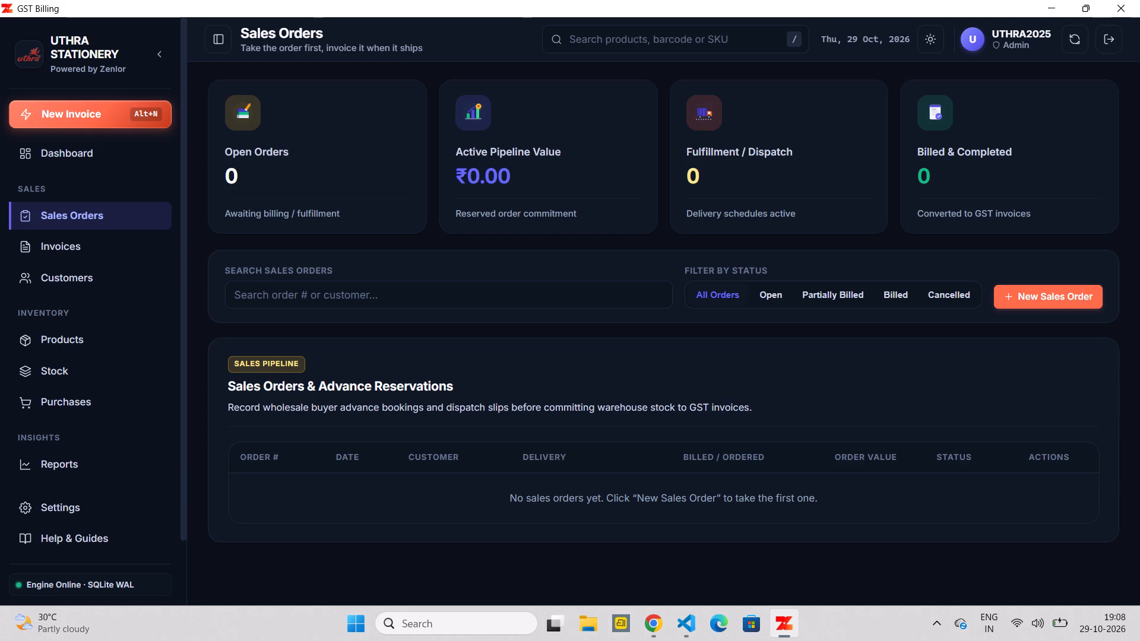
scroll(699, 340, up, 2)
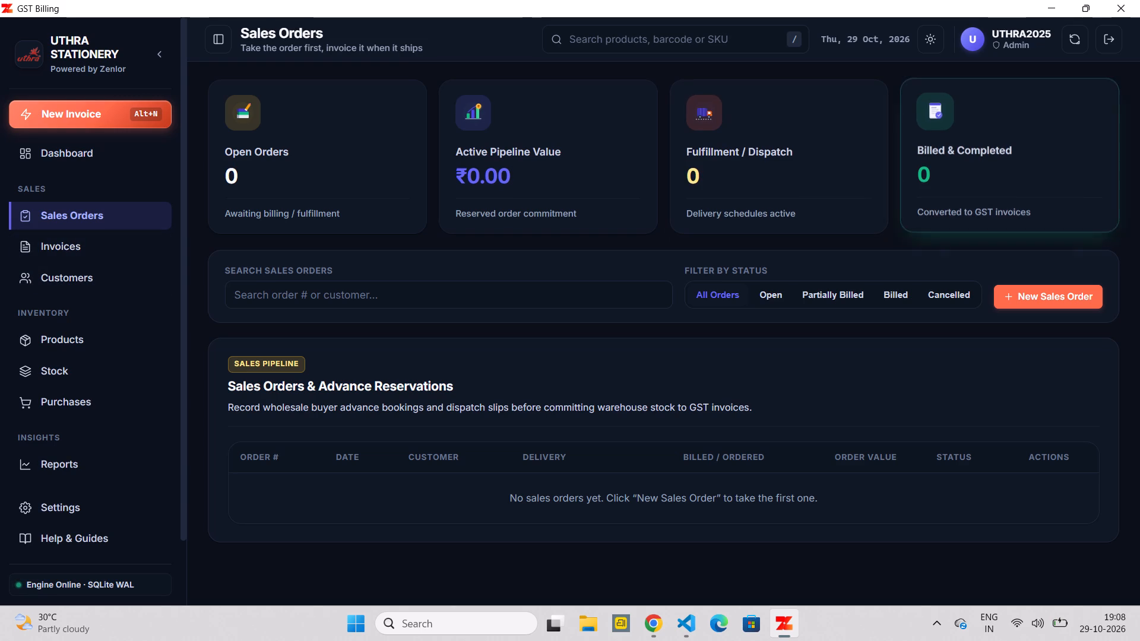
click(1024, 294)
scroll(558, 403, down, 2)
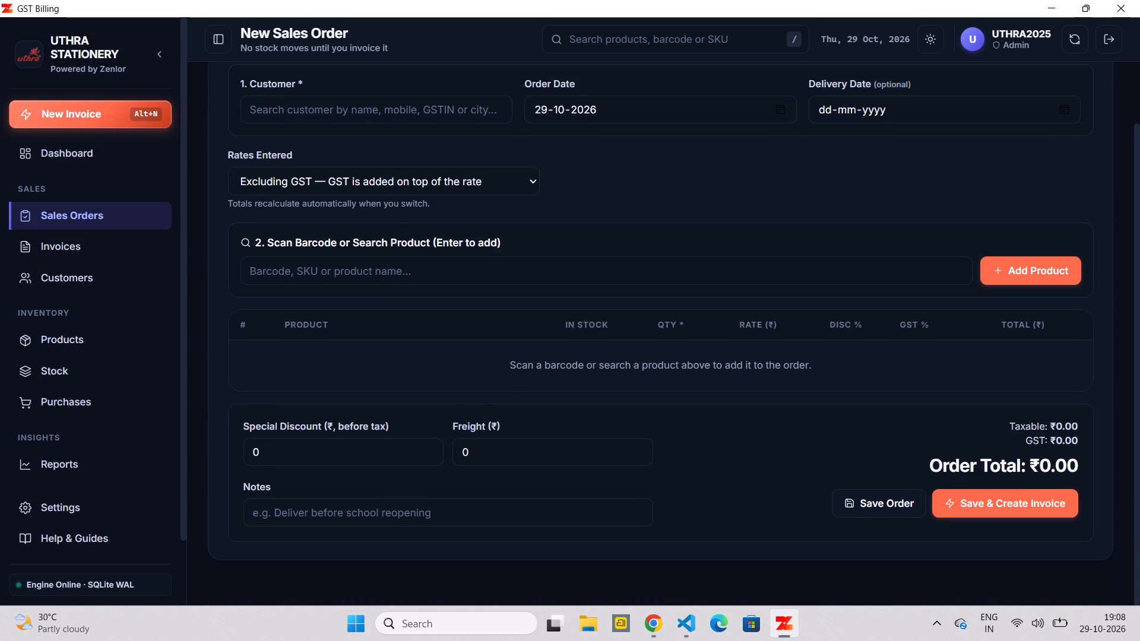
scroll(558, 403, up, 2)
click(381, 170)
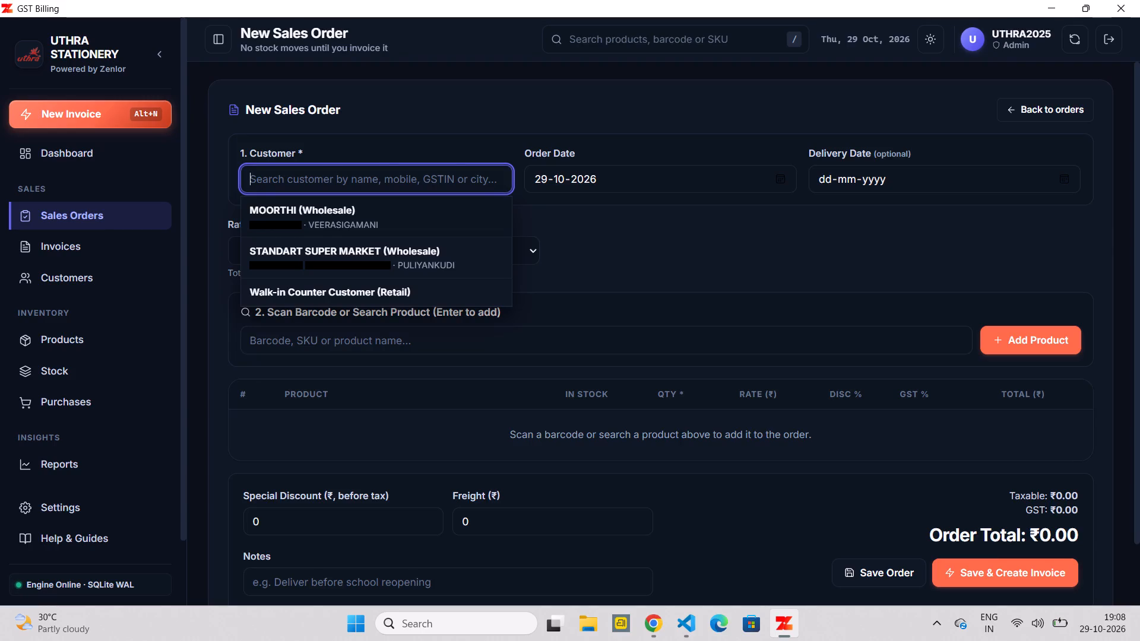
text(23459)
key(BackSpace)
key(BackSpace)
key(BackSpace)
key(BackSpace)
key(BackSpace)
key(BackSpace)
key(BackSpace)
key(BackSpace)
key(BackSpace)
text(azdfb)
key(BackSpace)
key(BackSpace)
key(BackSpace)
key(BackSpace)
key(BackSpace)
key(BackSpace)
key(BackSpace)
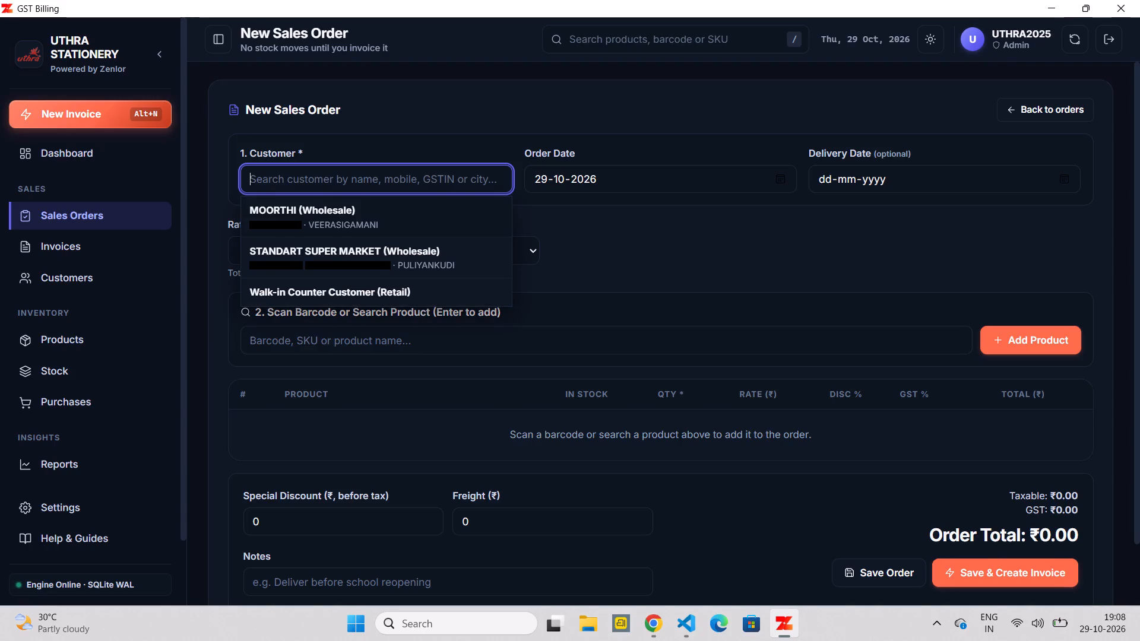
Select STANDART SUPER MARKET (Wholesale) as the sales order's customer.
key(Down)
key(Return)
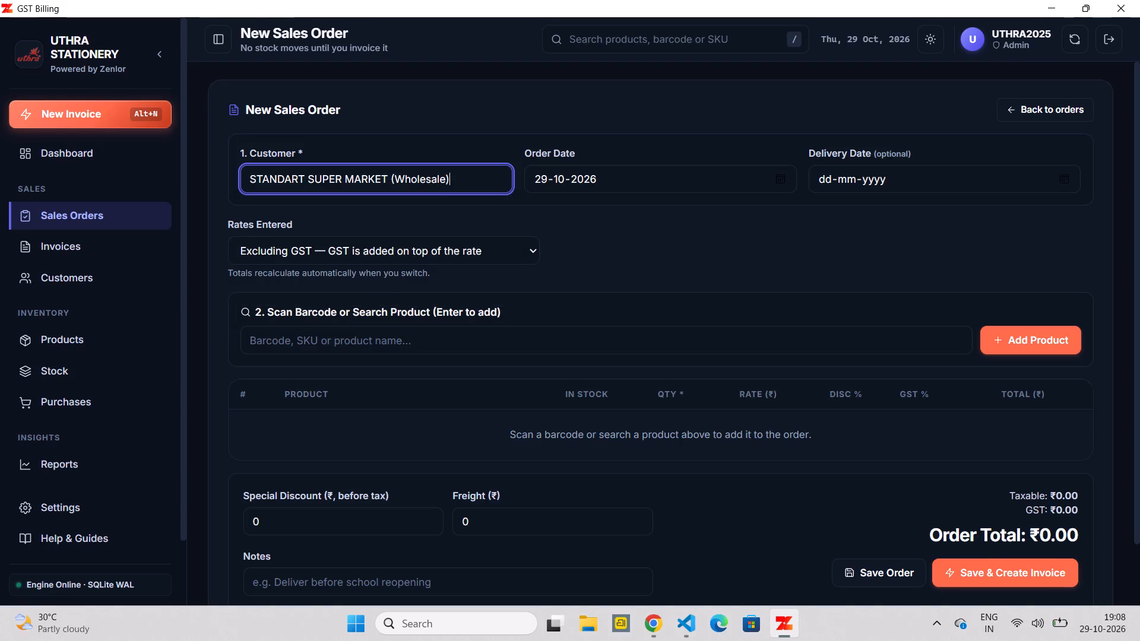
Search the products for "n" and add JOY 2MM NEEDLE PENCIL to the sales order.
click(448, 335)
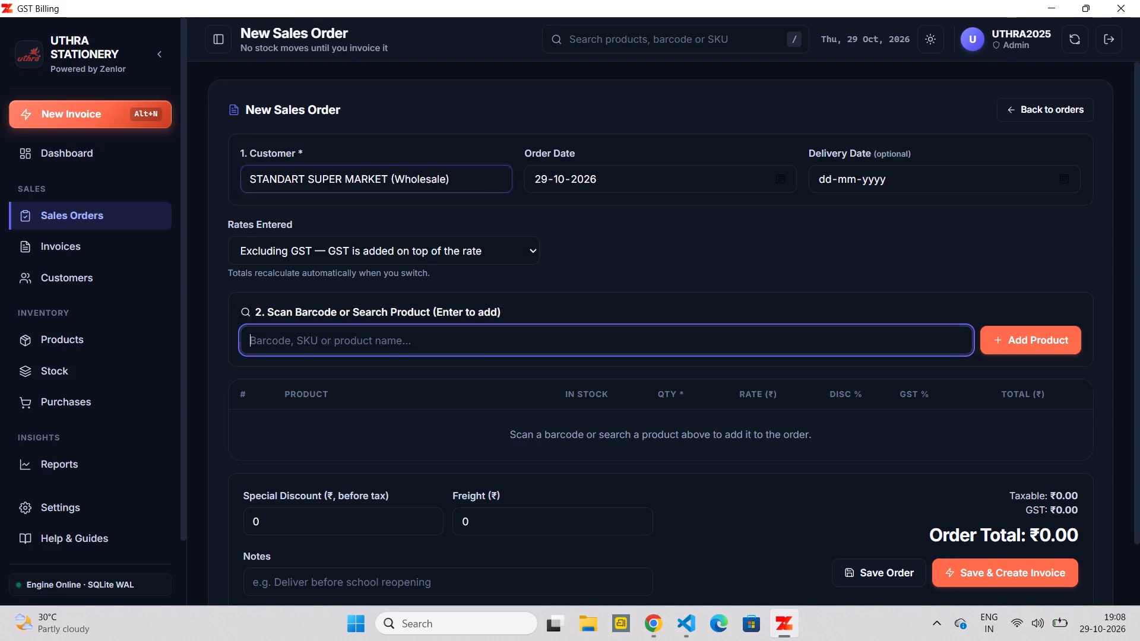
click(572, 304)
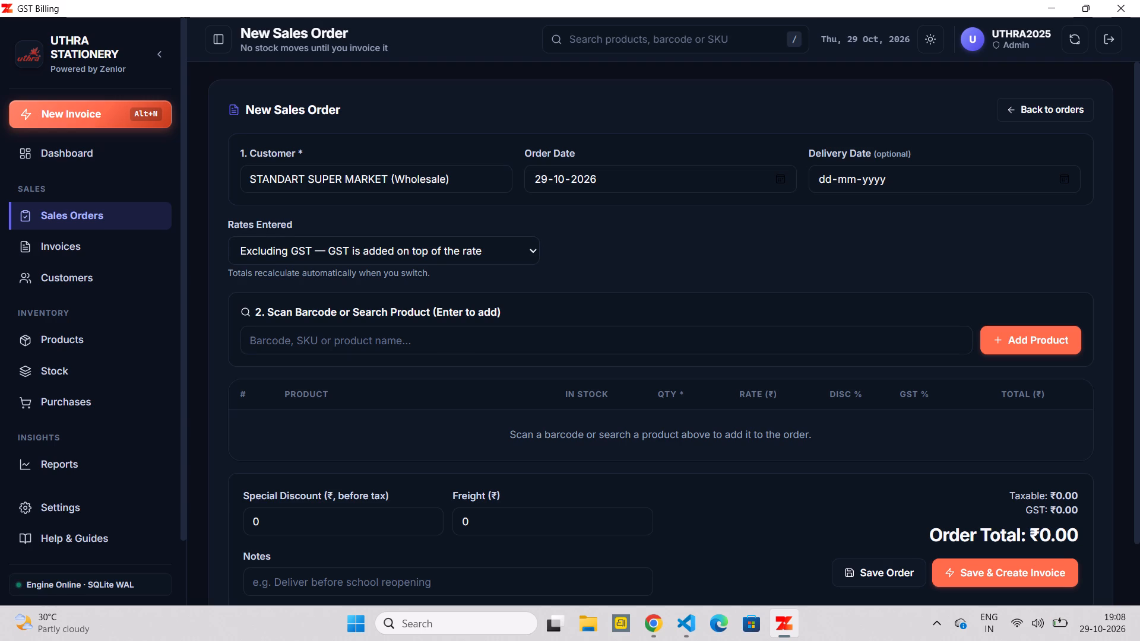
click(788, 353)
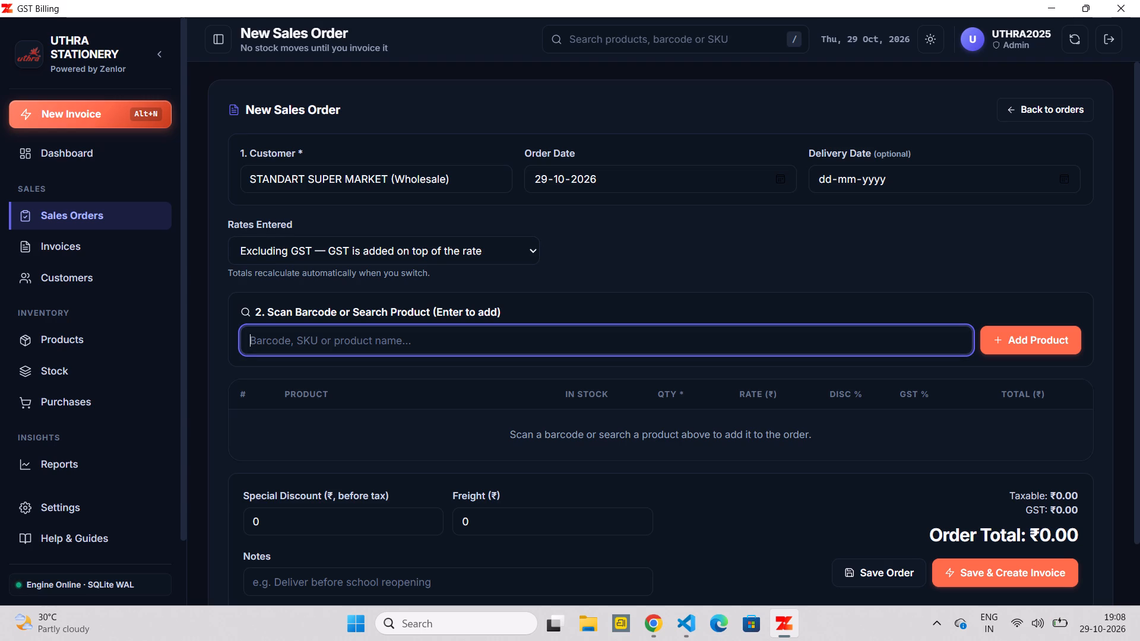
key(z)
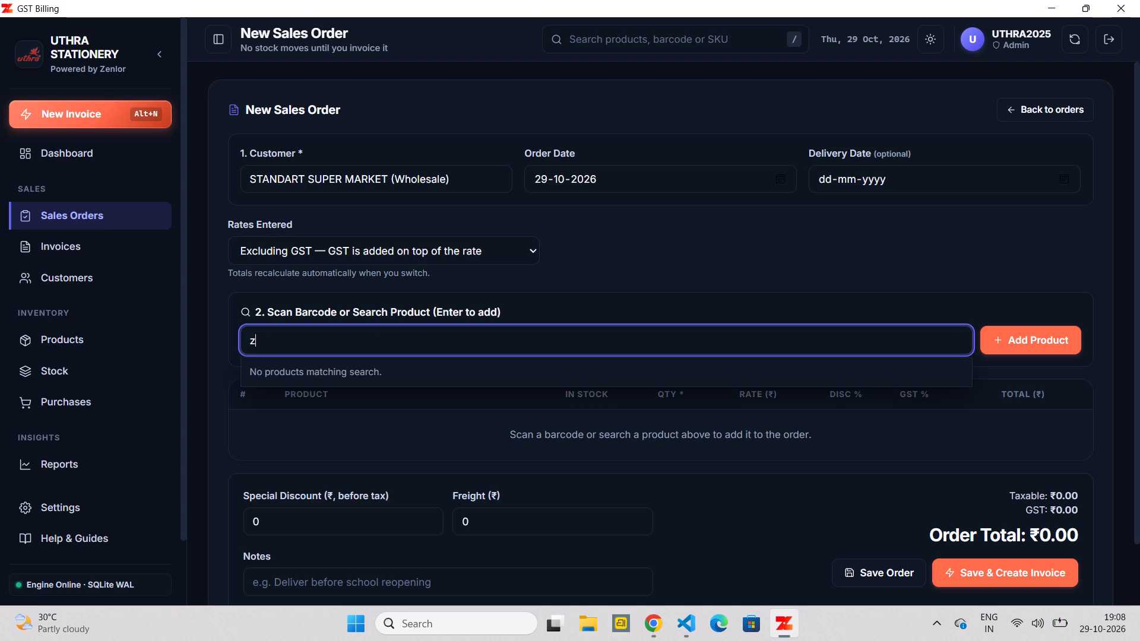
key(BackSpace)
key(f)
key(BackSpace)
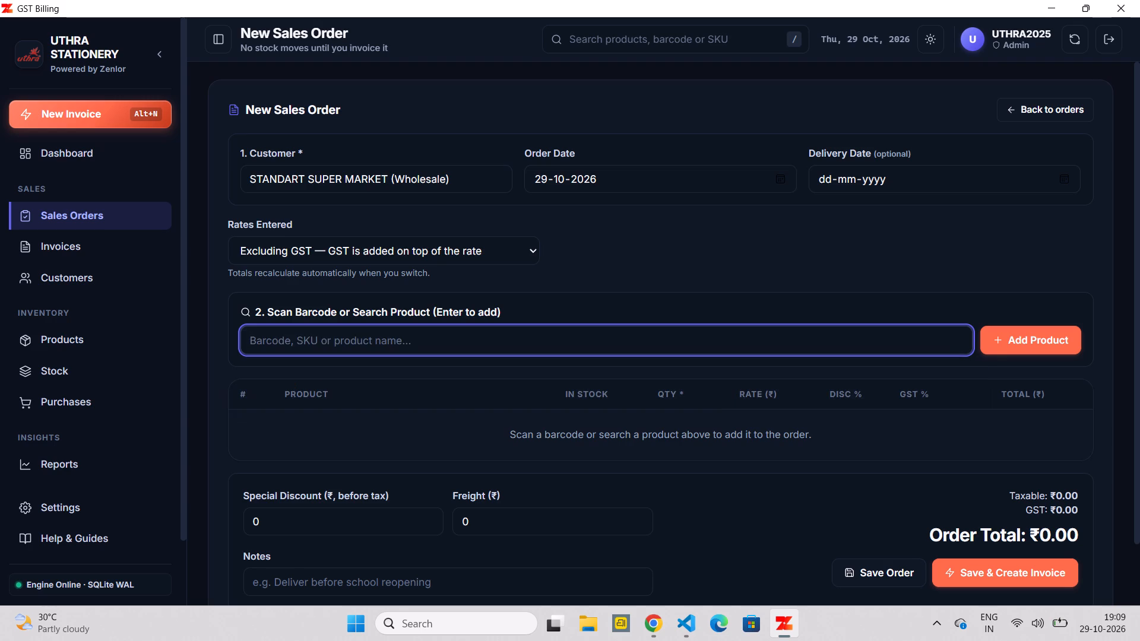
key(n)
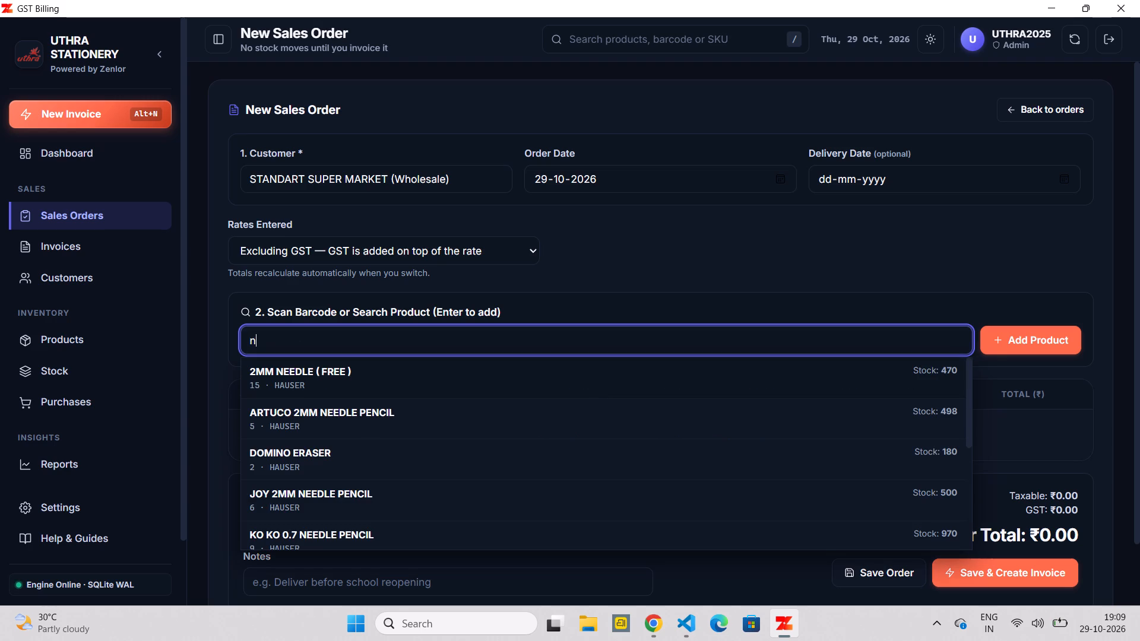
scroll(603, 434, down, 1)
click(521, 432)
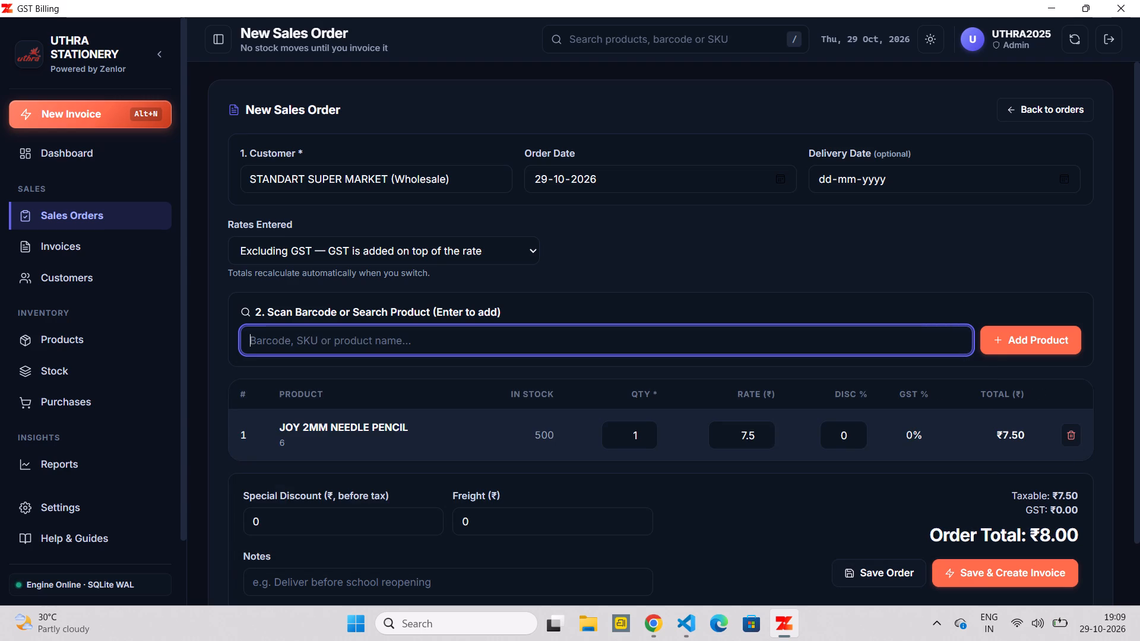
Save the sales order and create an invoice from it, keeping the Tax Invoice type.
scroll(825, 479, down, 2)
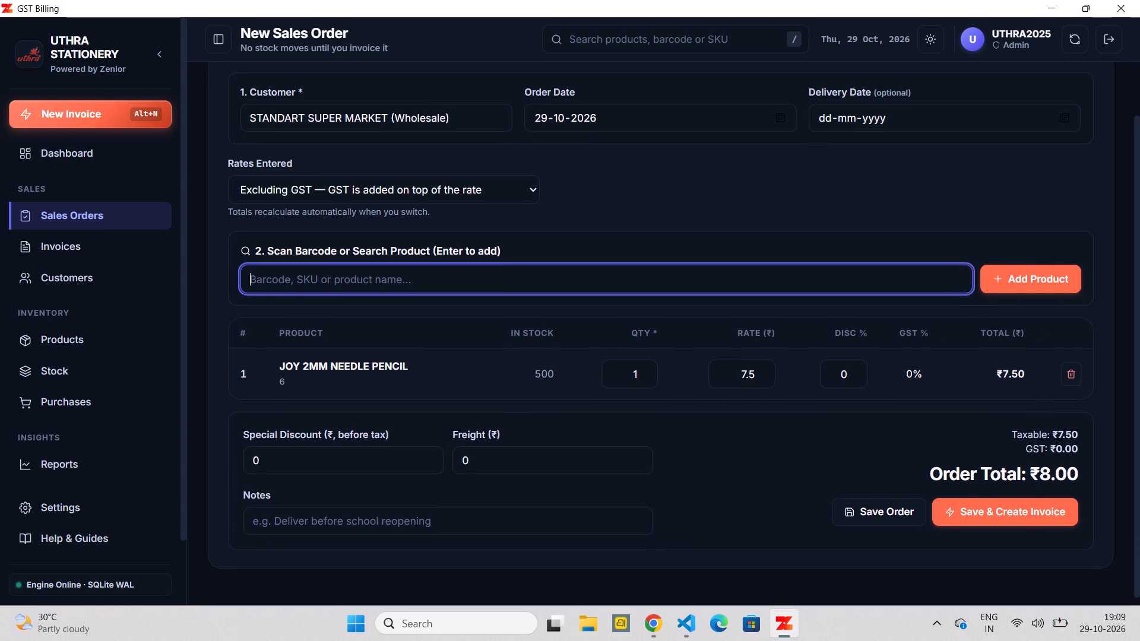
scroll(825, 479, down, 1)
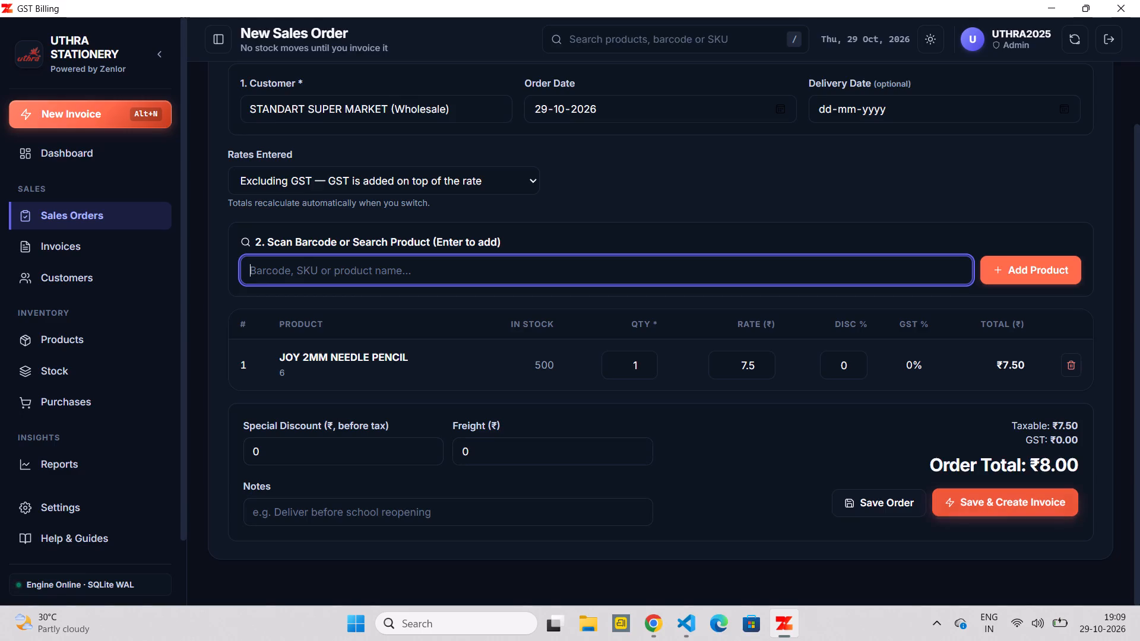
click(973, 497)
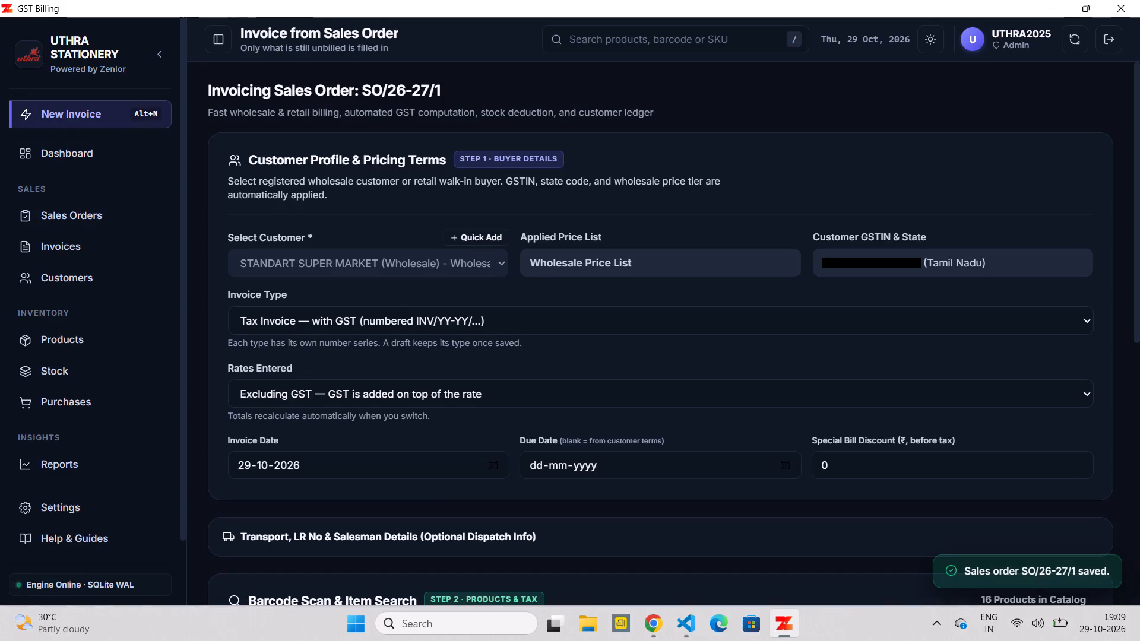
click(426, 310)
click(426, 308)
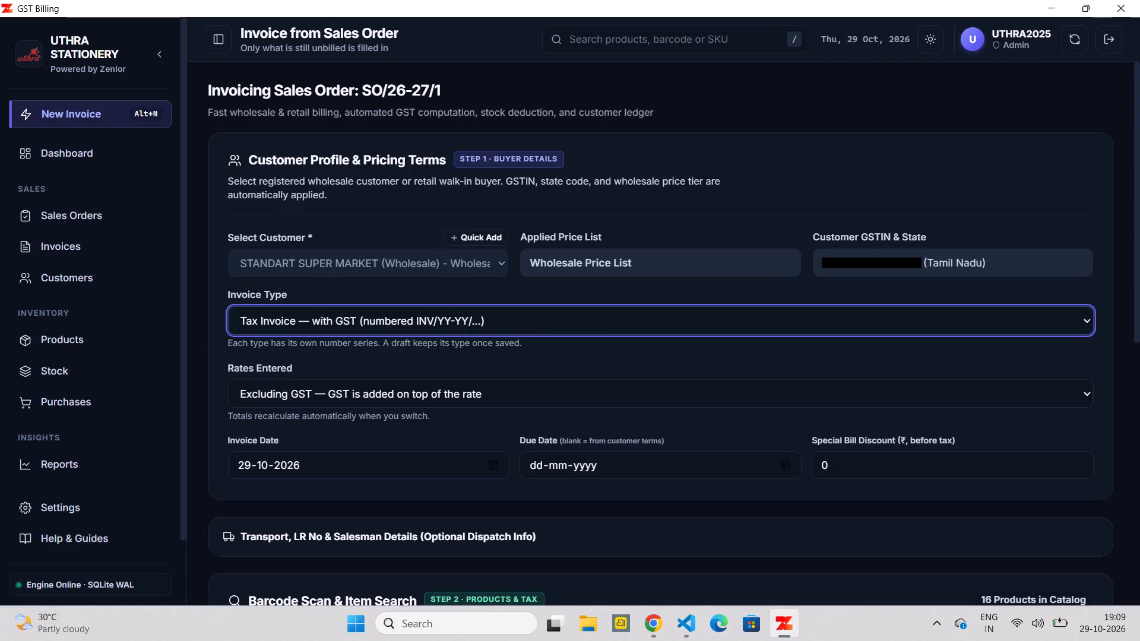
Set the paid amount in the new invoice's payment settlement to ₹4.
scroll(426, 308, down, 4)
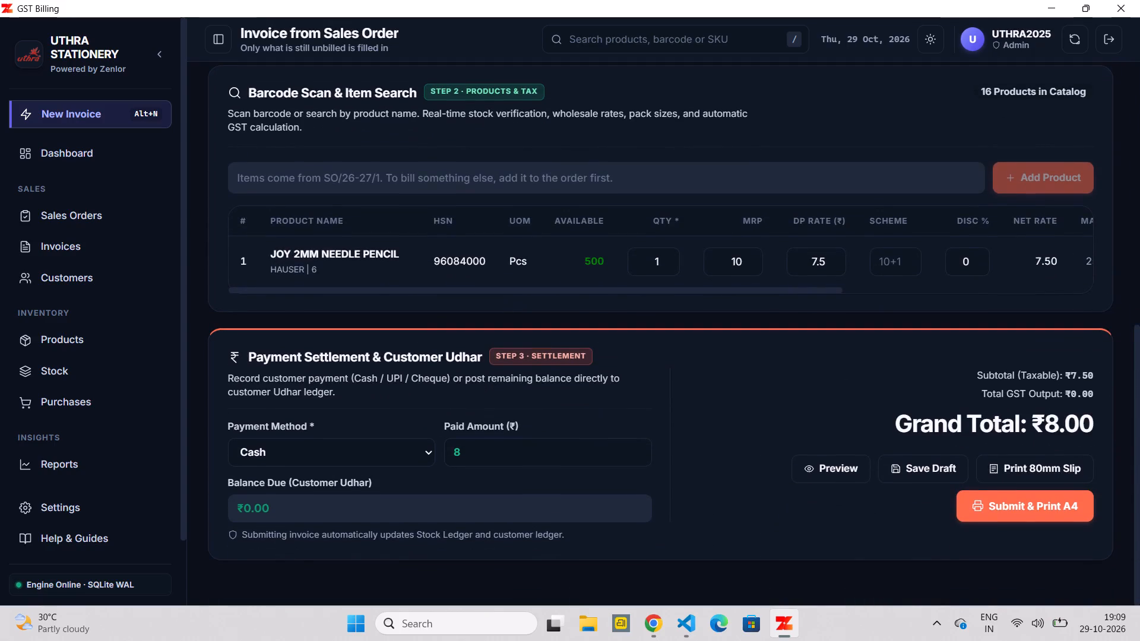
click(473, 448)
key(BackSpace)
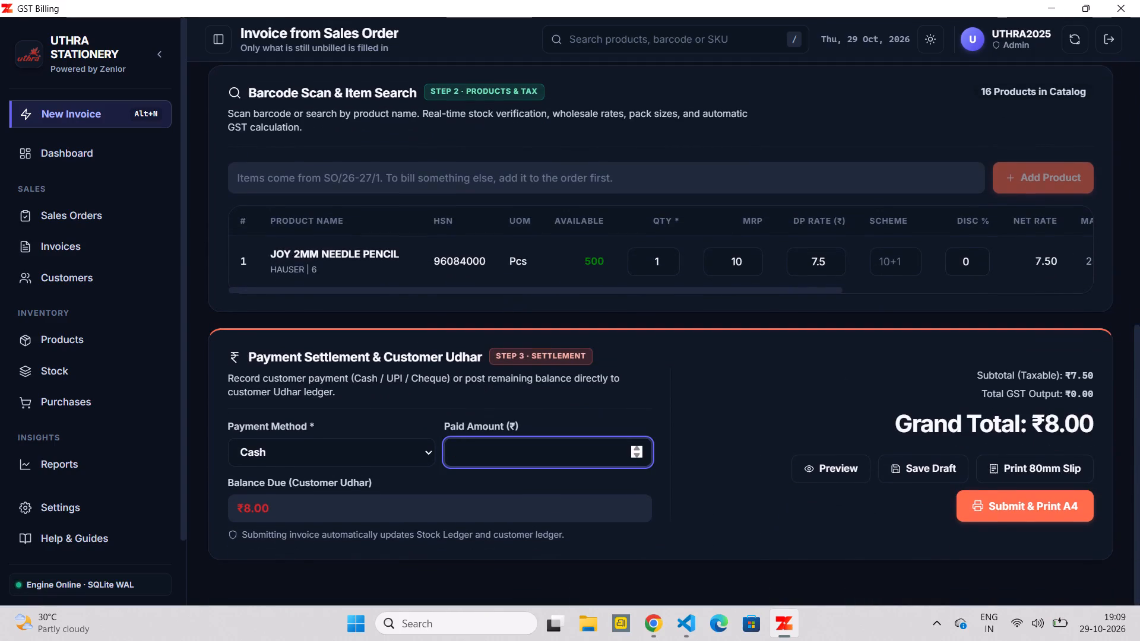
key(4)
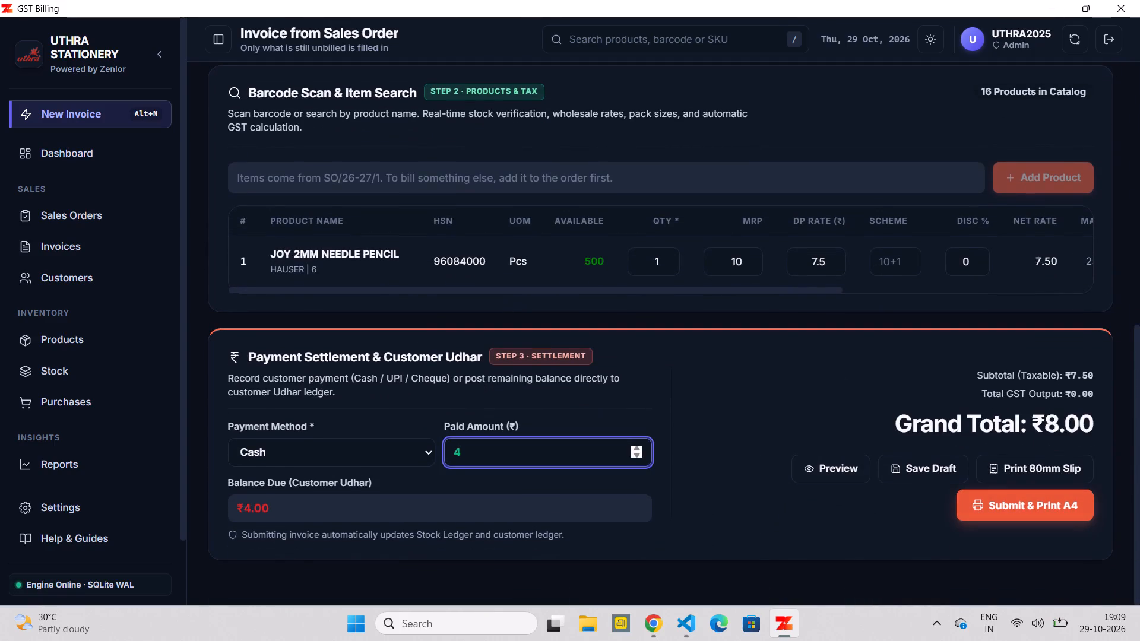
Submit the sales order's invoice for A4 printing and close its print preview.
click(1022, 501)
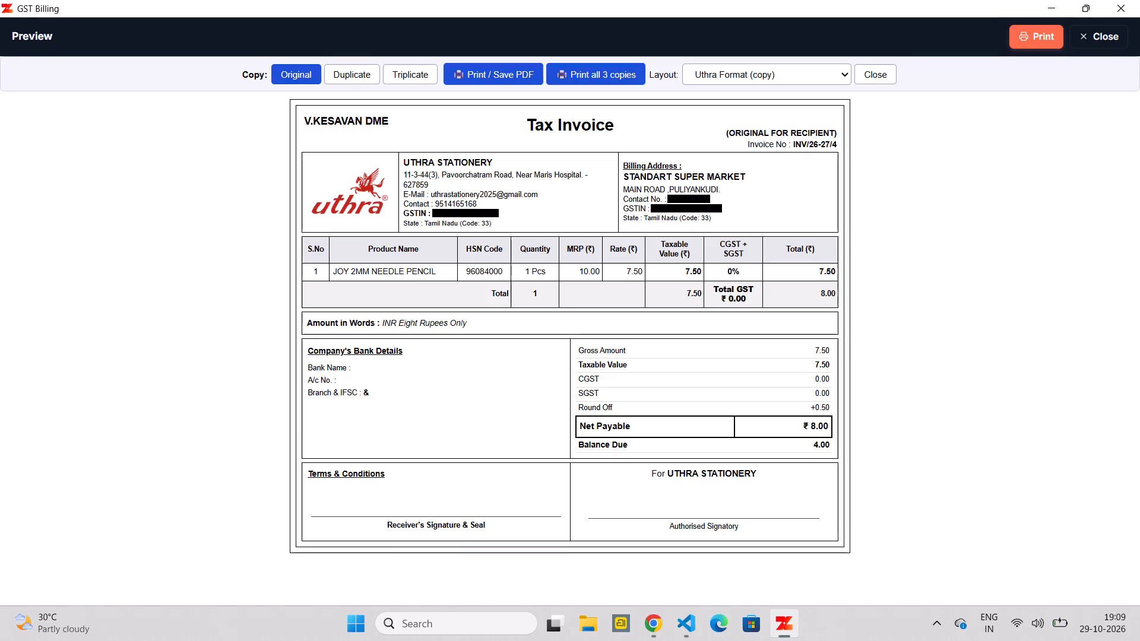
click(1079, 37)
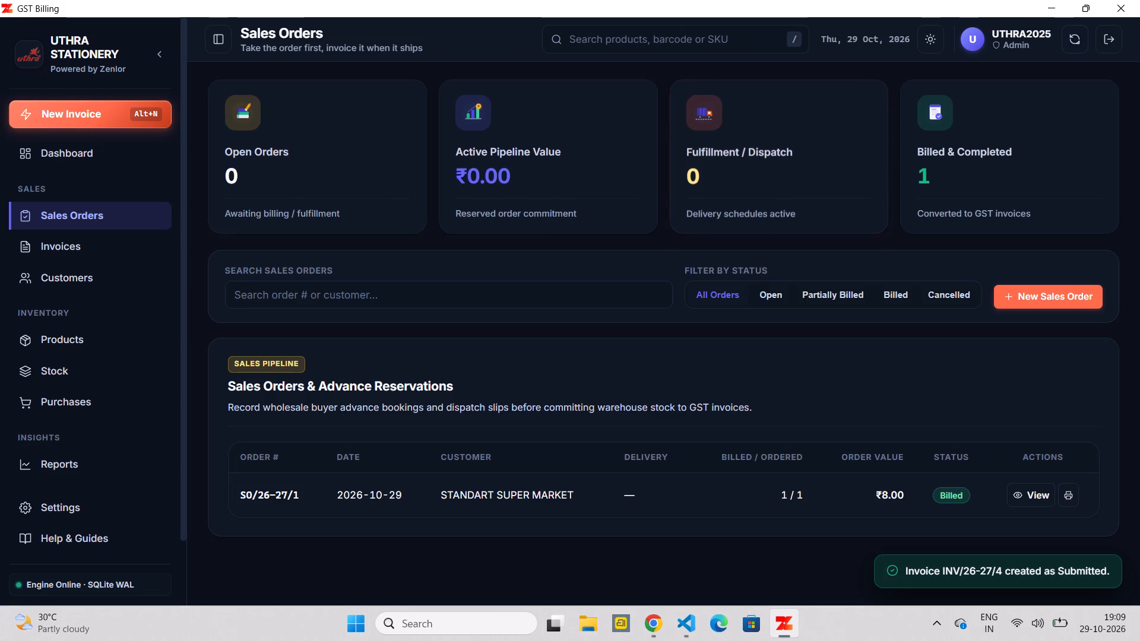
View the dashboard and return to Sales Orders to check the order's billing status.
click(40, 157)
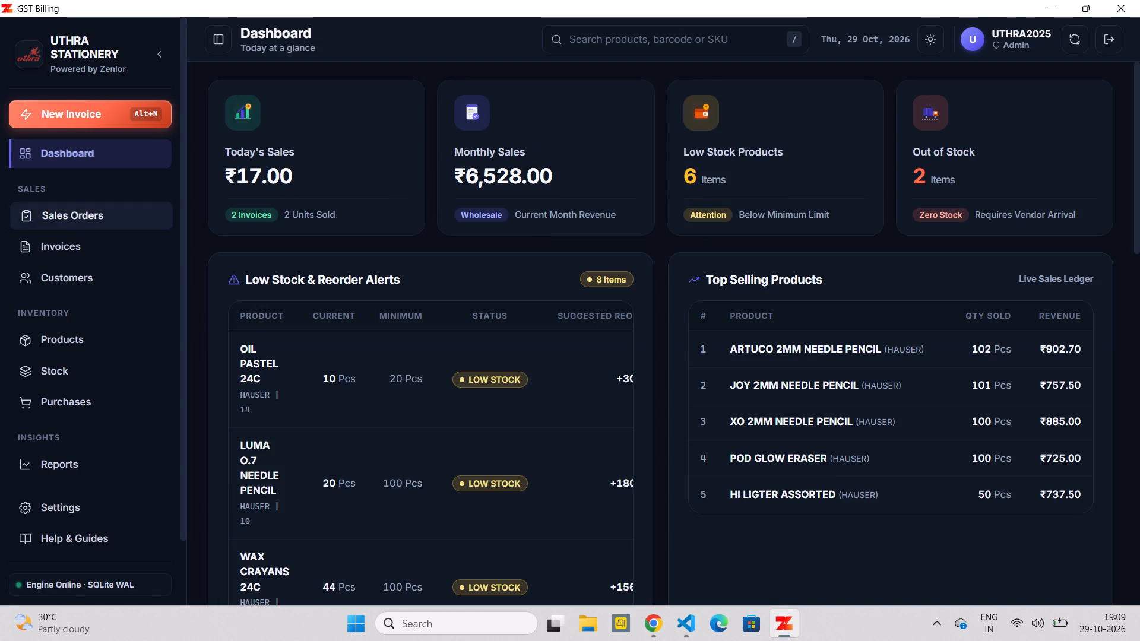
click(66, 220)
scroll(650, 336, up, 1)
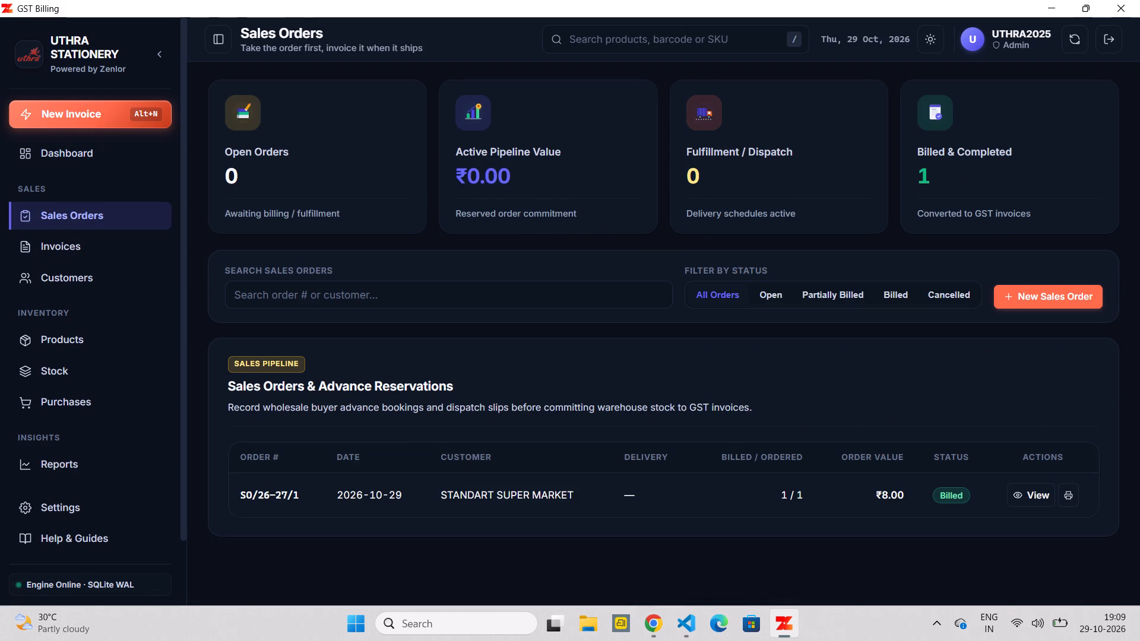
scroll(650, 336, up, 1)
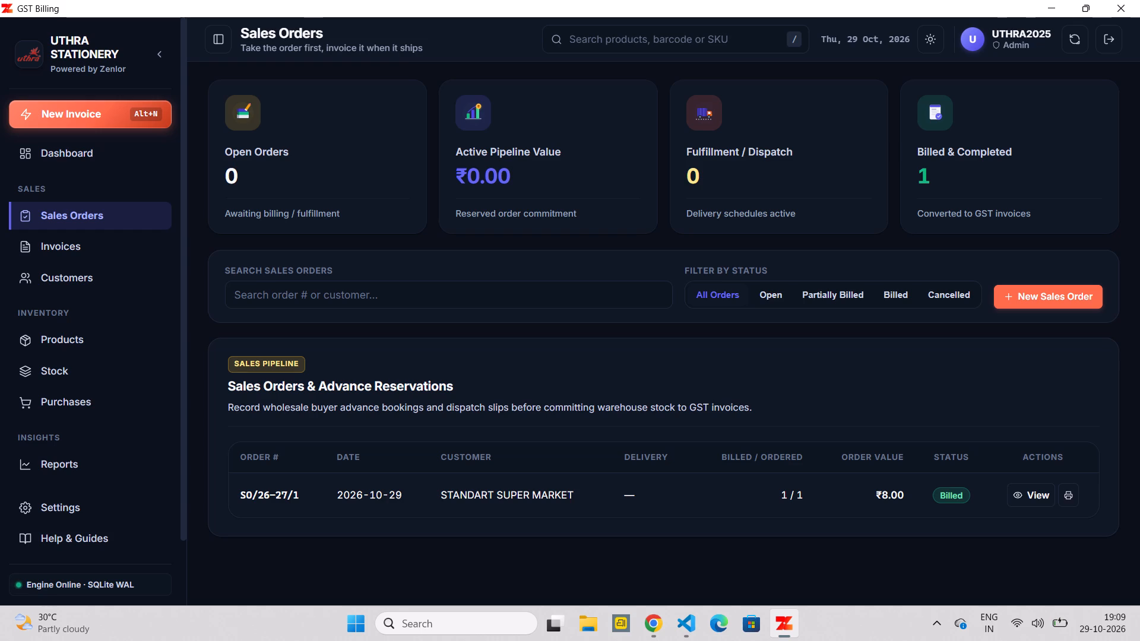
Examine the sales invoices register for the dues, statuses and actions of the submitted invoices.
click(17, 260)
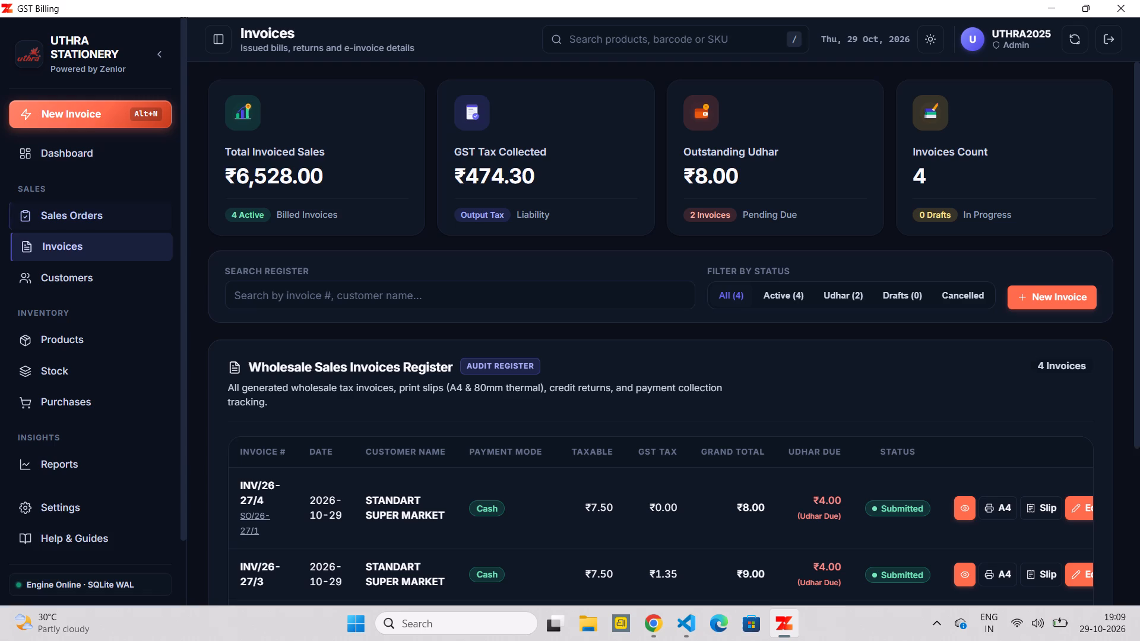
scroll(729, 434, down, 2)
scroll(822, 423, left, 1)
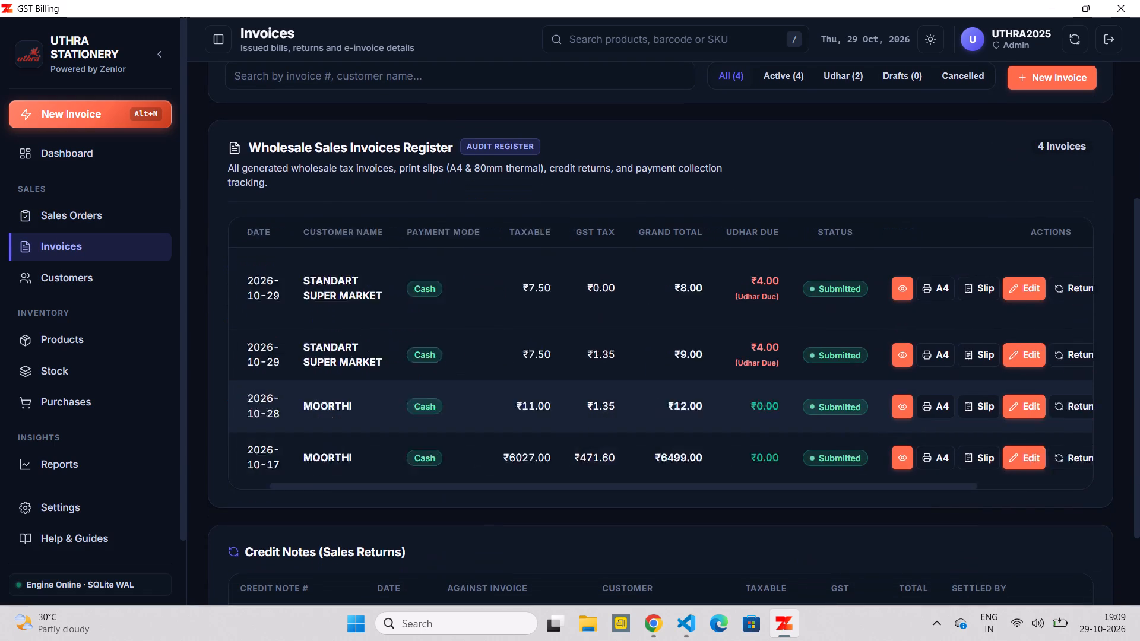
scroll(822, 423, left, 1)
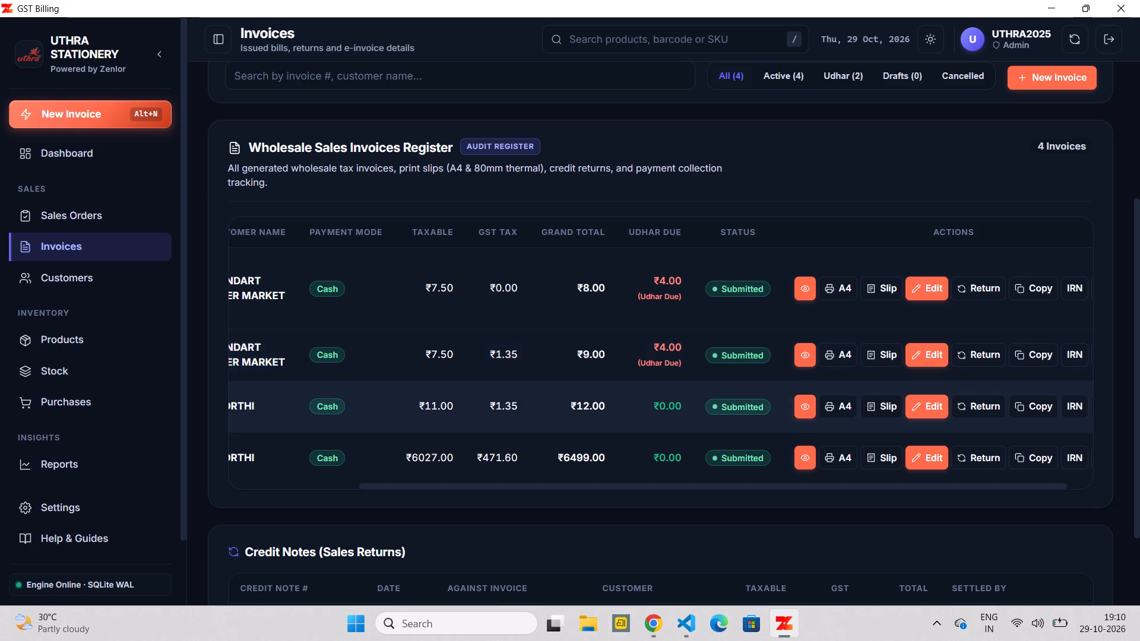
scroll(691, 384, up, 6)
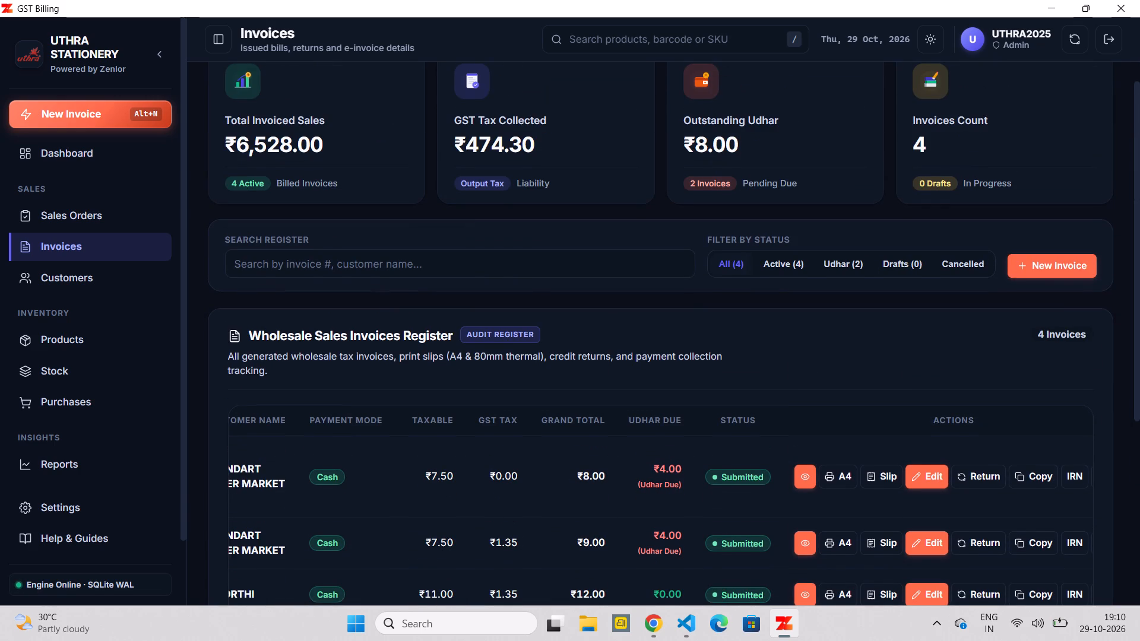
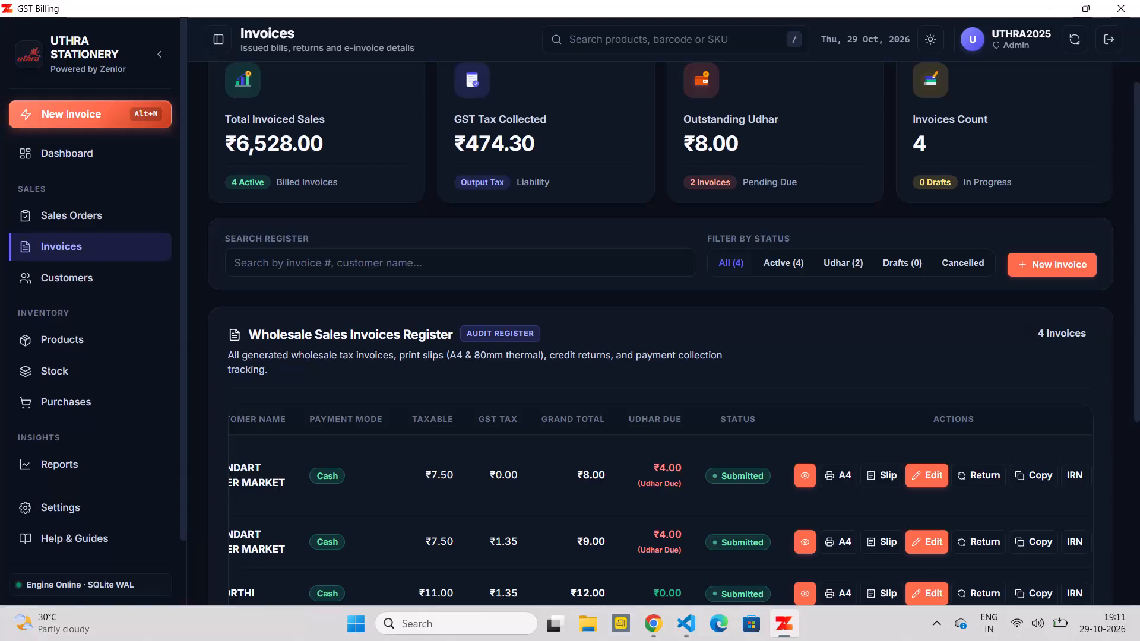
Open the submitted ₹9.00 STANDART SUPER MARKET invoice for editing and check whether its invoice type is editable.
scroll(817, 440, down, 1)
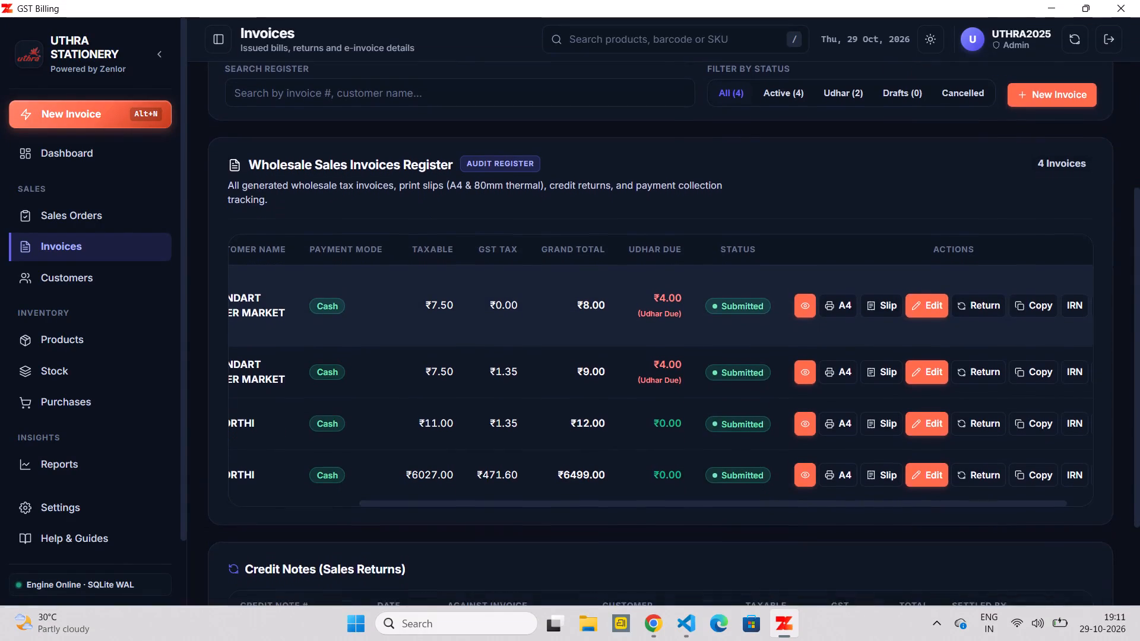
scroll(817, 440, down, 1)
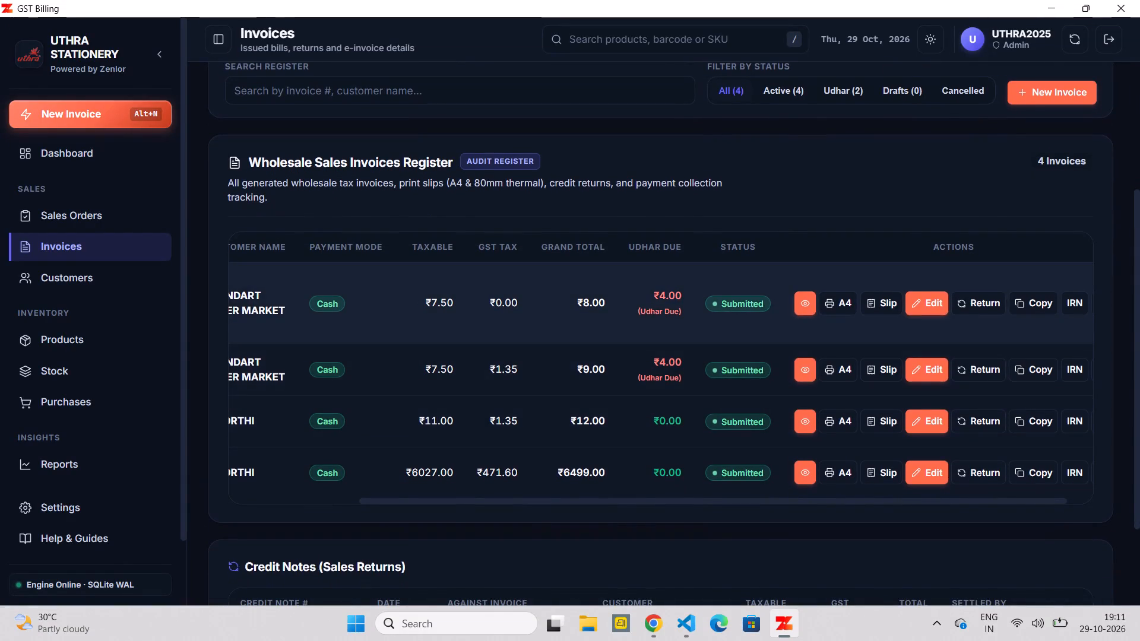
click(932, 363)
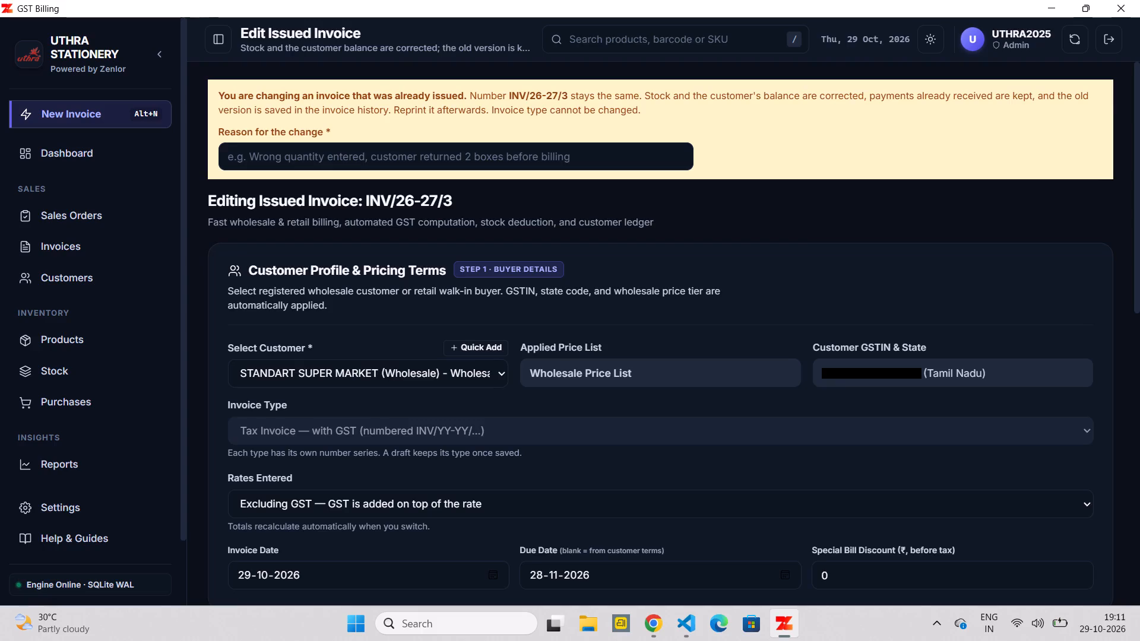
scroll(461, 432, down, 1)
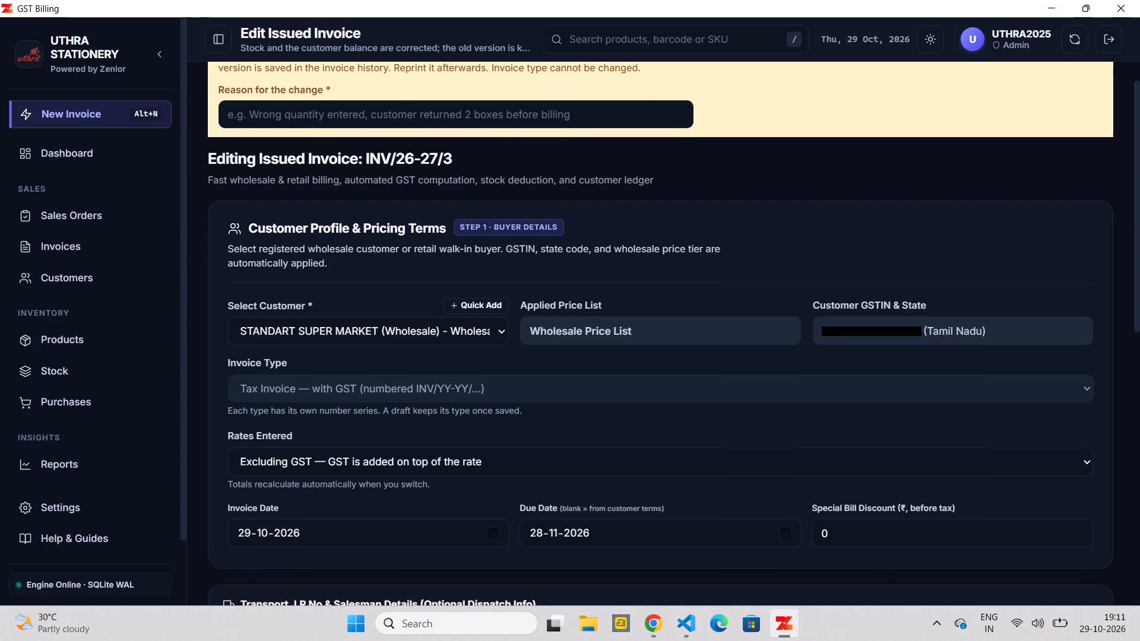
click(455, 389)
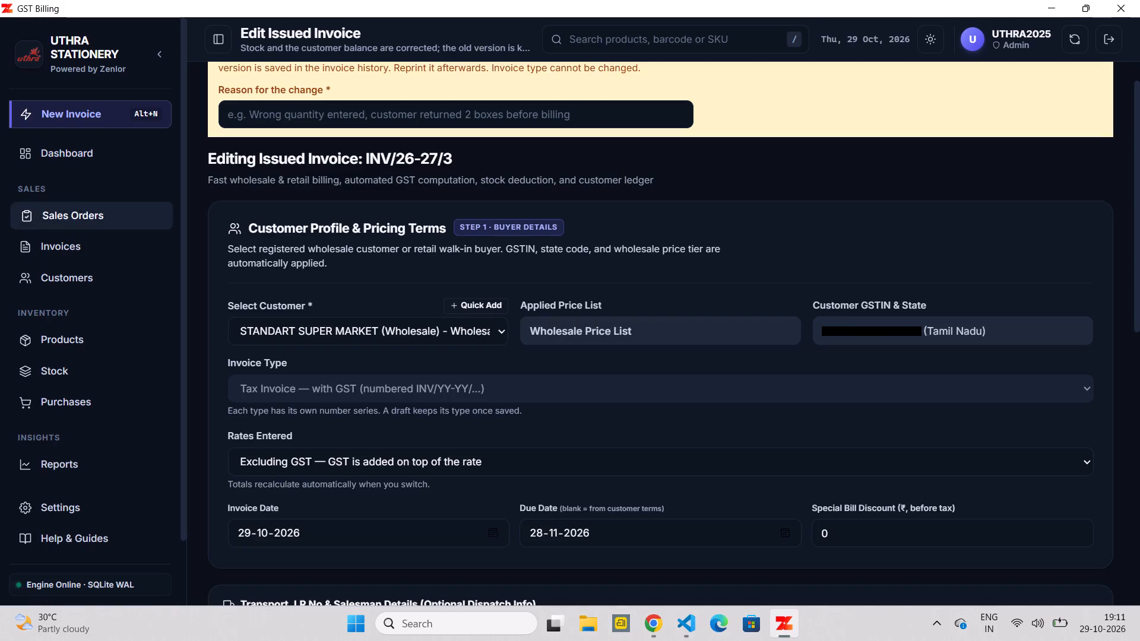
Return to the invoices register, review the submitted invoices' actions and filter the register by drafts.
click(74, 242)
scroll(613, 508, down, 1)
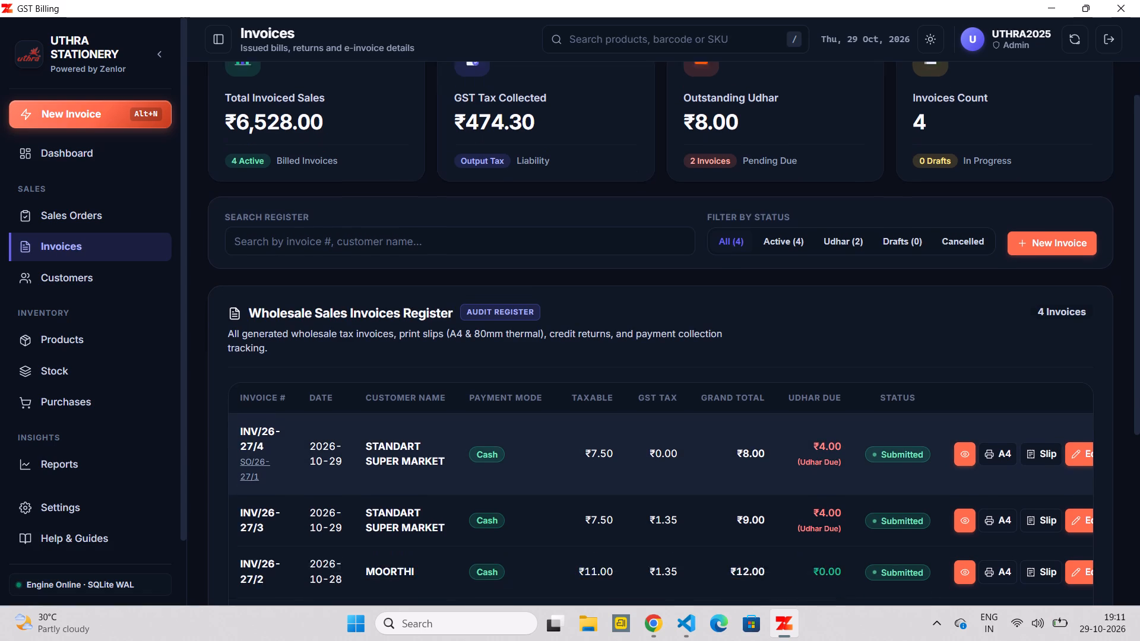
scroll(613, 508, down, 1)
scroll(613, 508, left, 3)
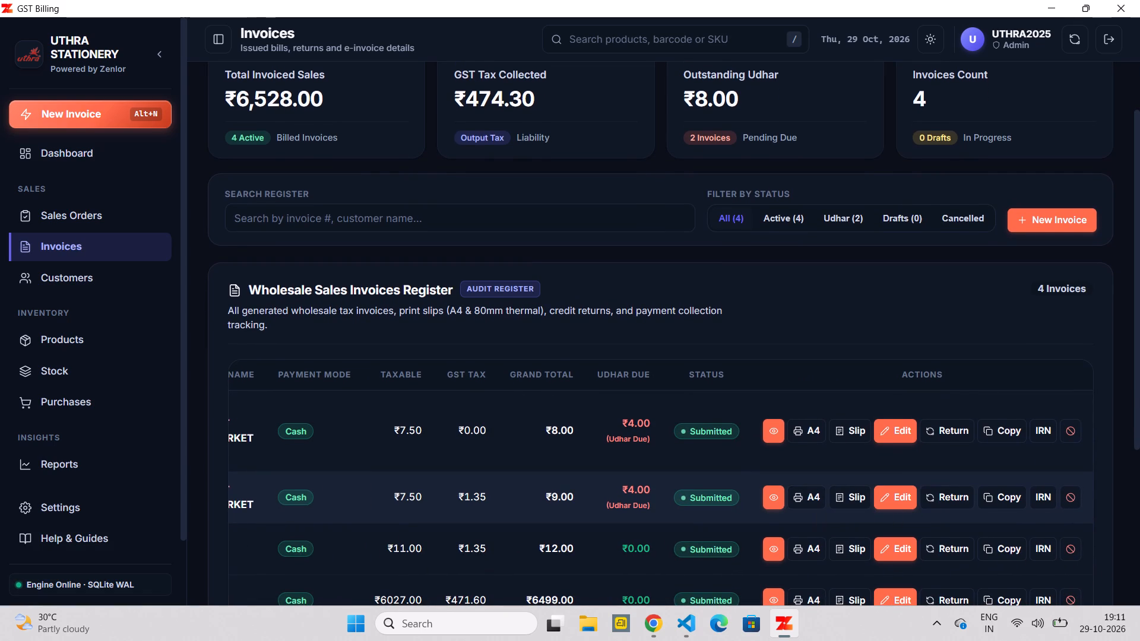
scroll(684, 503, down, 1)
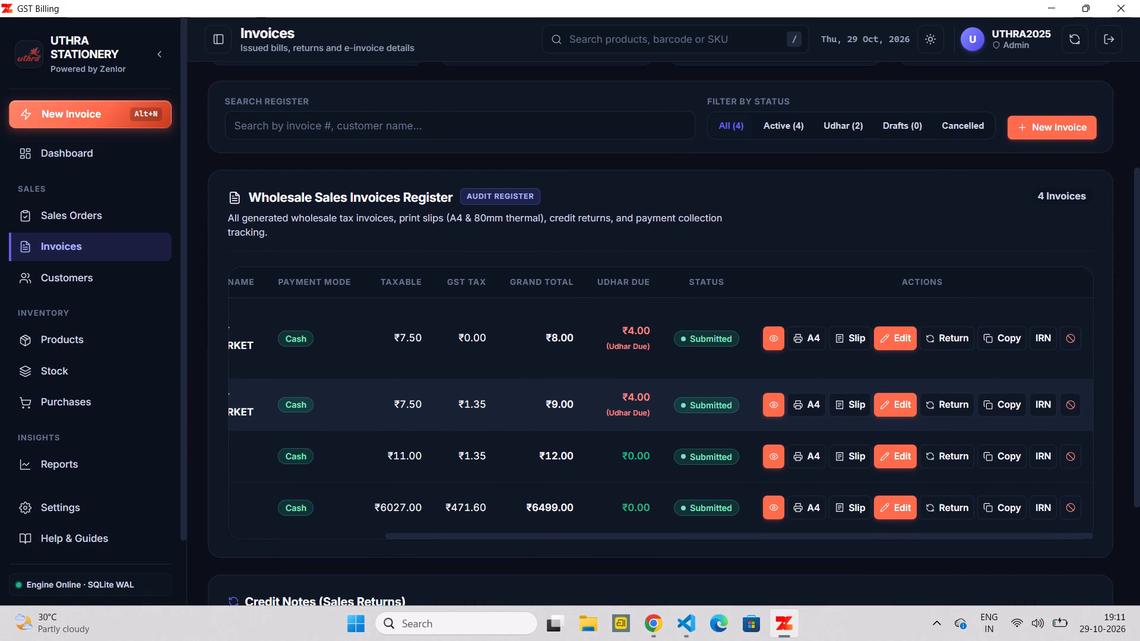
scroll(684, 503, down, 1)
click(900, 182)
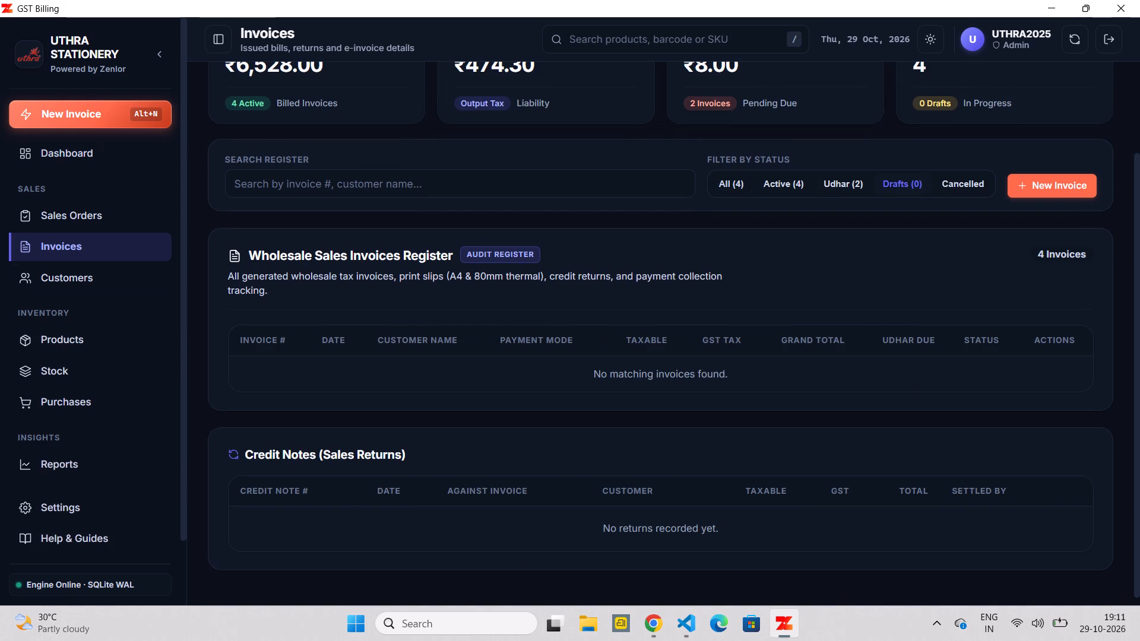
right_click(83, 221)
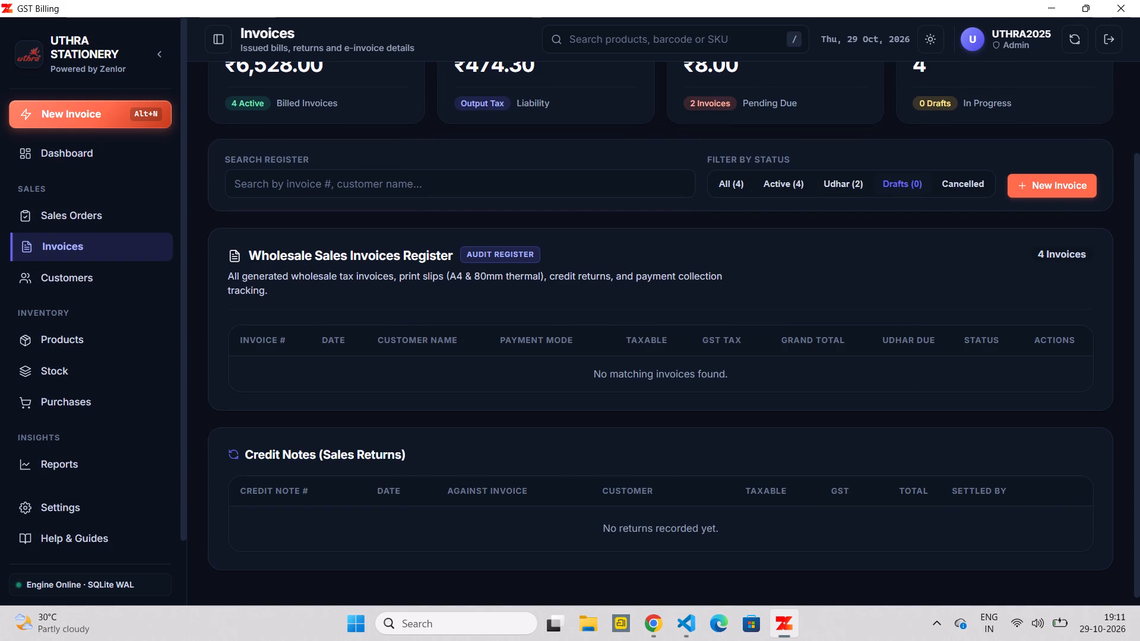
click(99, 242)
Start a new invoice for STANDART SUPER MARKET (Wholesale) and add the POD GLOW ERASER product.
click(1025, 186)
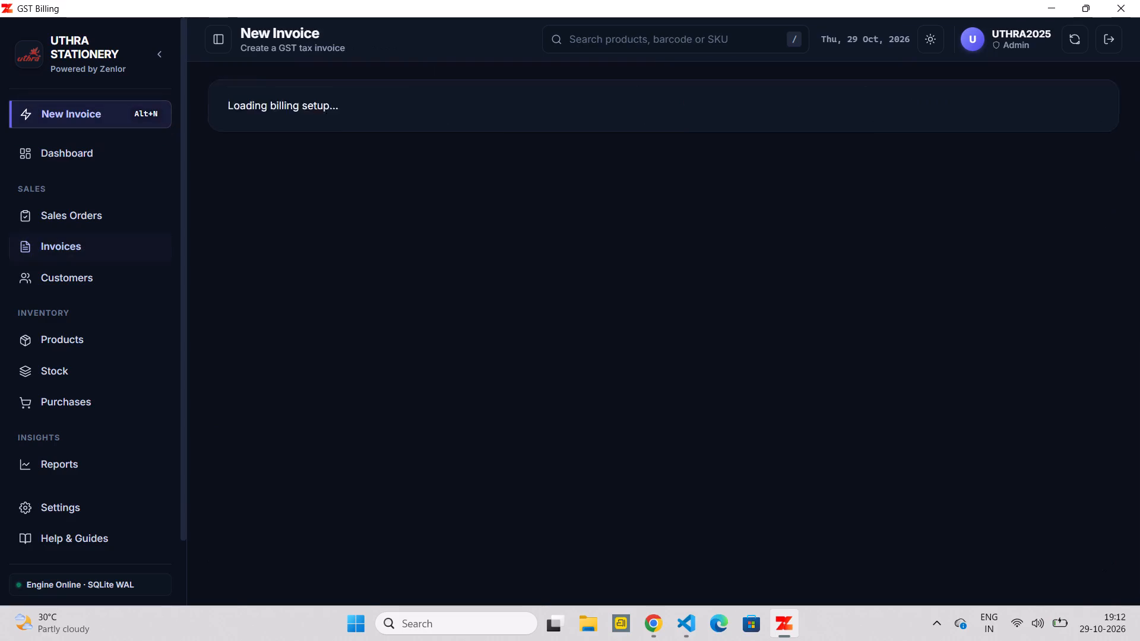
click(410, 258)
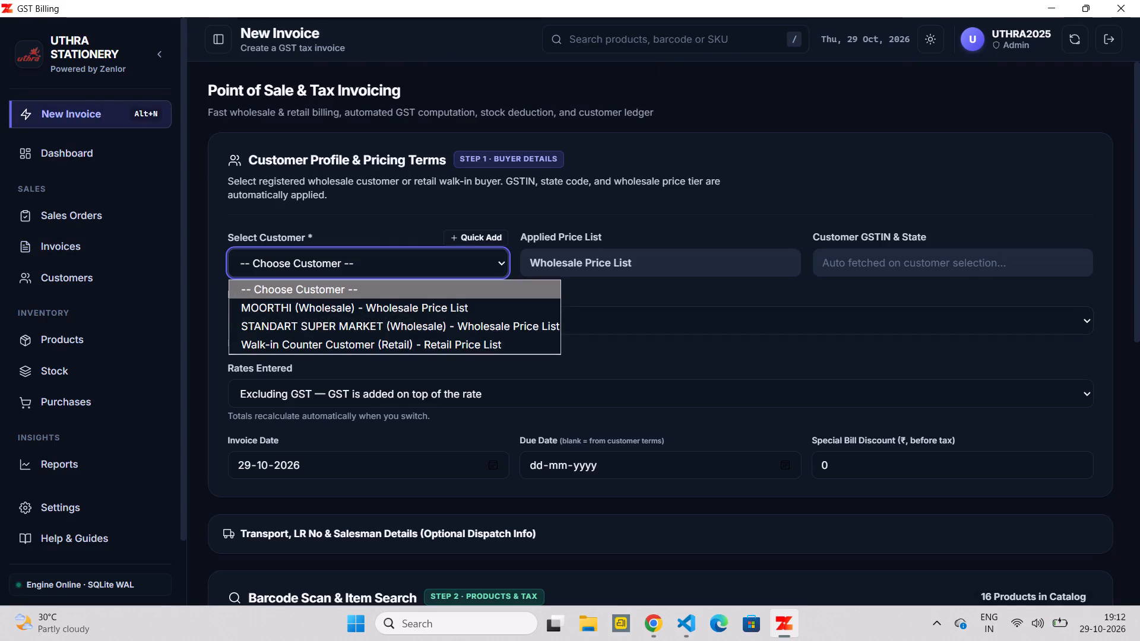
click(446, 318)
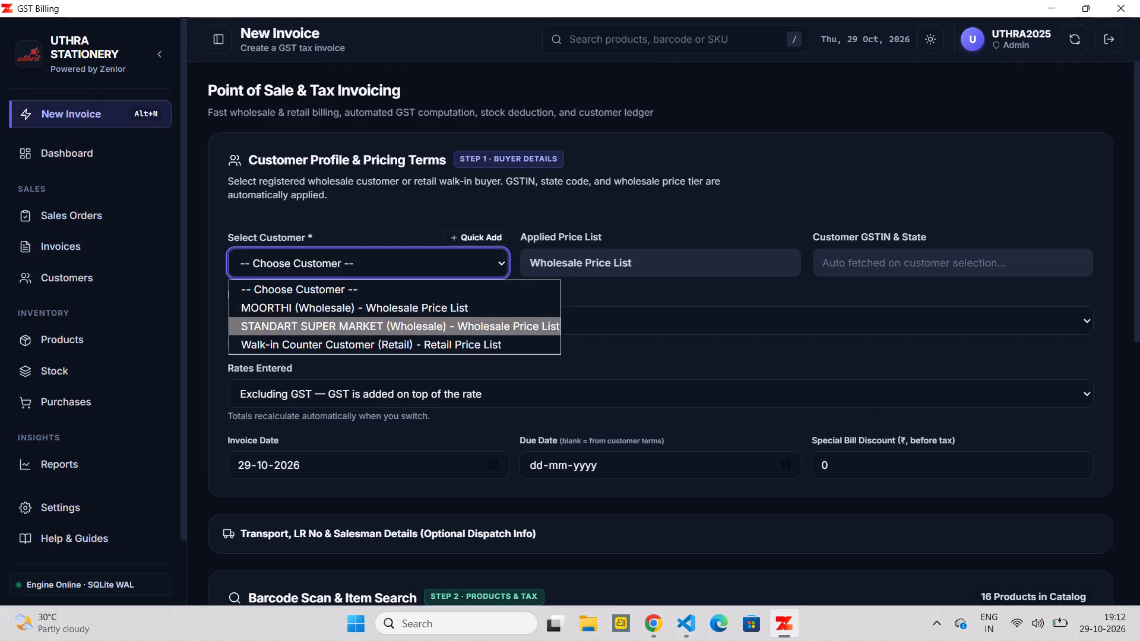
scroll(378, 386, down, 2)
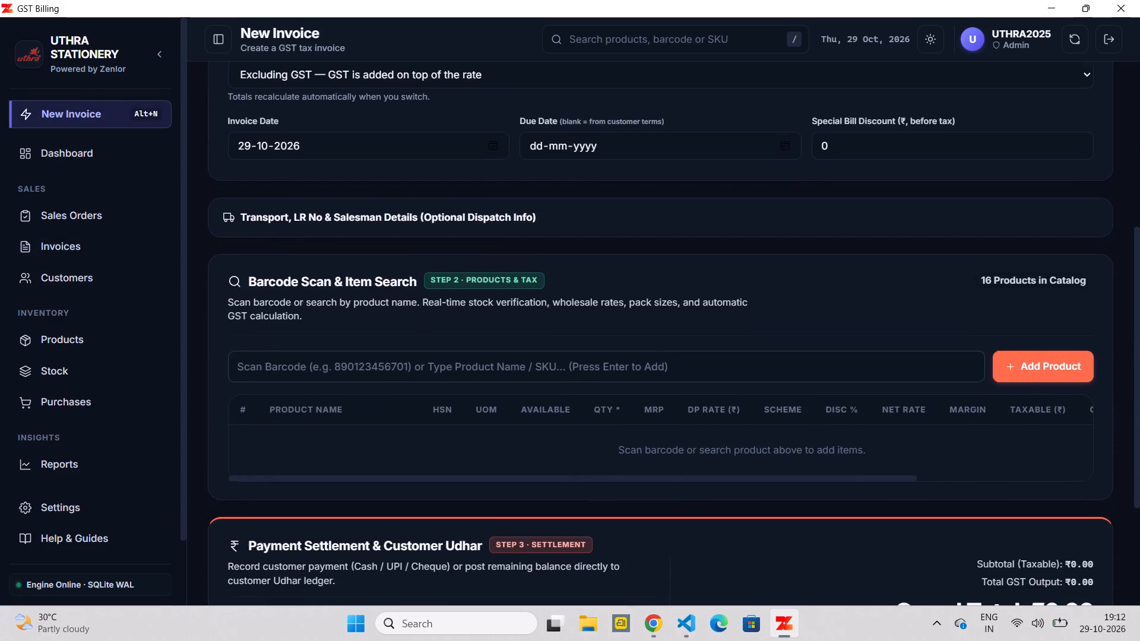
scroll(378, 386, down, 1)
click(410, 416)
click(375, 344)
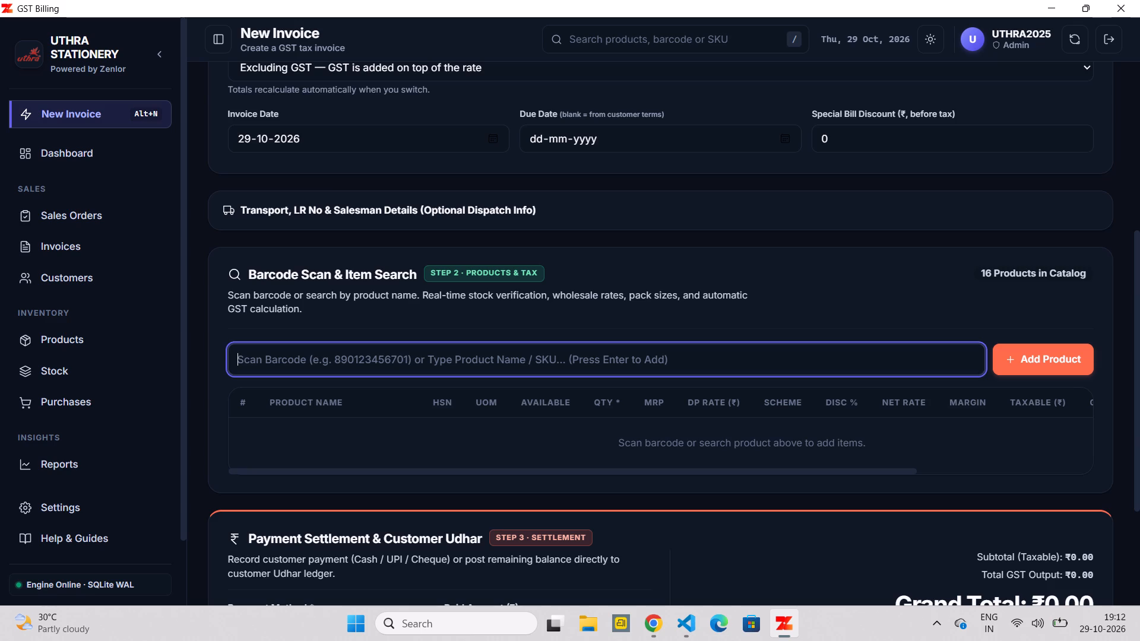
key(w)
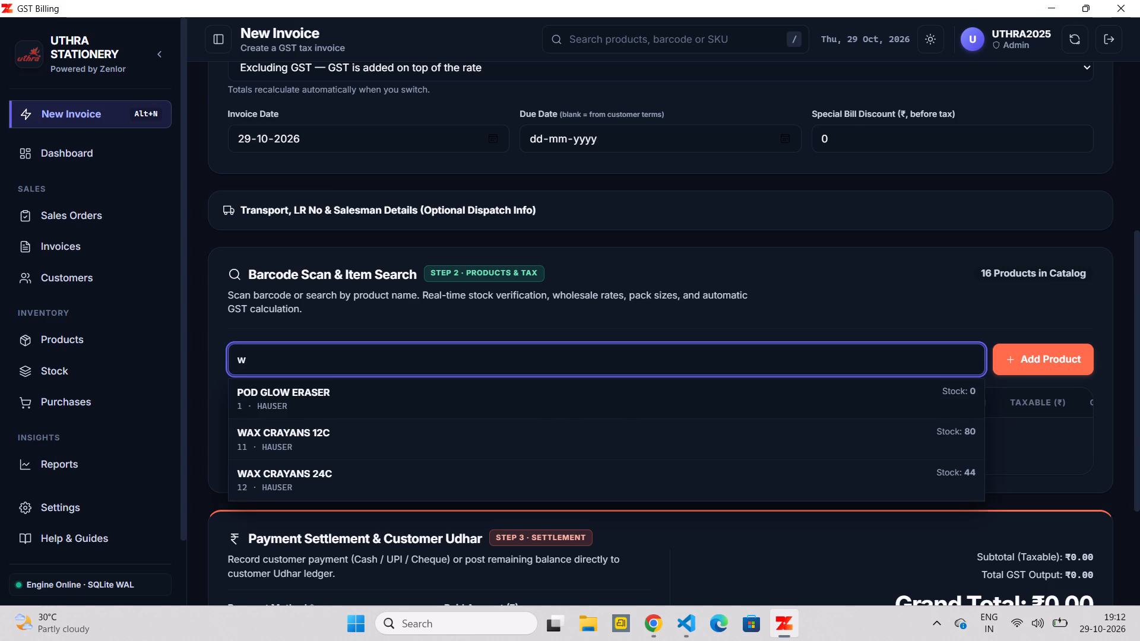
click(360, 412)
Save the new invoice as a draft.
scroll(511, 460, down, 5)
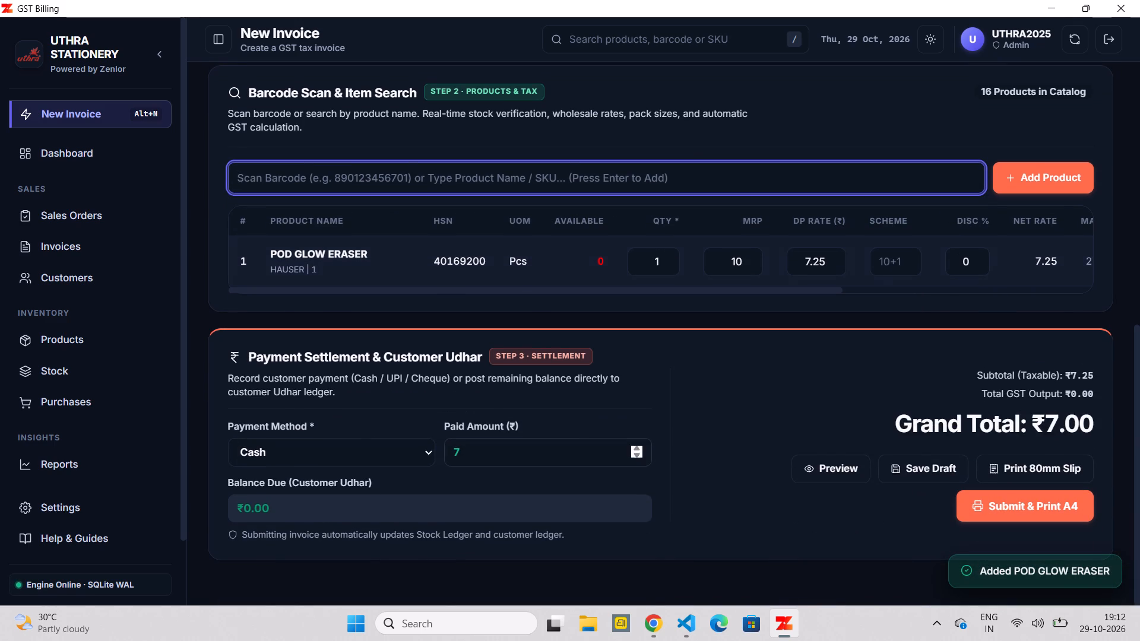
scroll(511, 460, down, 1)
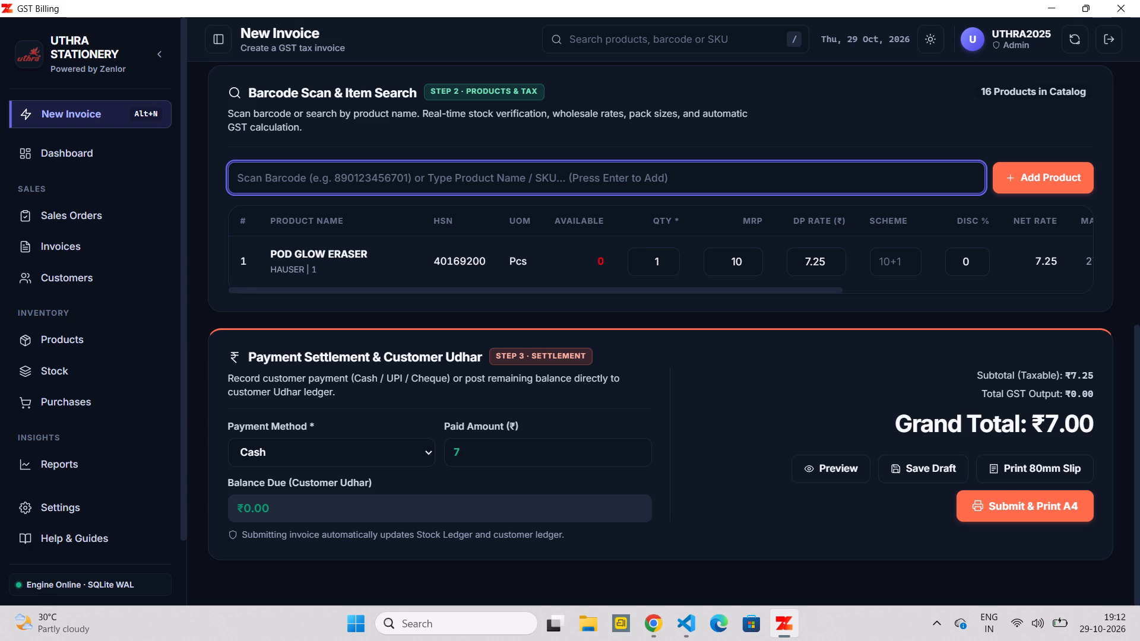
click(921, 462)
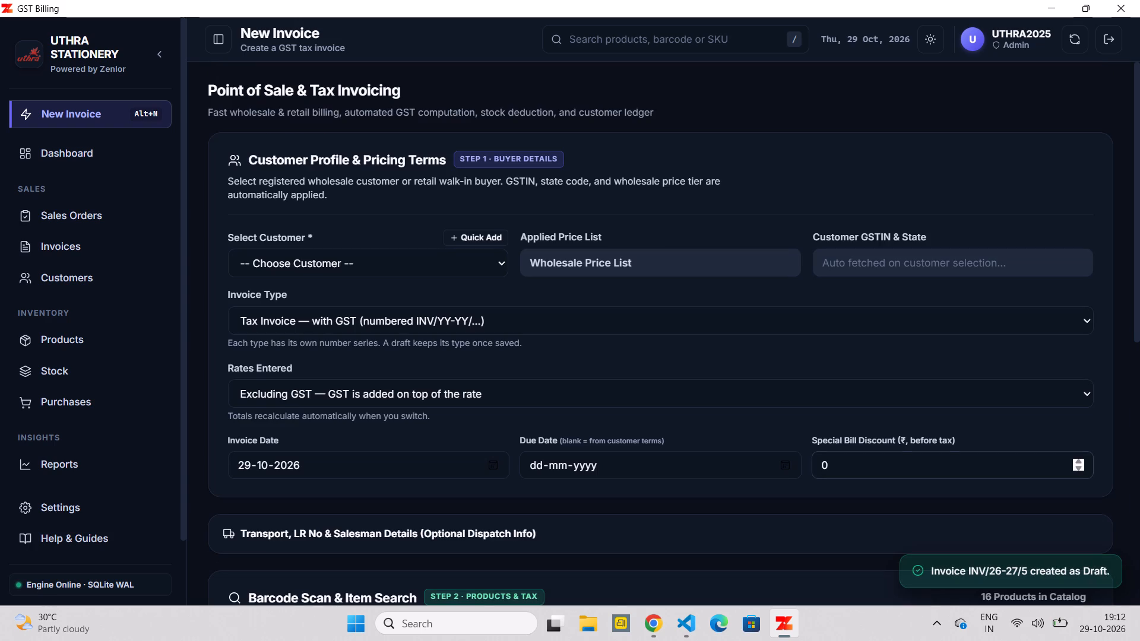
Find the saved draft in the invoices register, reopen it for editing and try its invoice type selection.
scroll(802, 483, down, 2)
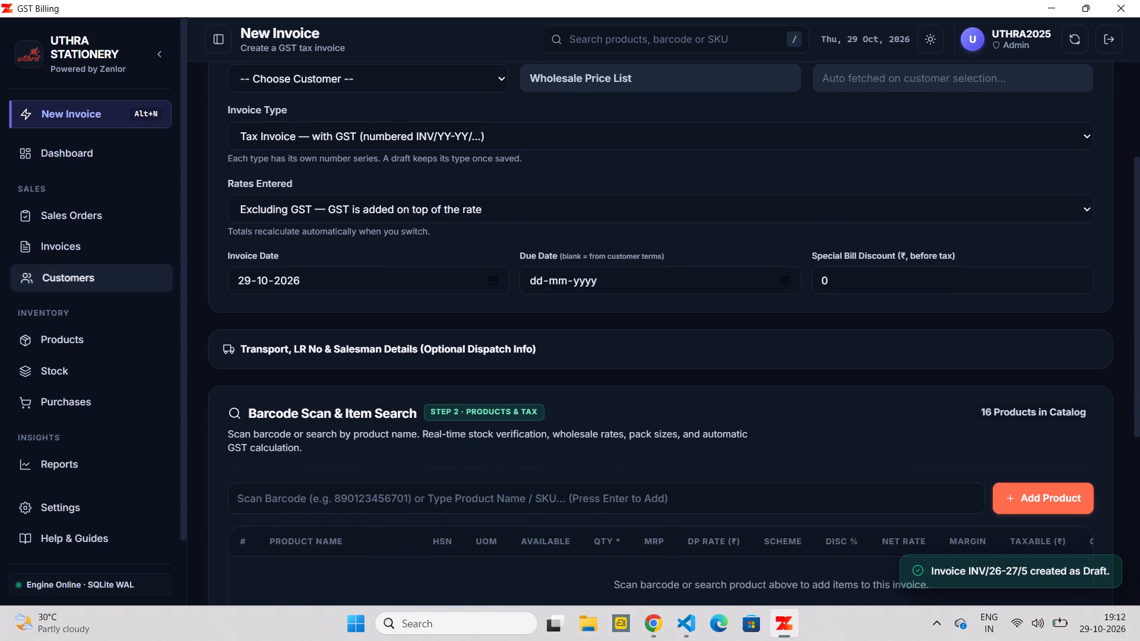
click(91, 249)
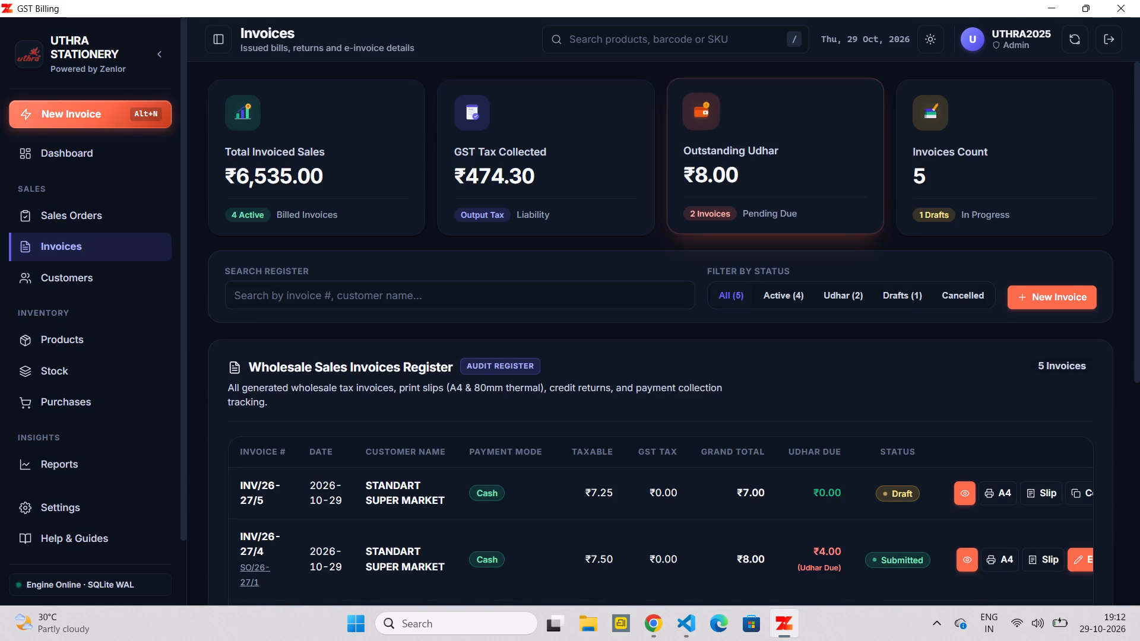
click(898, 297)
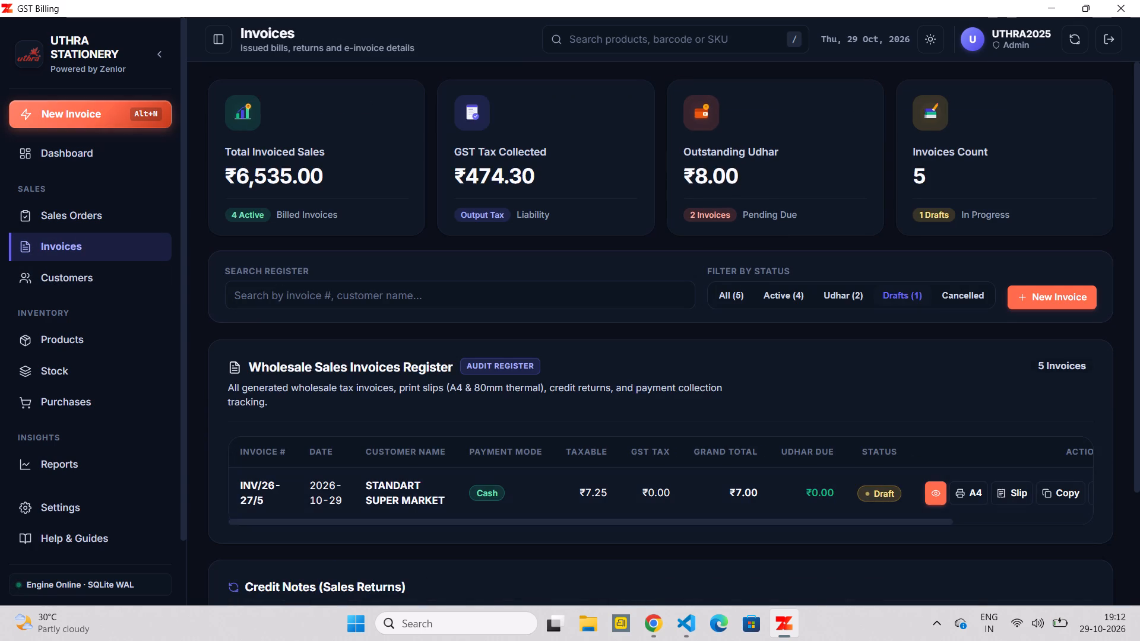
scroll(1014, 497, left, 2)
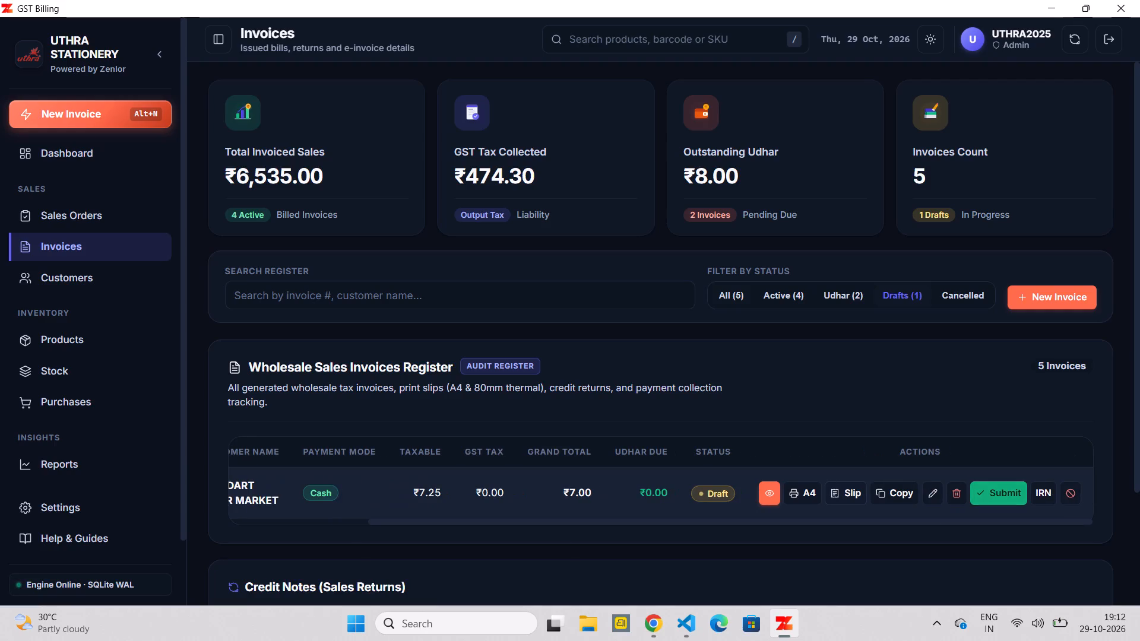
click(930, 495)
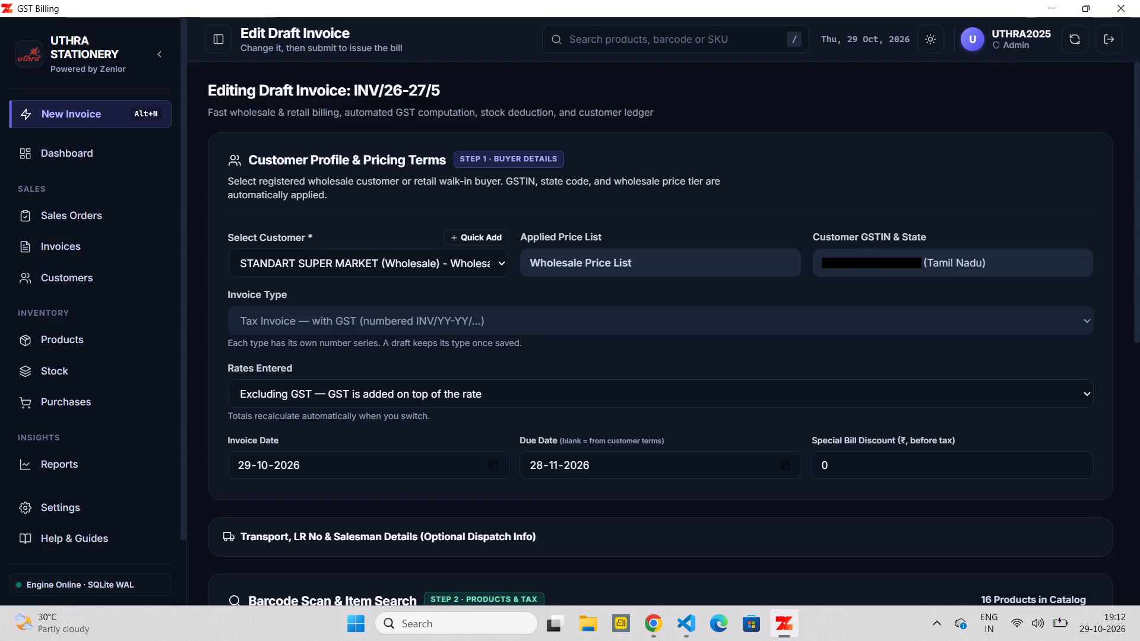
triple_click(395, 326)
double_click(395, 326)
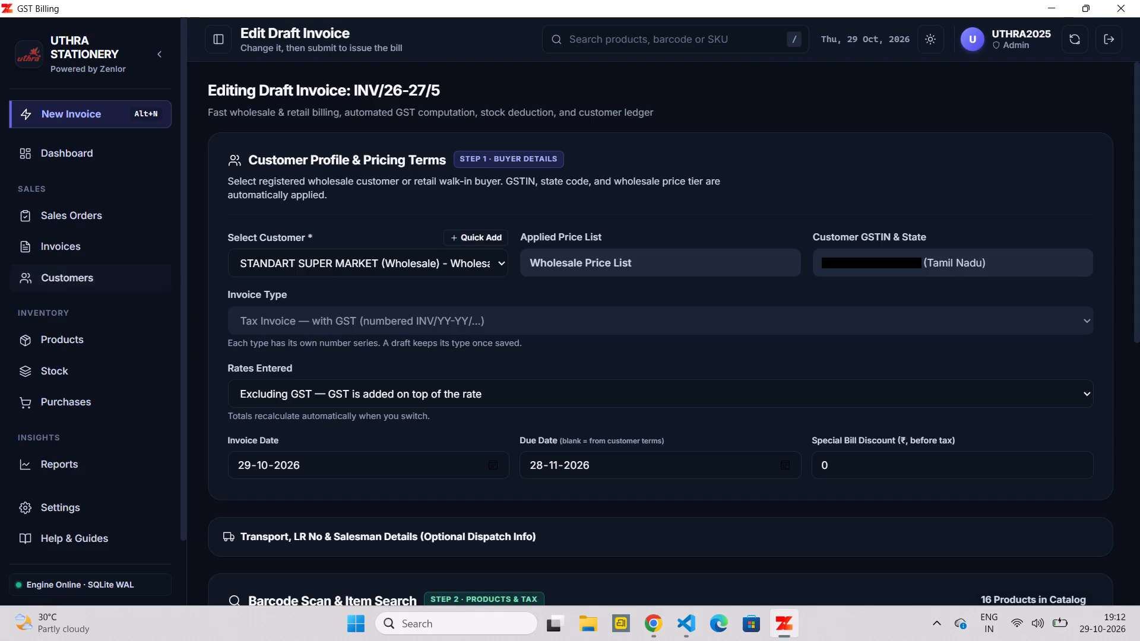
Return to the register's drafts and delete the STANDART SUPER MARKET test draft.
click(72, 249)
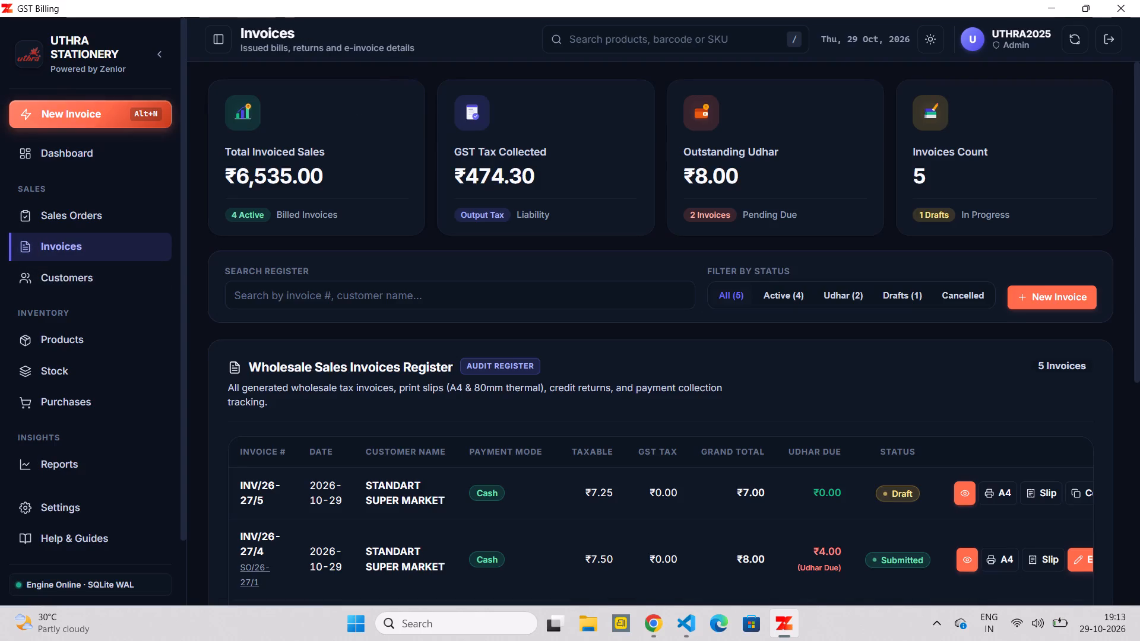
click(900, 296)
scroll(888, 465, left, 2)
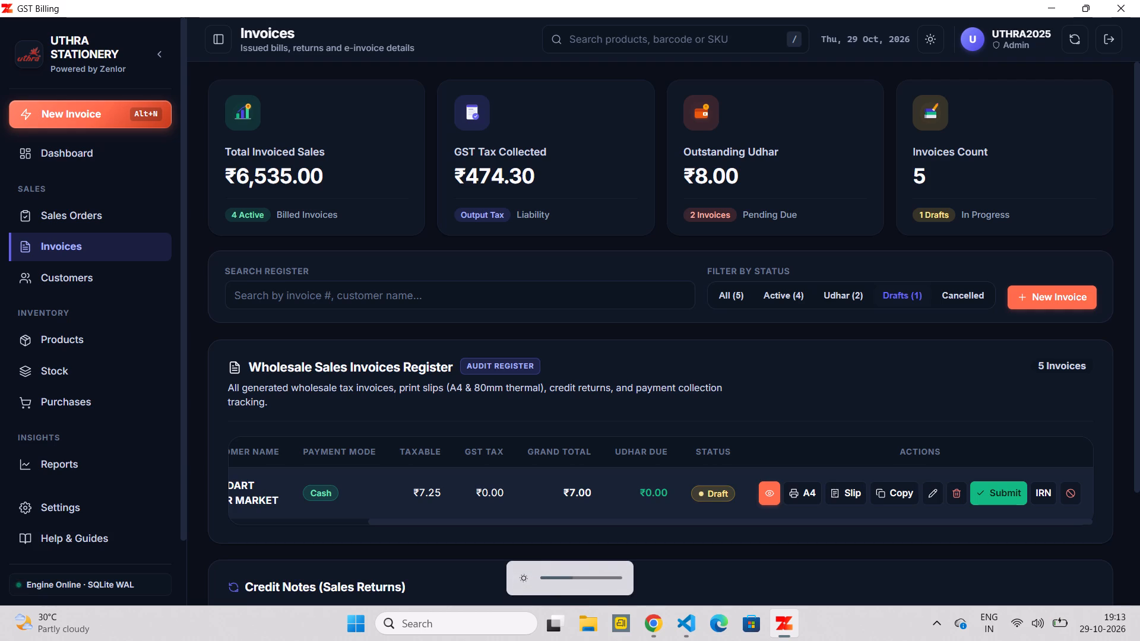
click(958, 496)
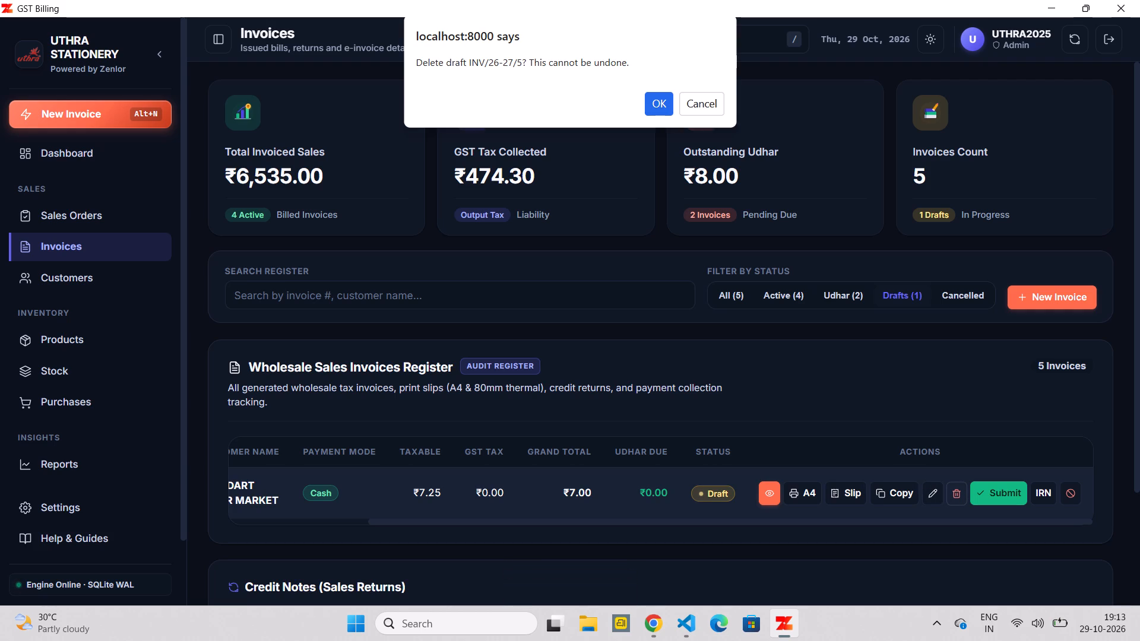
click(649, 100)
scroll(600, 287, down, 1)
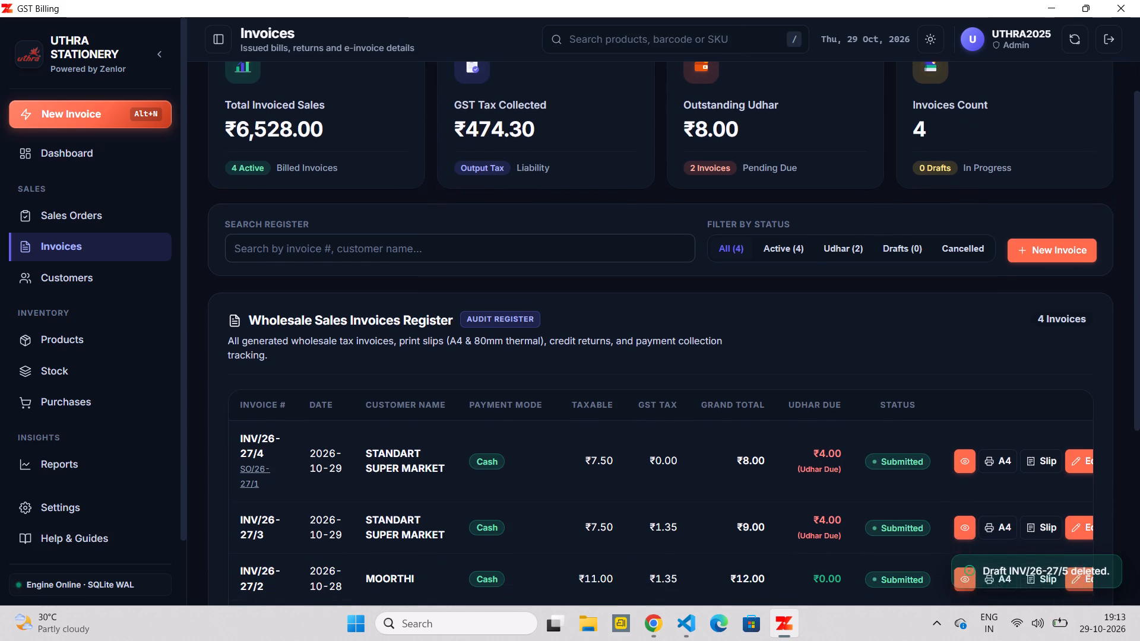
scroll(600, 287, down, 1)
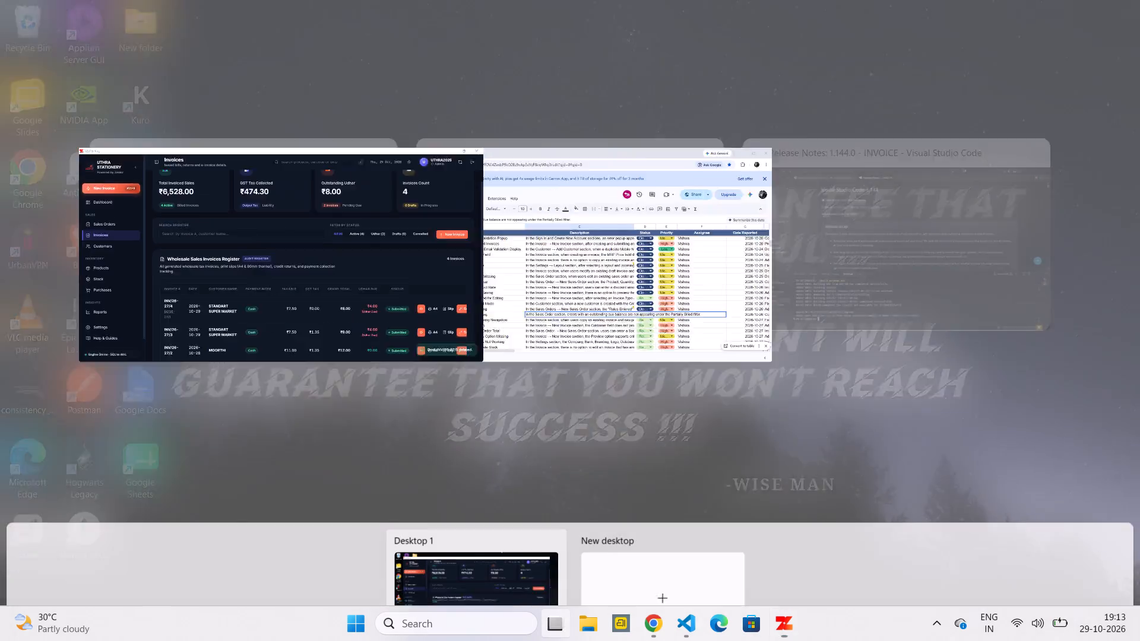
Switch to the Billing Software sheet in Chrome and set BUG-044's status to Closed.
click(518, 251)
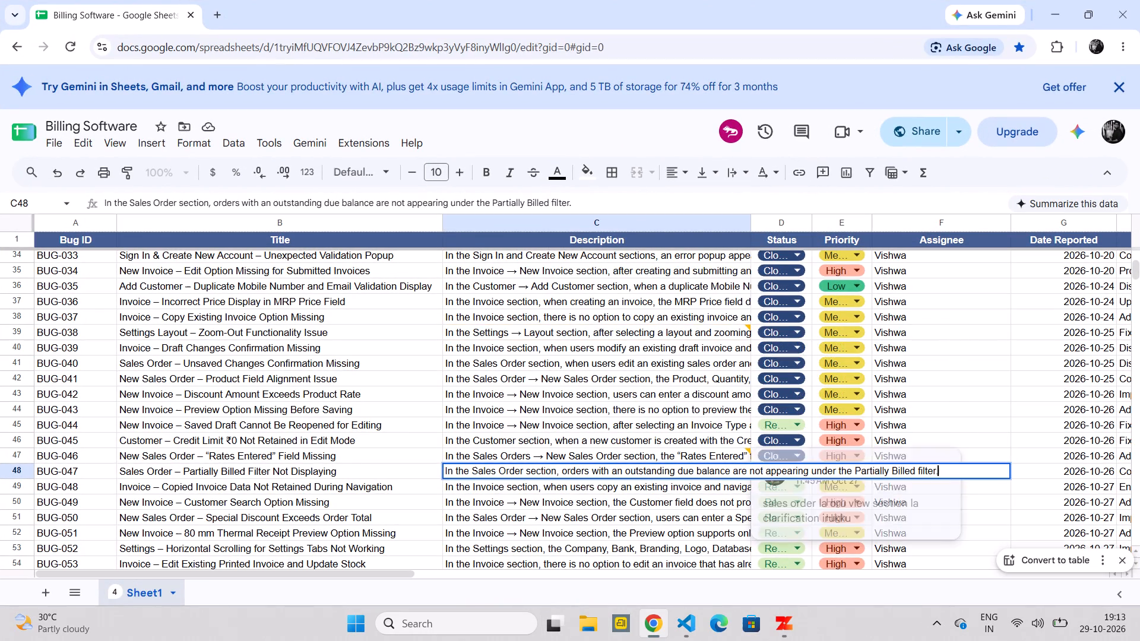
click(718, 471)
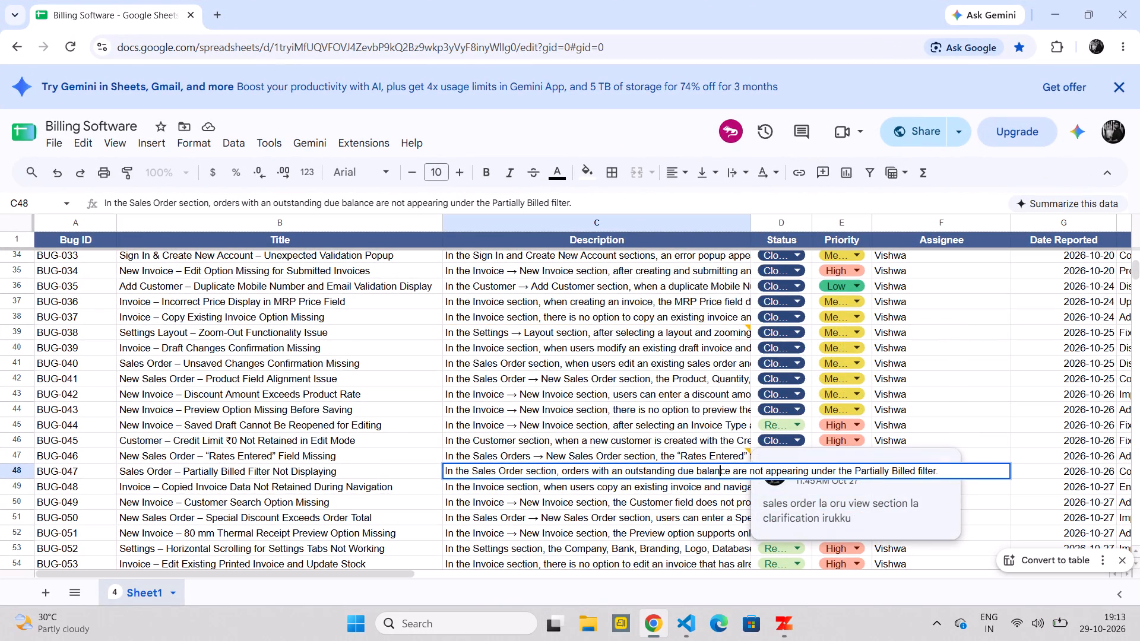
click(691, 431)
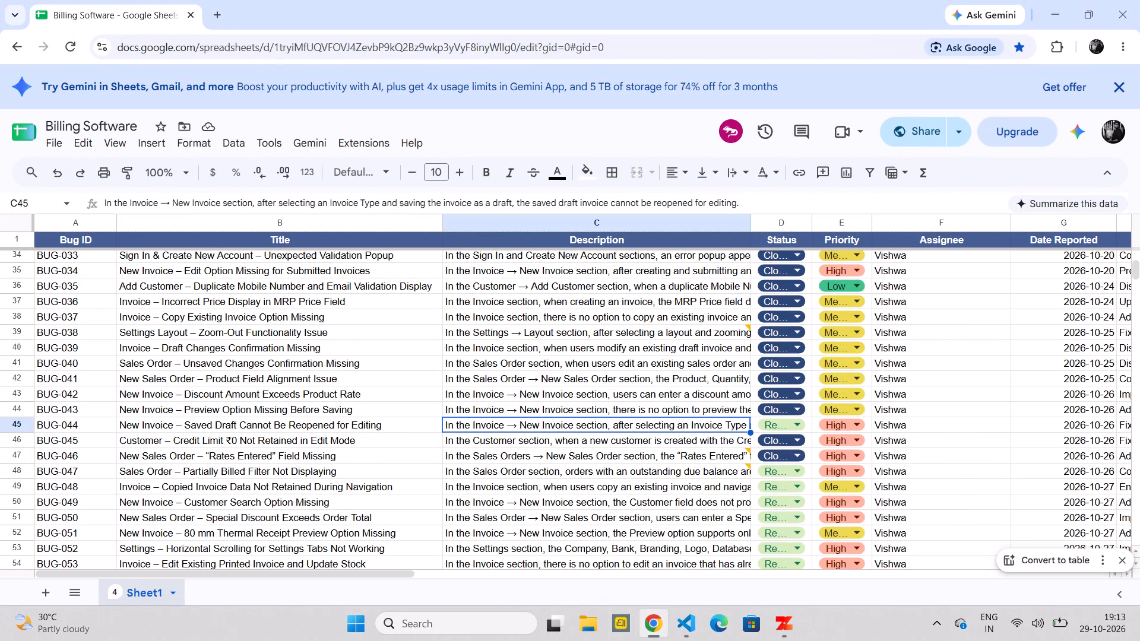
click(775, 426)
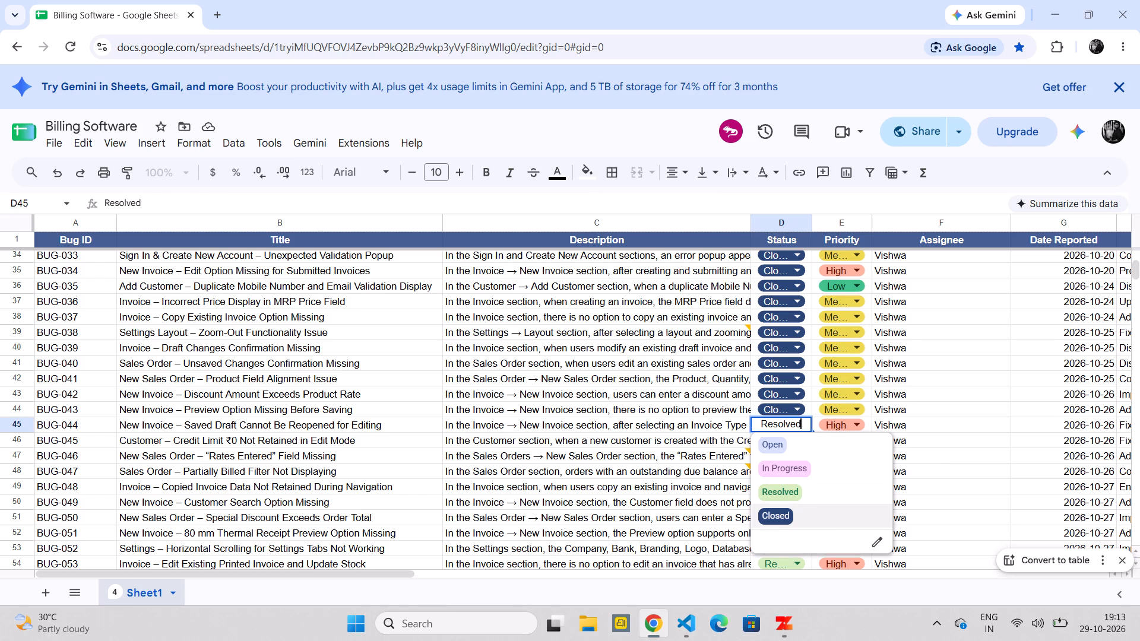
click(790, 512)
Read BUG-047's description of the Partially Billed filter issue in the bug sheet.
click(713, 472)
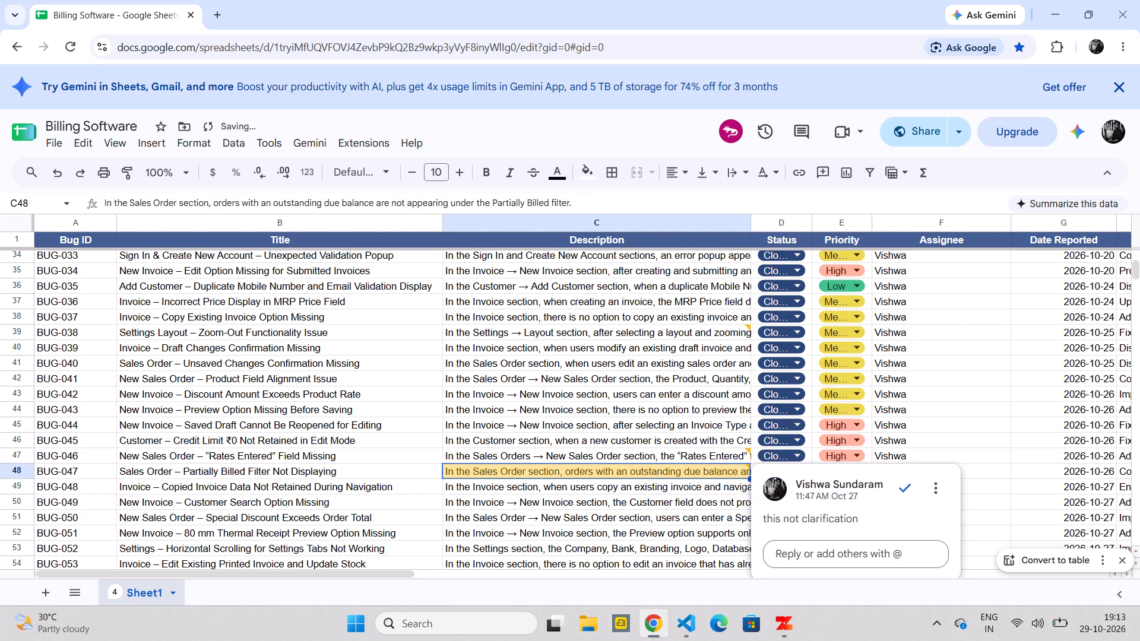
double_click(713, 472)
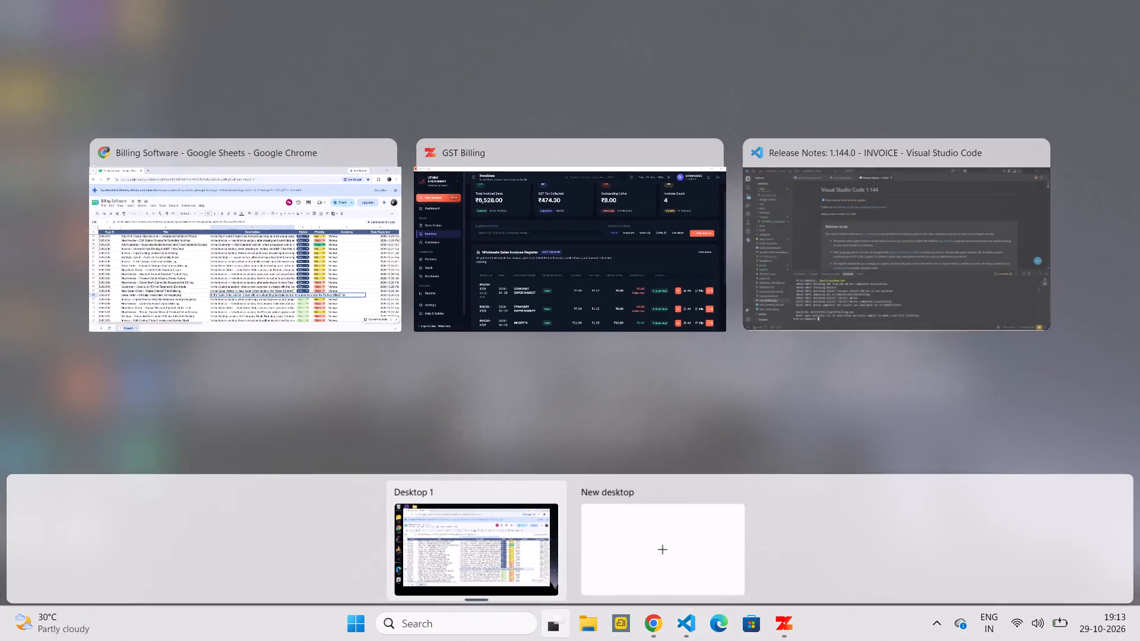
Switch to GST Billing and compare the sales orders listed under the Billed, All Orders and Partially Billed filters.
click(634, 307)
drag(522, 295, 259, 242)
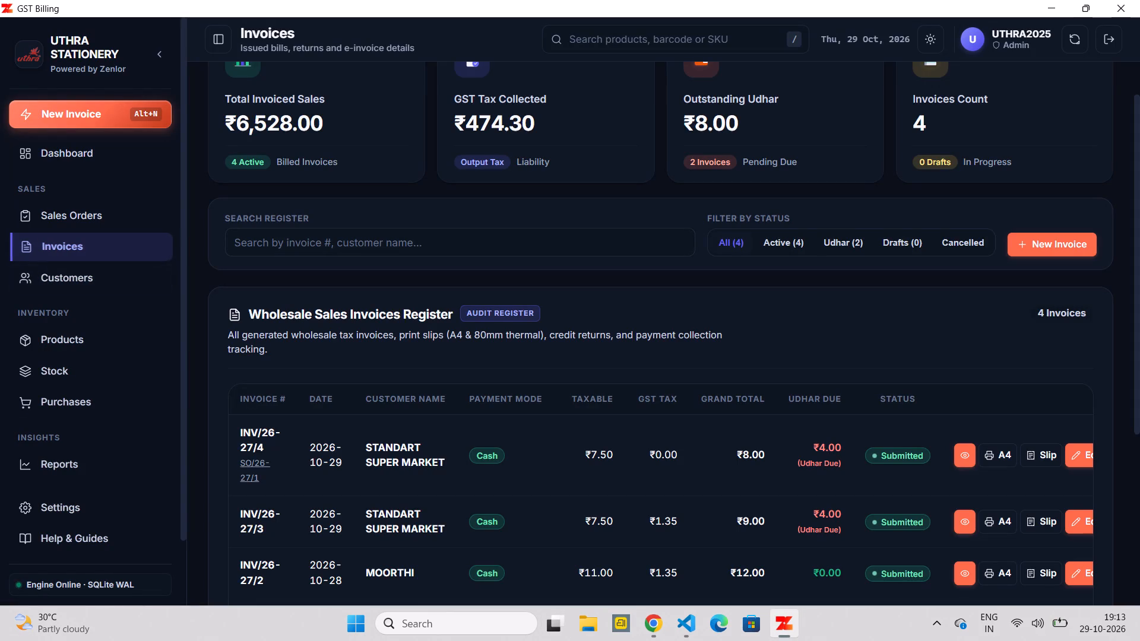
click(79, 230)
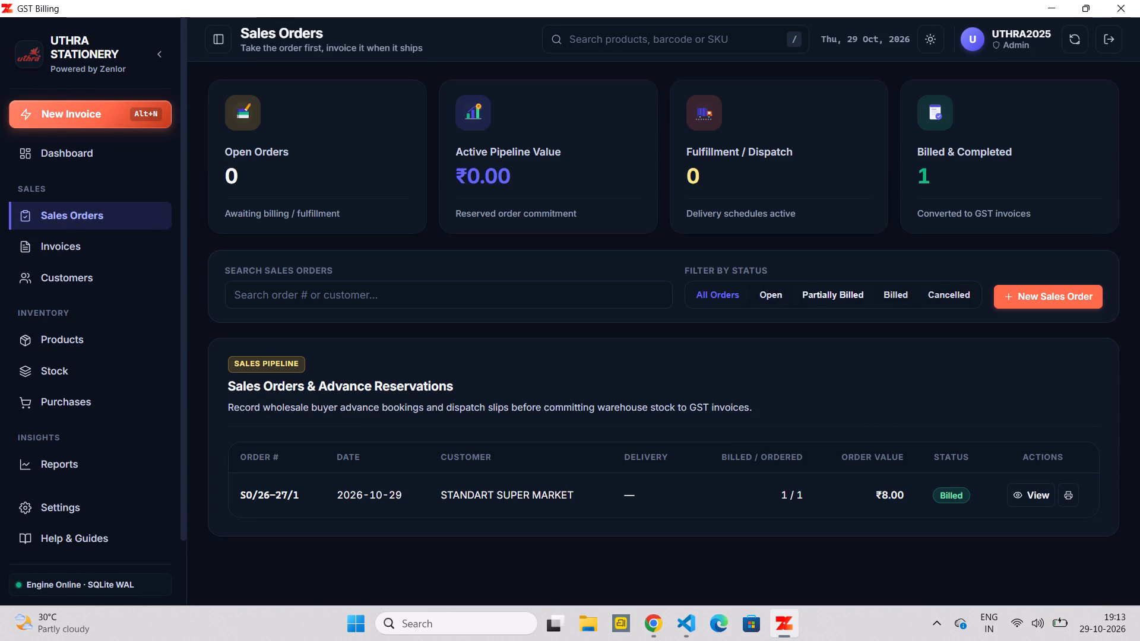
click(893, 304)
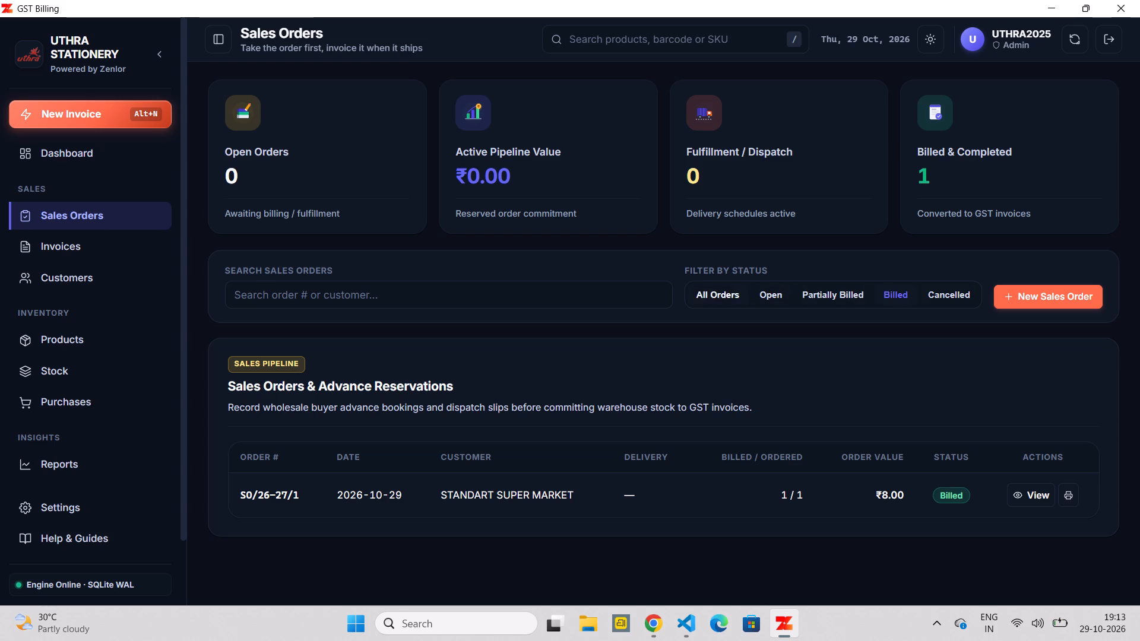
click(727, 294)
click(837, 297)
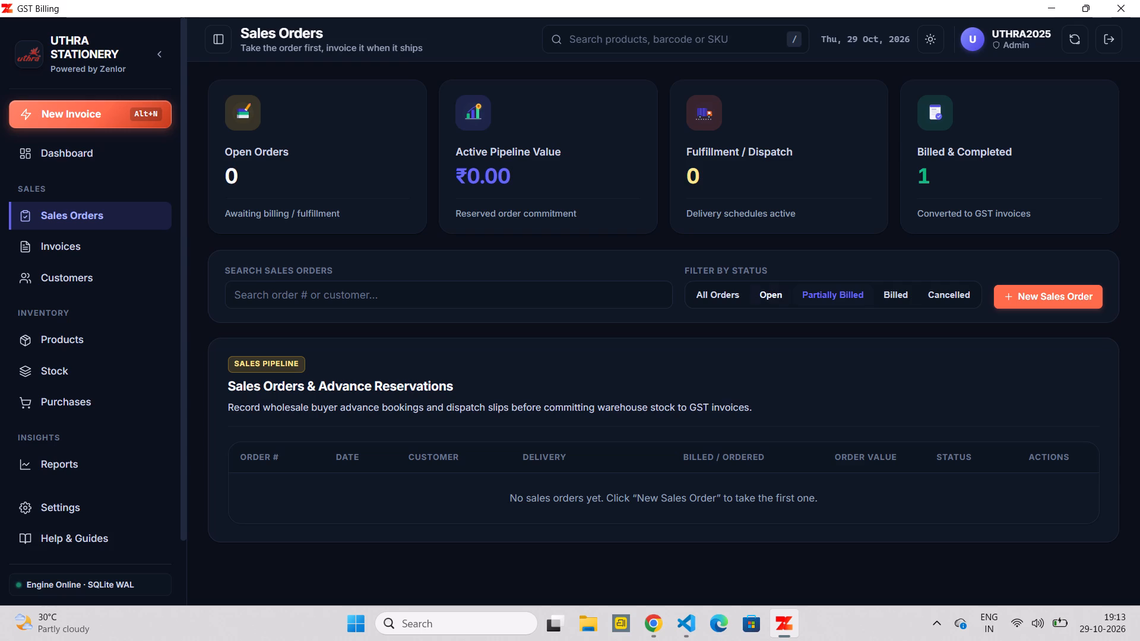
click(711, 299)
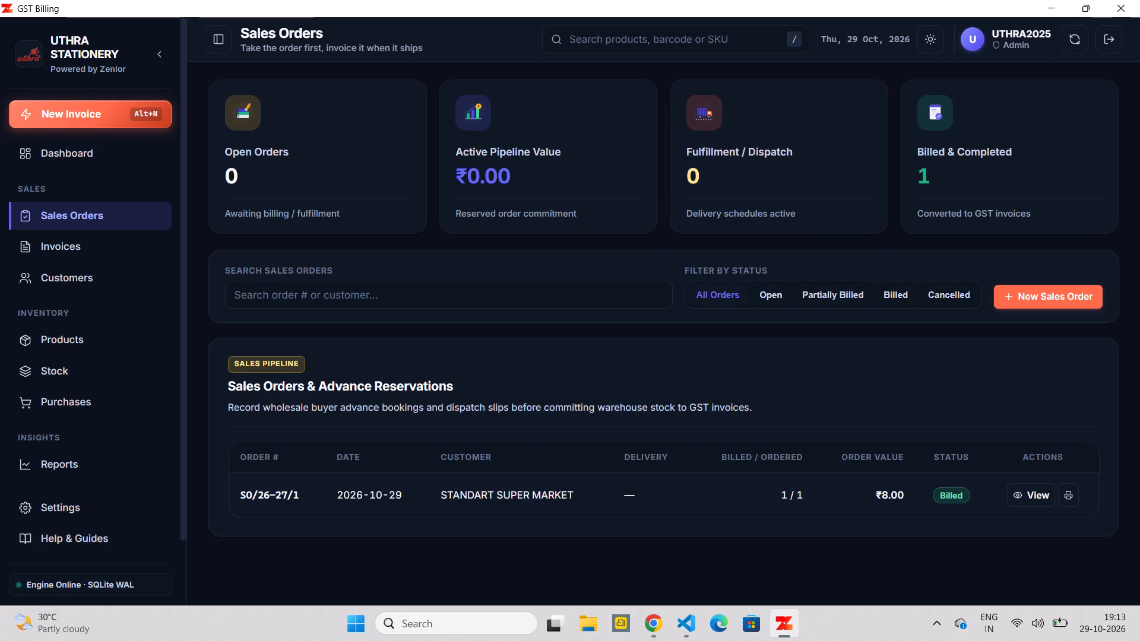
drag(833, 285, 837, 294)
click(837, 294)
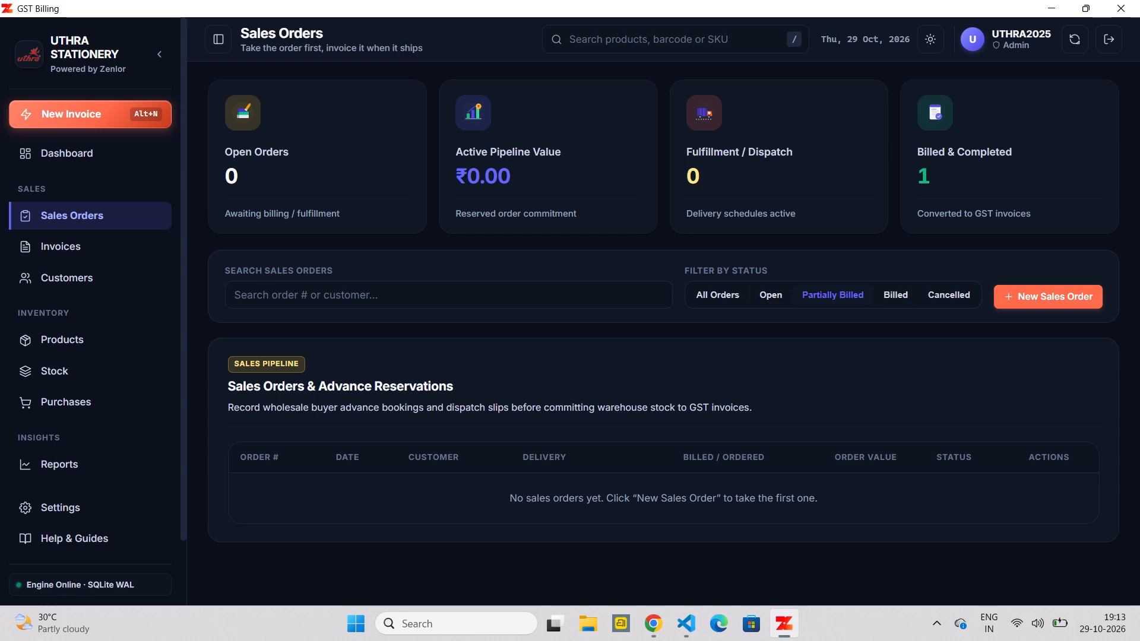
click(736, 304)
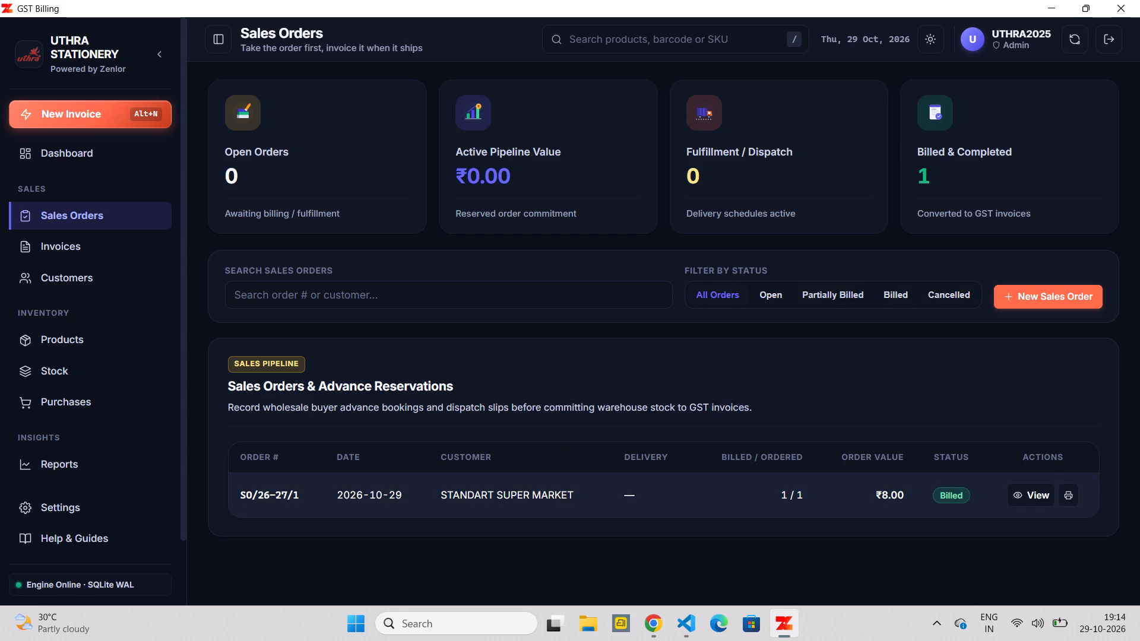
View sales order SO/26-27/1 and check its billed and pending quantities.
click(939, 497)
click(1018, 492)
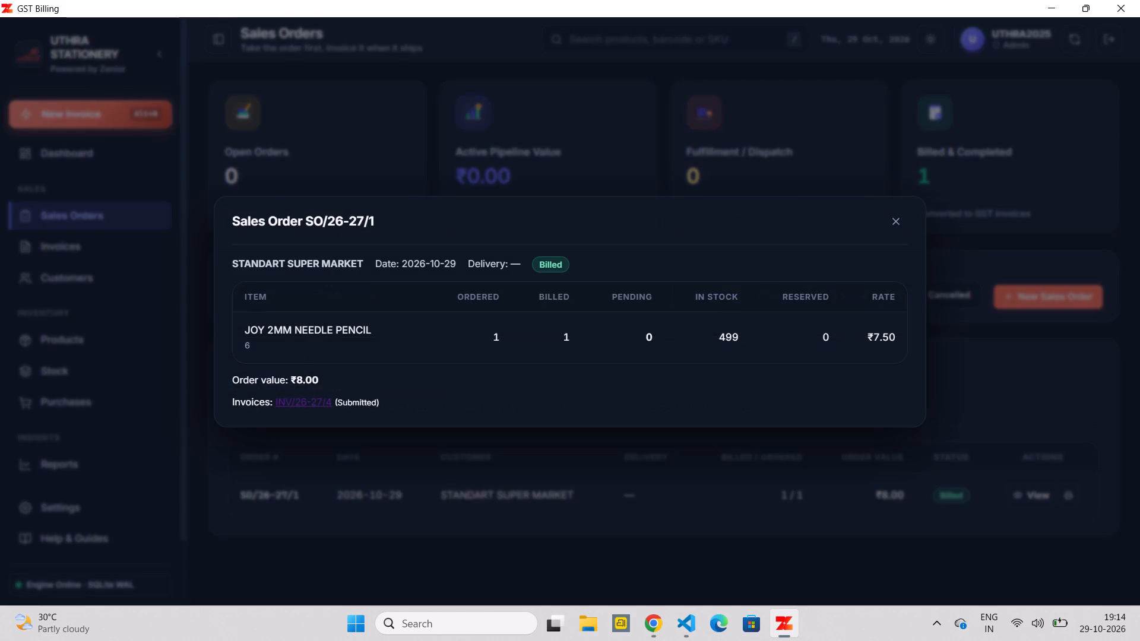
scroll(553, 353, left, 1)
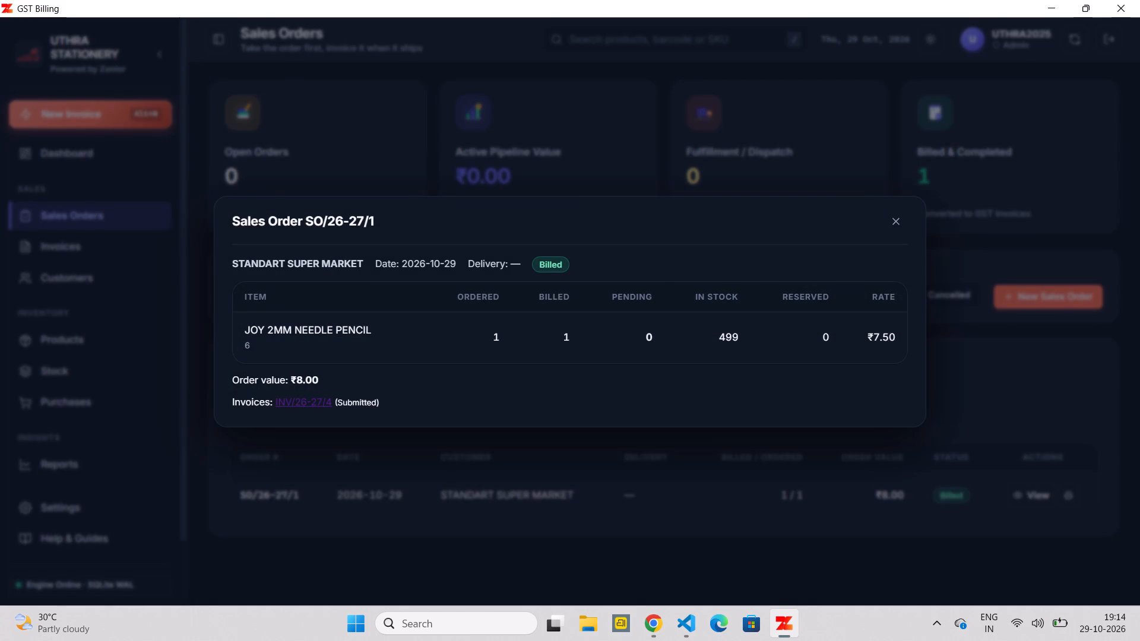
Follow the order's linked invoice into the invoices register and inspect INV/26-27/4's paid and due amounts.
click(308, 400)
click(540, 475)
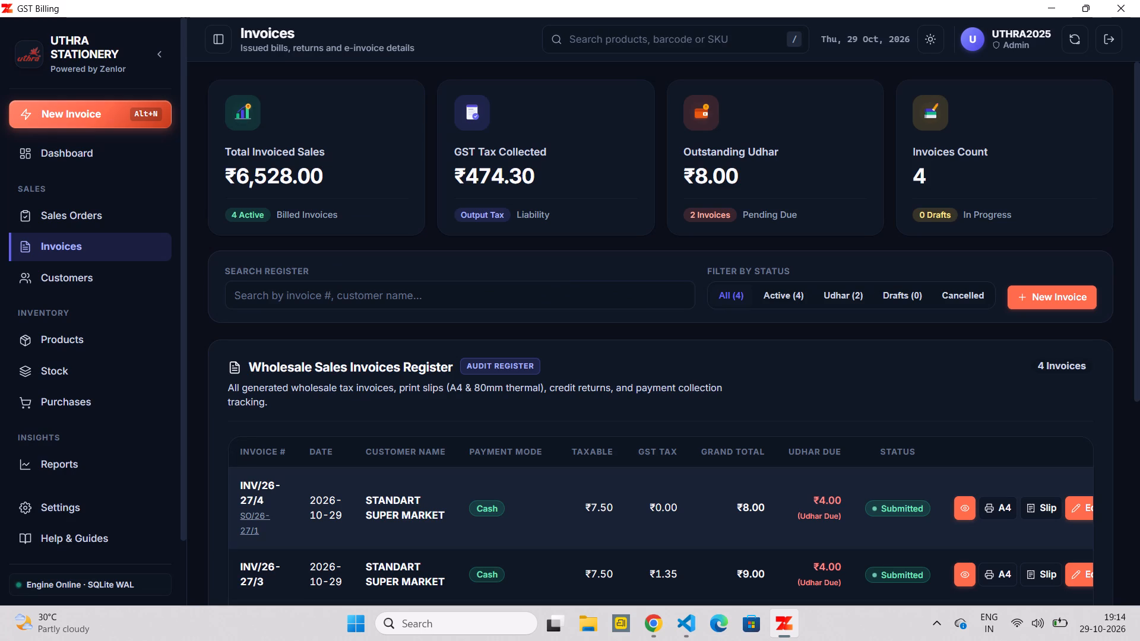
scroll(476, 500, down, 1)
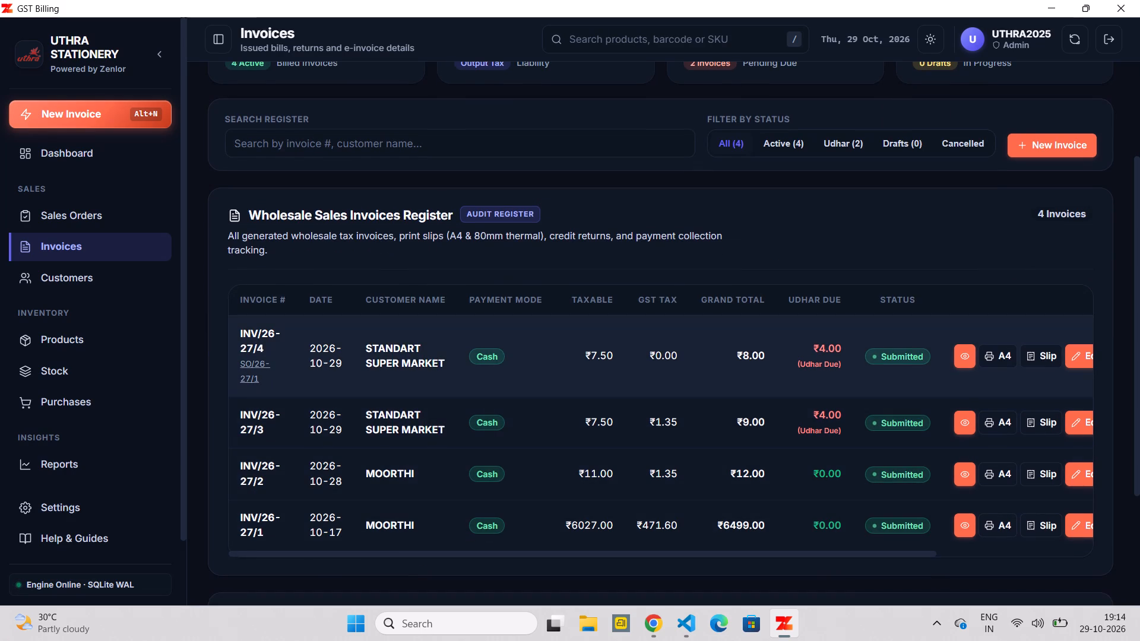
scroll(886, 366, left, 3)
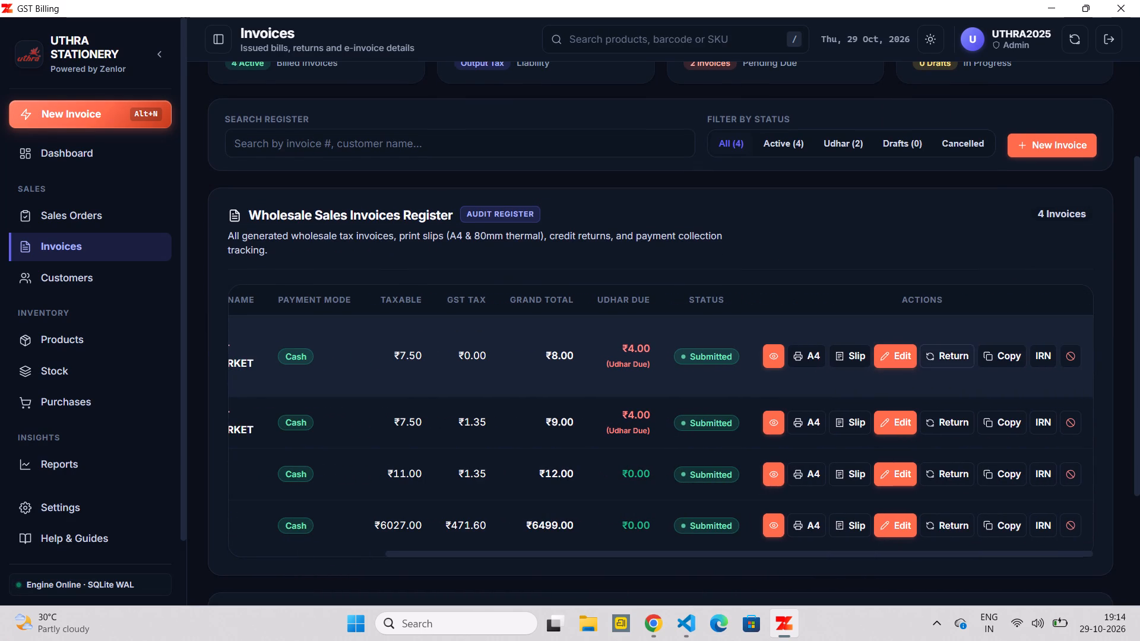
click(778, 358)
scroll(775, 358, down, 1)
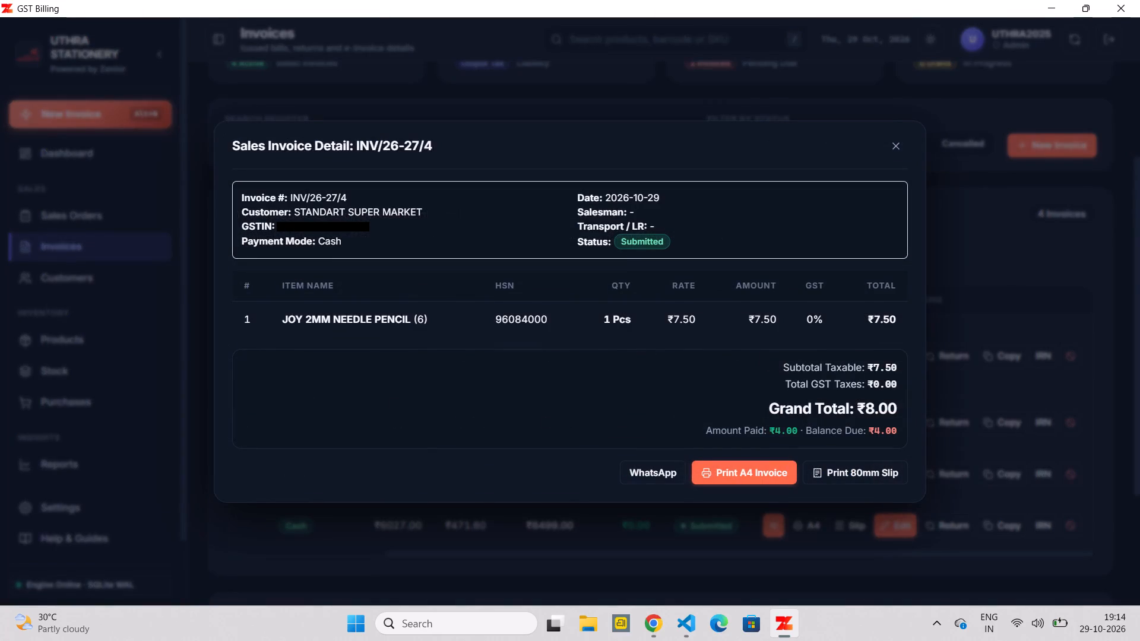
click(841, 540)
Start a new sales order and remove the restored JOY 2MM NEEDLE PENCIL line from it.
click(113, 219)
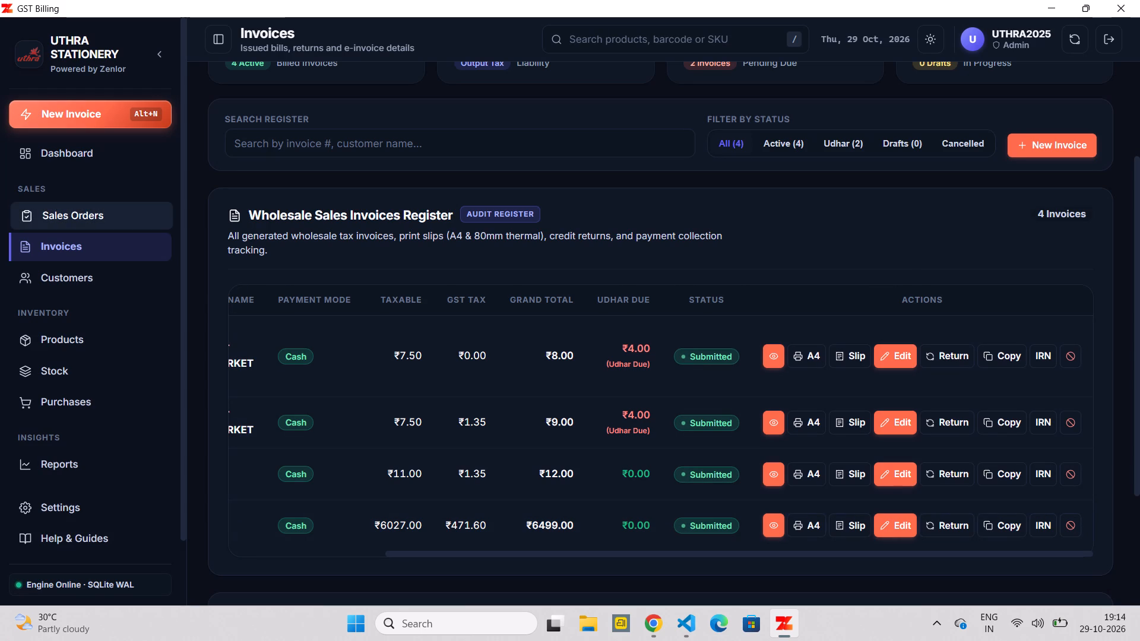
scroll(529, 412, down, 1)
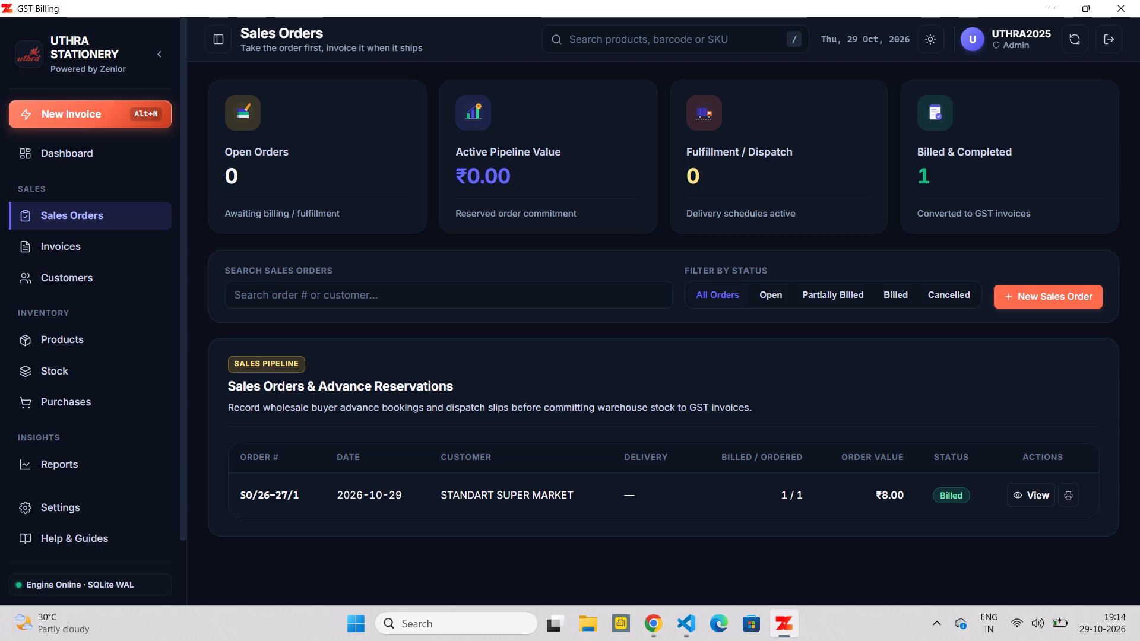
click(1054, 304)
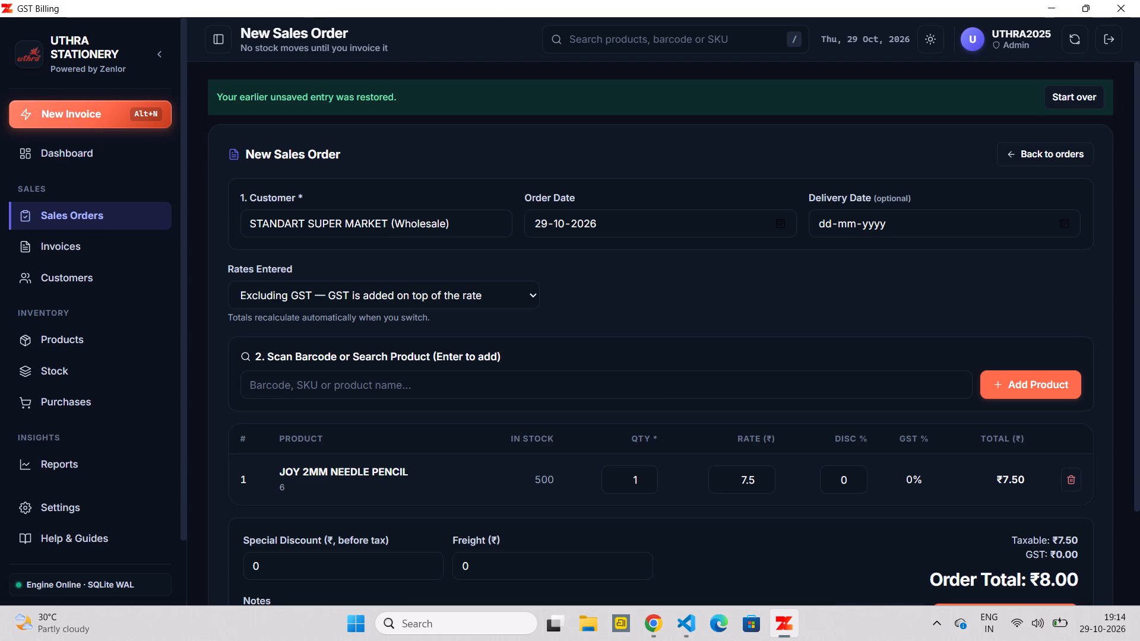
scroll(485, 269, down, 1)
click(485, 267)
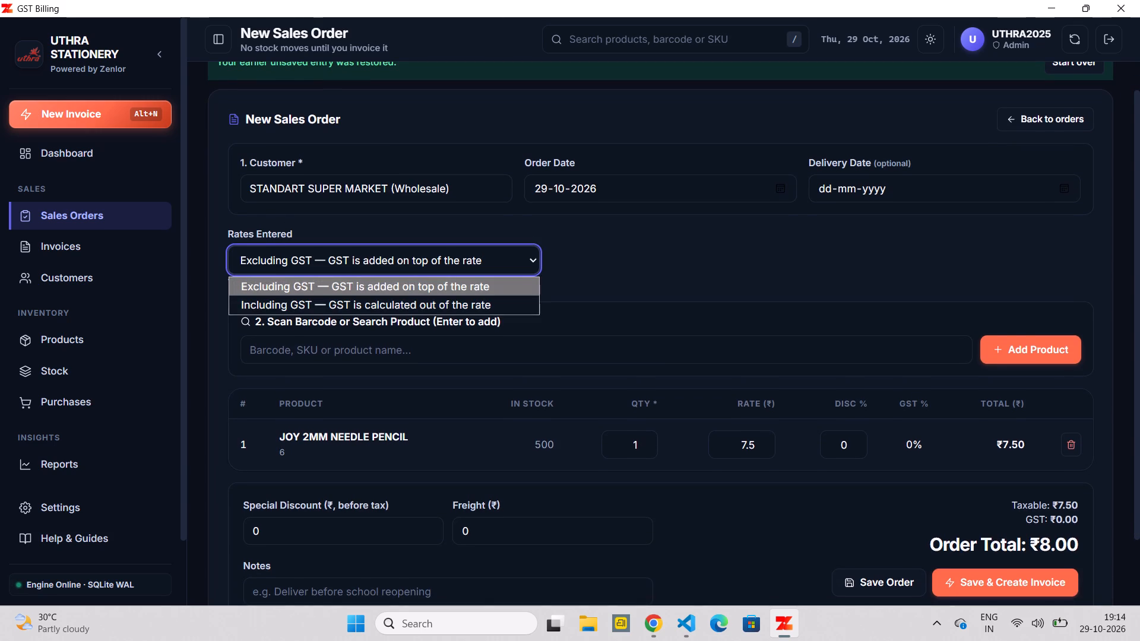
click(682, 277)
scroll(682, 277, down, 2)
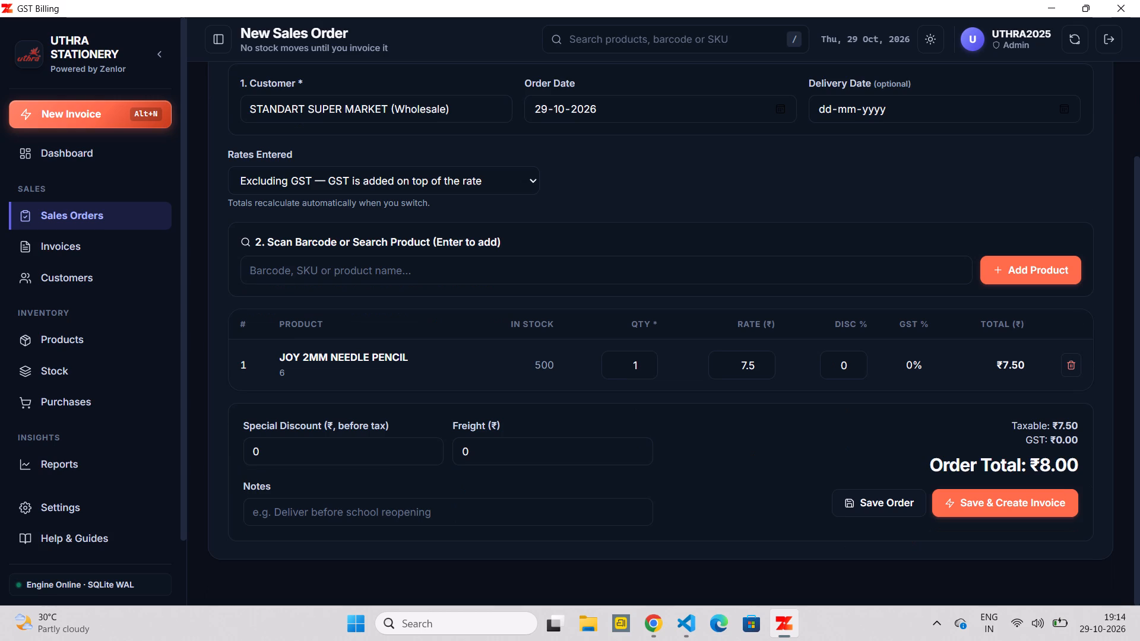
scroll(682, 277, up, 1)
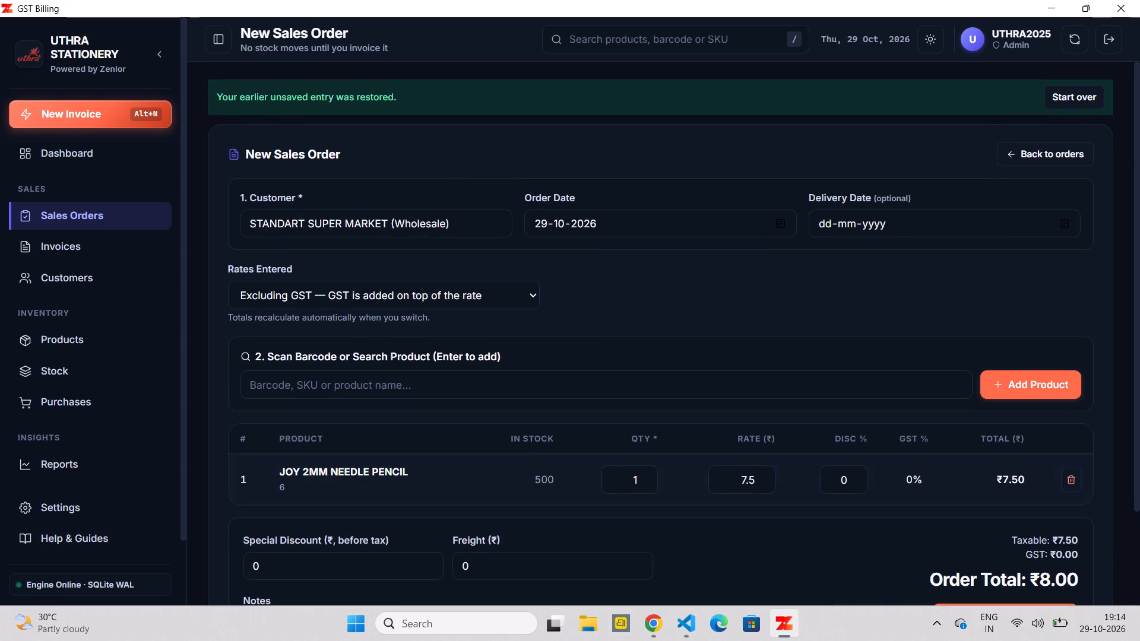
click(1057, 483)
click(1066, 481)
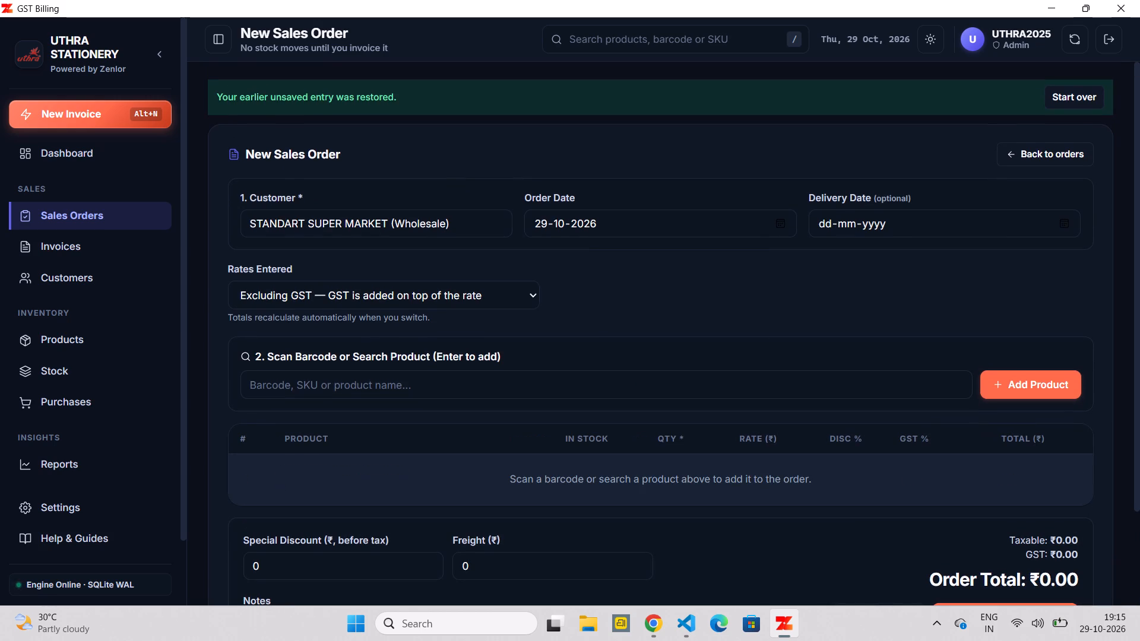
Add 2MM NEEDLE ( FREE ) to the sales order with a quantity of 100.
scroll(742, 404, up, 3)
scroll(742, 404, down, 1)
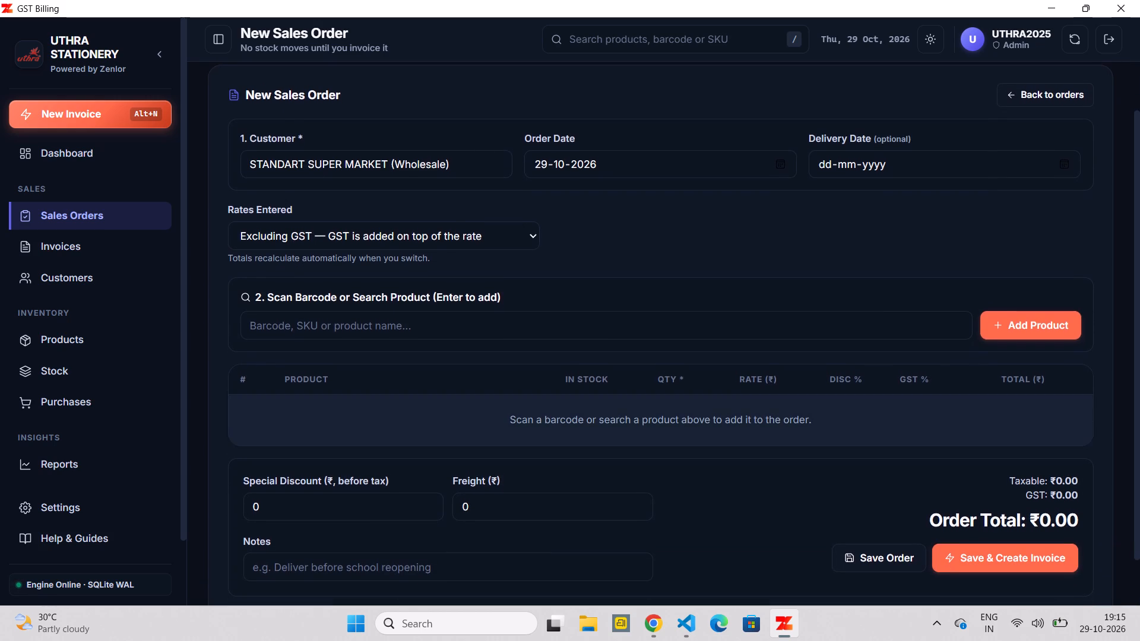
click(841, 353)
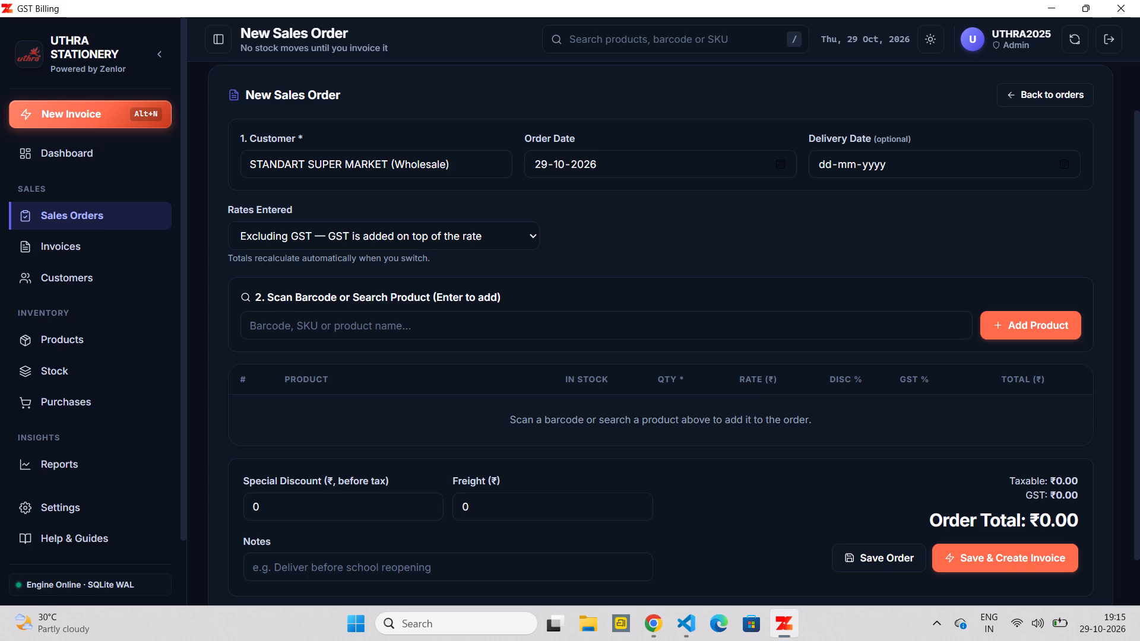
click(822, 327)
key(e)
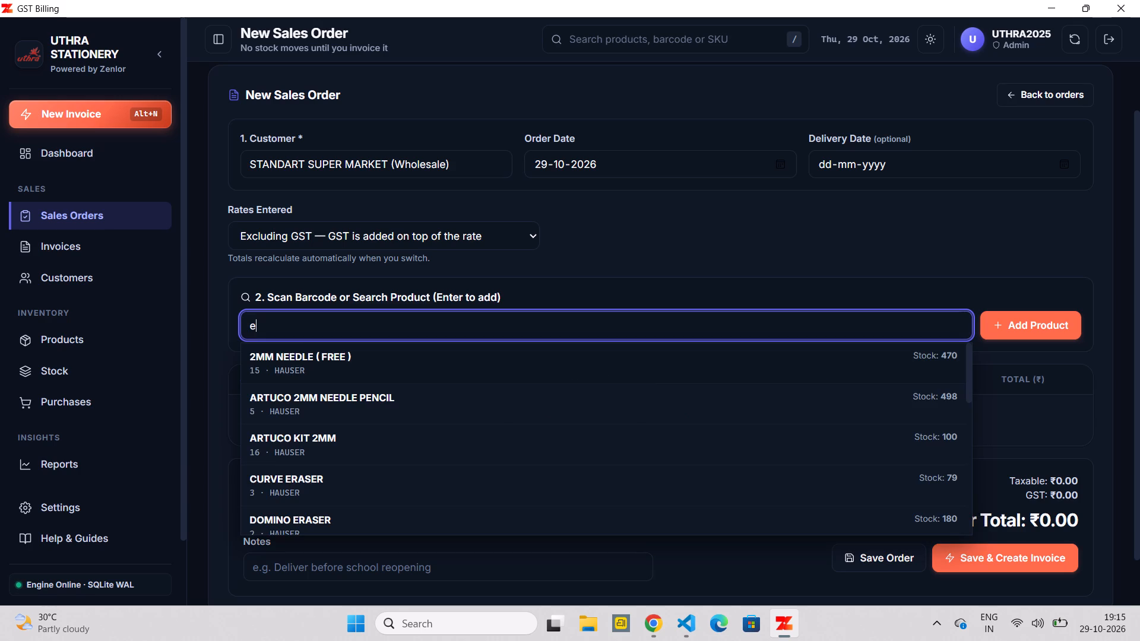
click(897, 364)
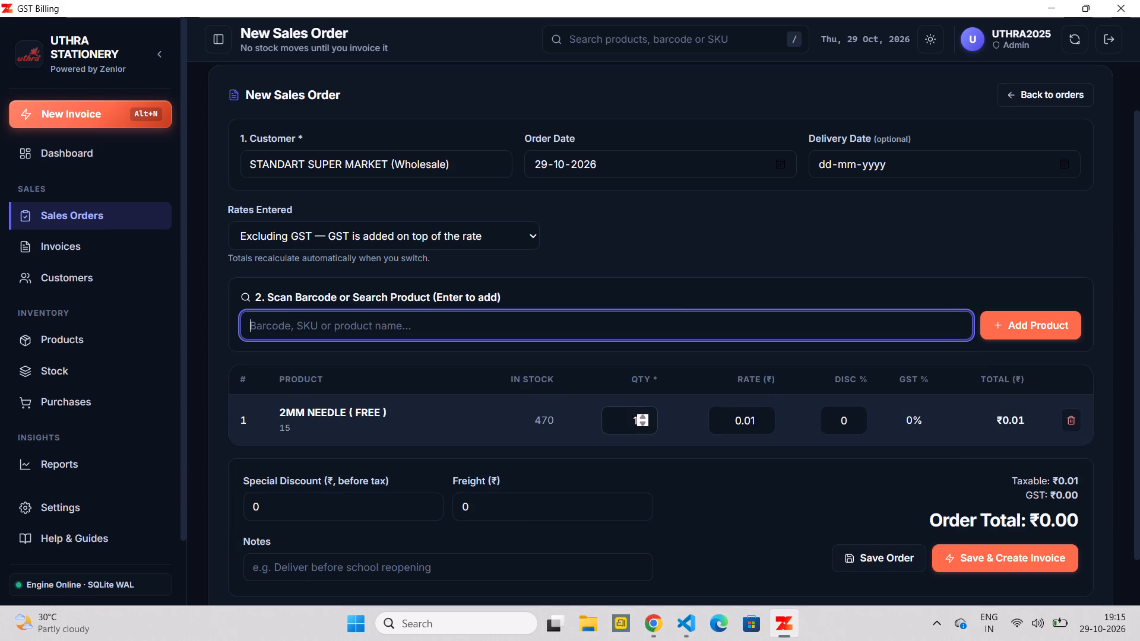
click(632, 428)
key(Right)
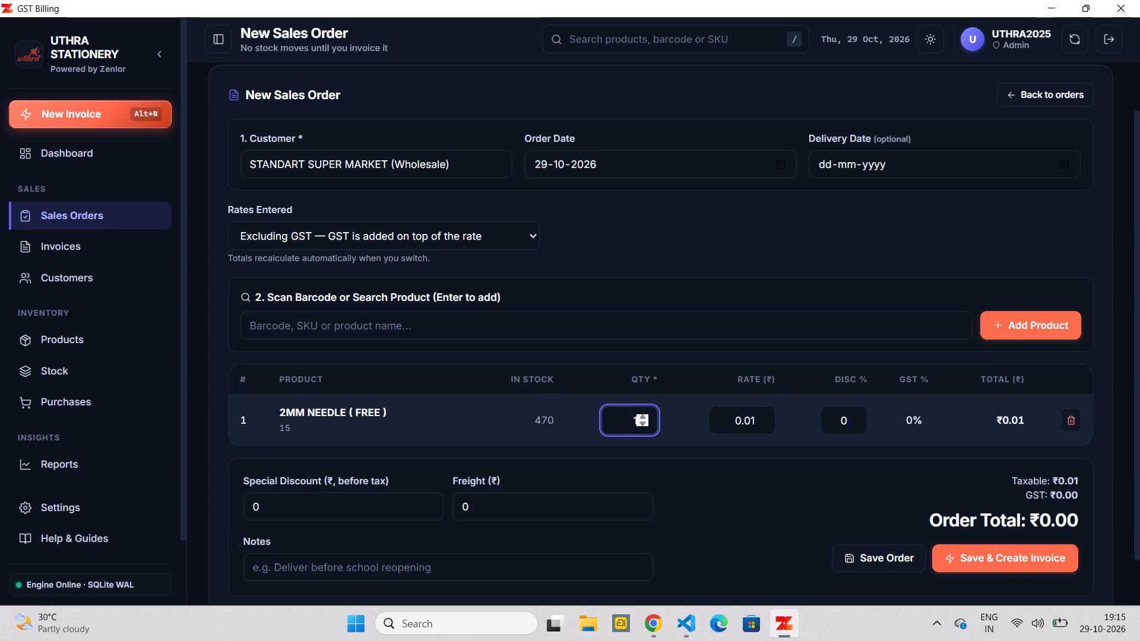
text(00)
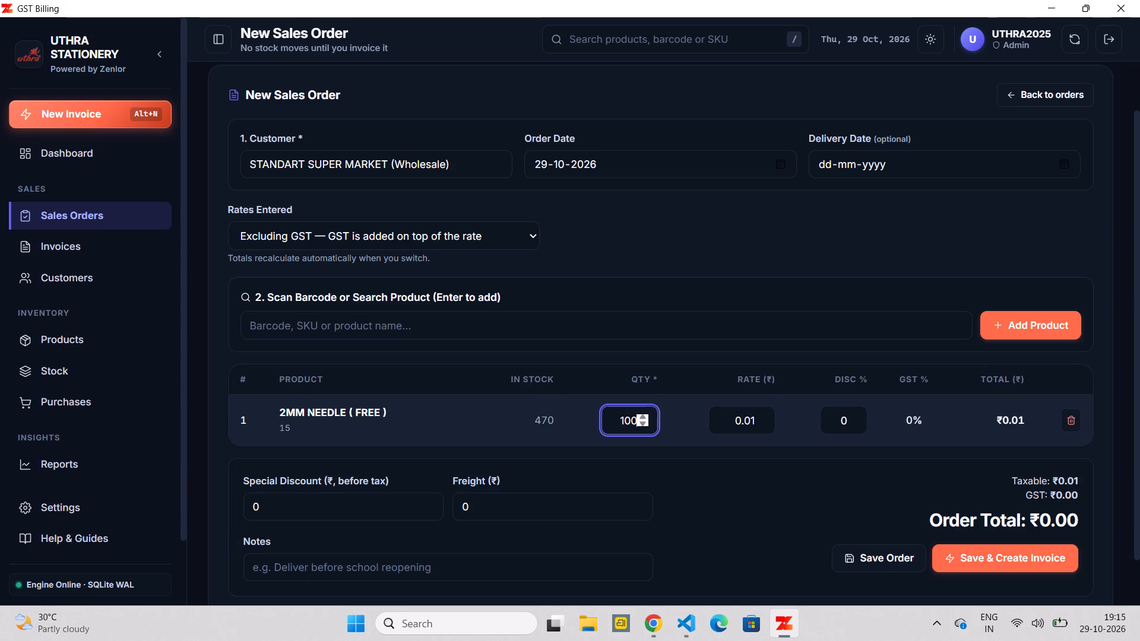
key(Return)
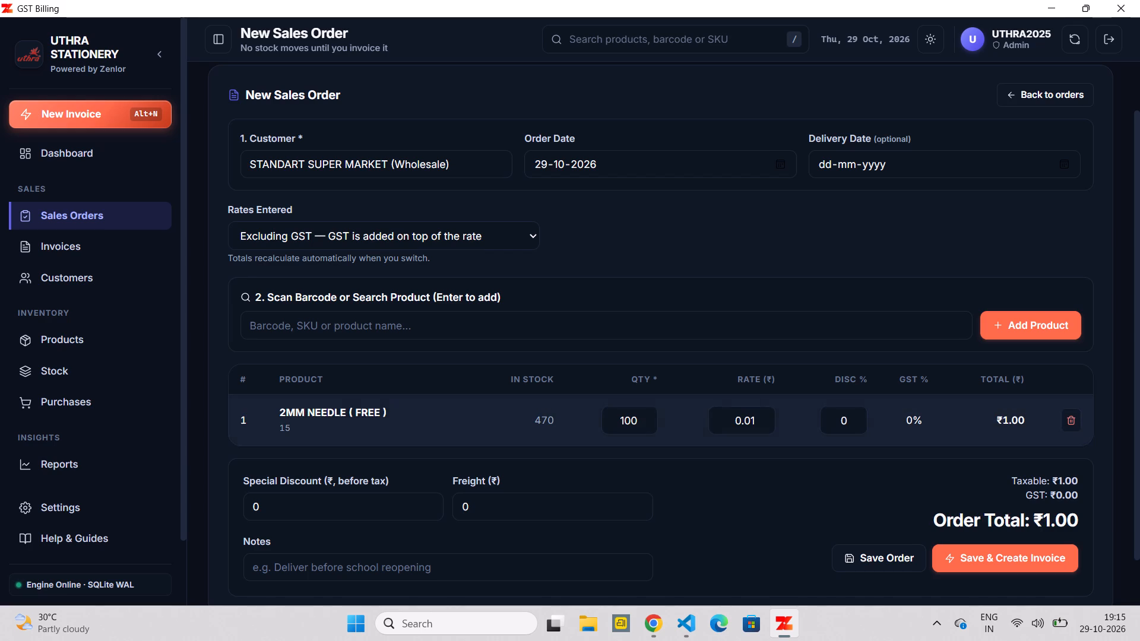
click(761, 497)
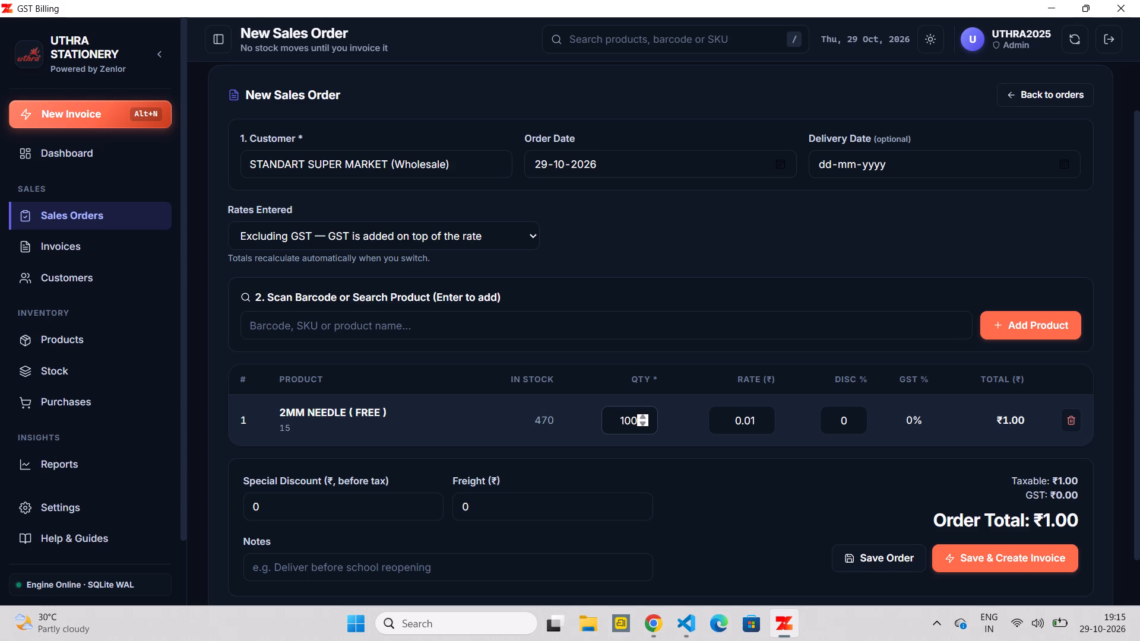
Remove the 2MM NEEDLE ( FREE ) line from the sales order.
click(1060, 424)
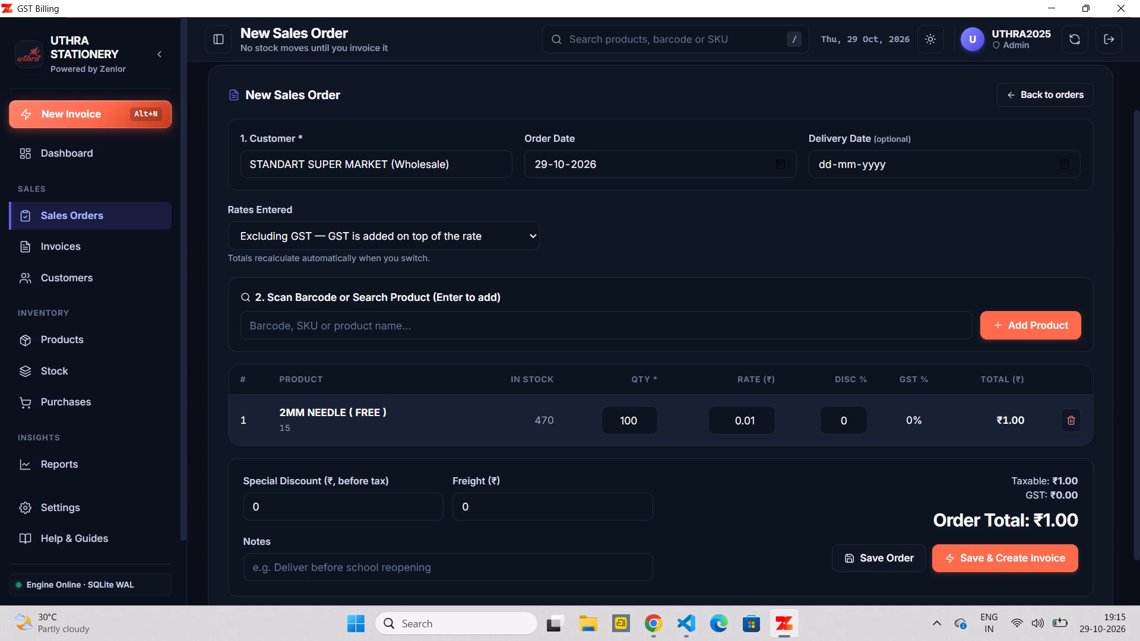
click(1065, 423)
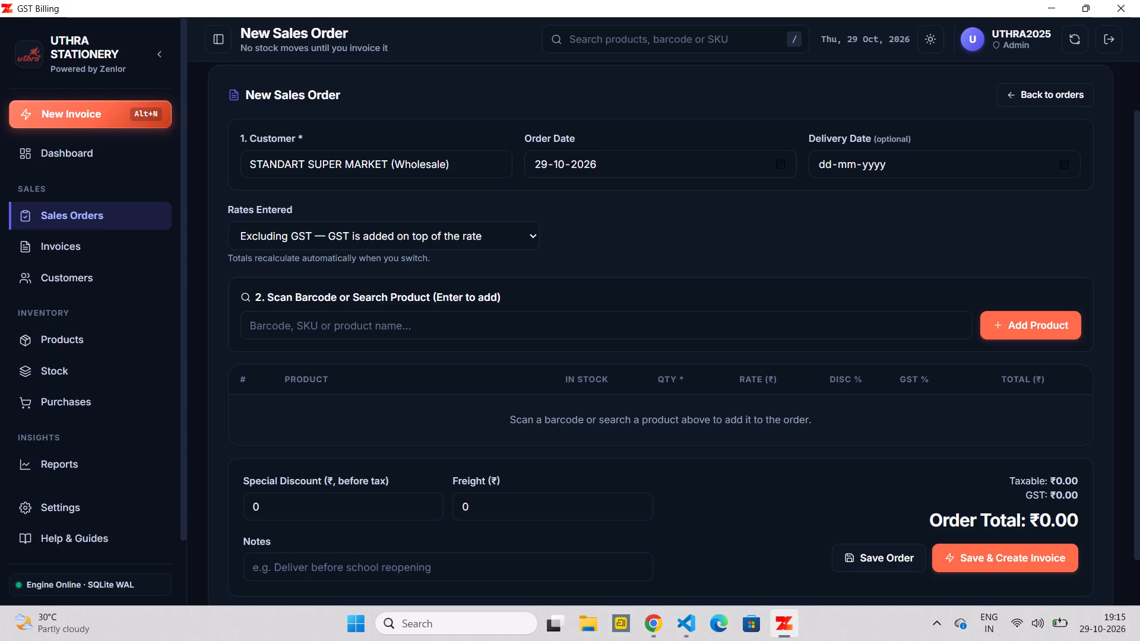
Add ARTUCO 2MM NEEDLE PENCIL to the sales order with a quantity of 50.
drag(1046, 347, 1041, 337)
click(1041, 337)
click(648, 335)
key(d)
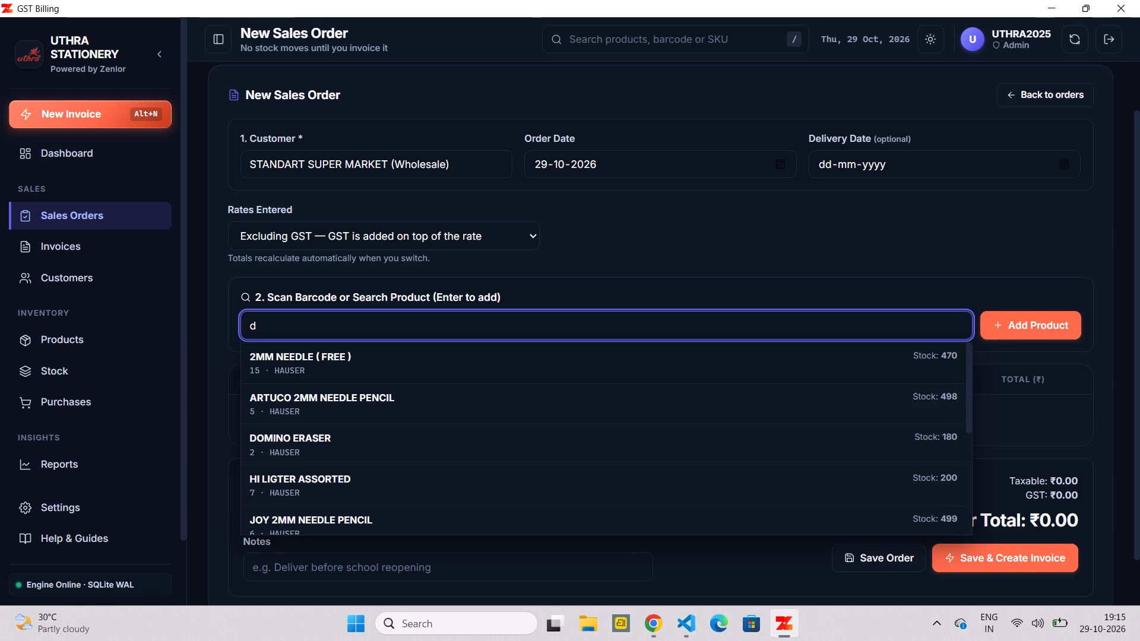
scroll(769, 396, down, 3)
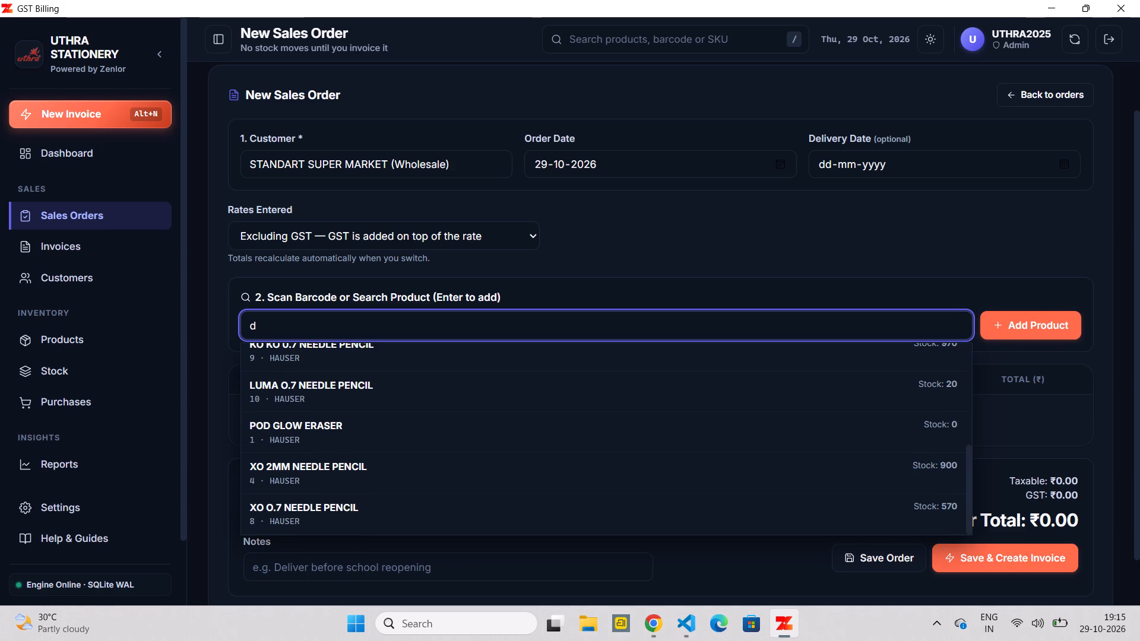
key(BackSpace)
text(er)
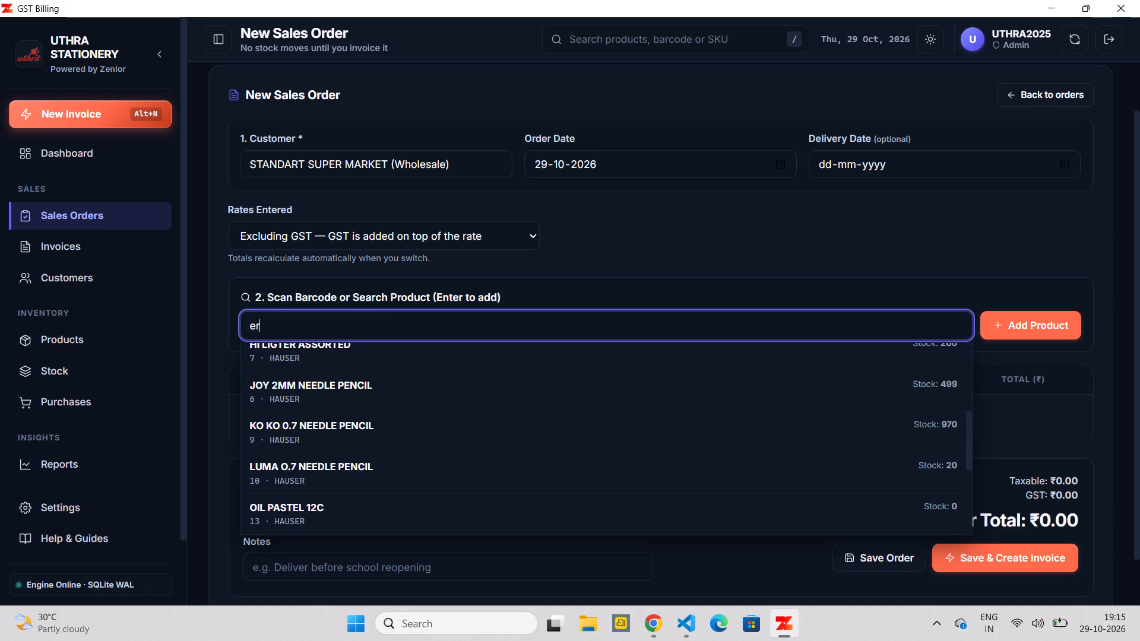
scroll(823, 462, up, 3)
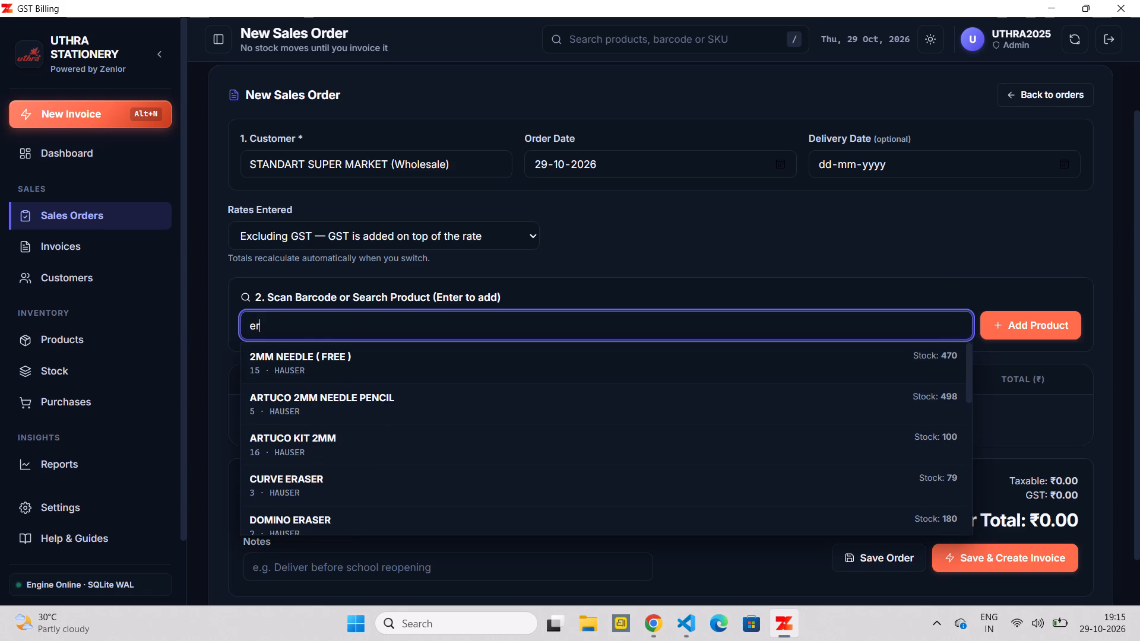
click(833, 402)
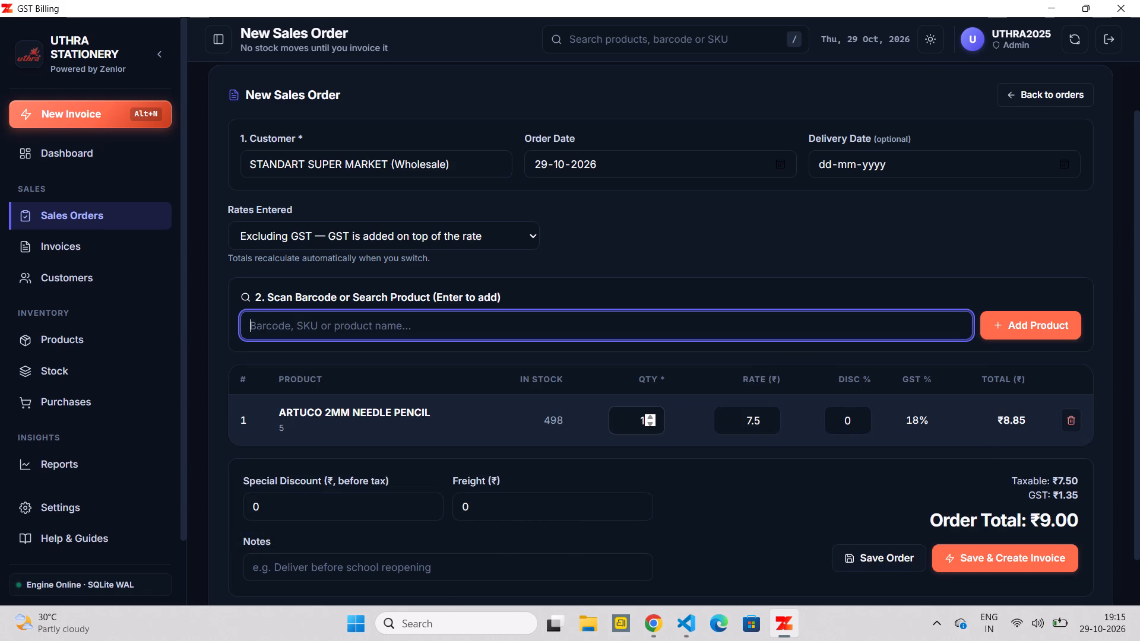
click(642, 417)
key(Right)
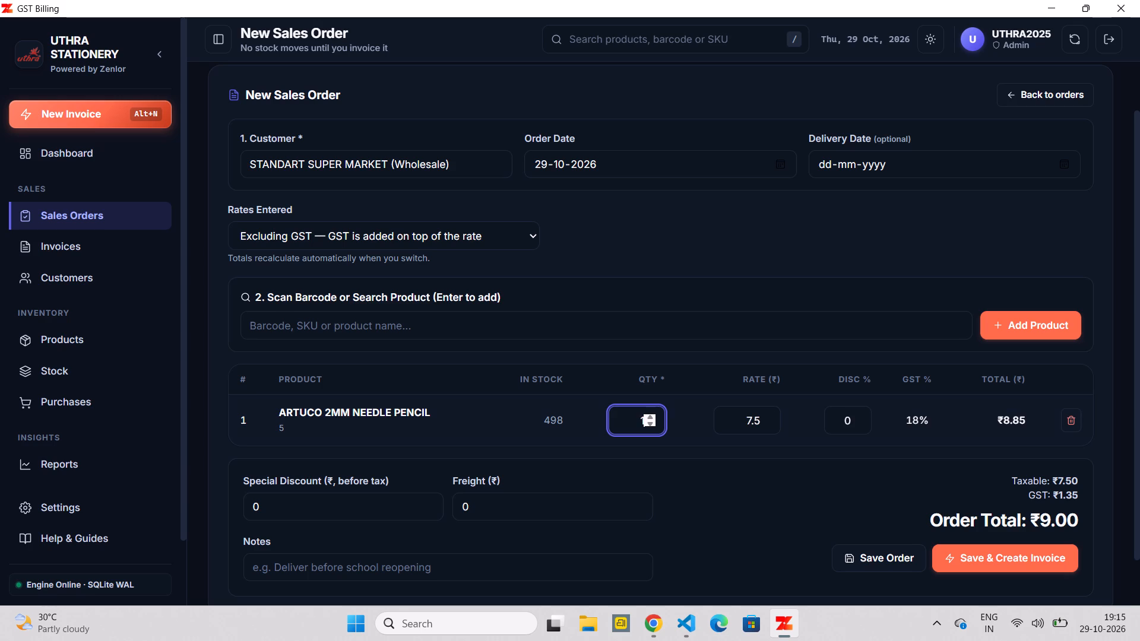
key(BackSpace)
key(BackSpace)
text(50)
key(Return)
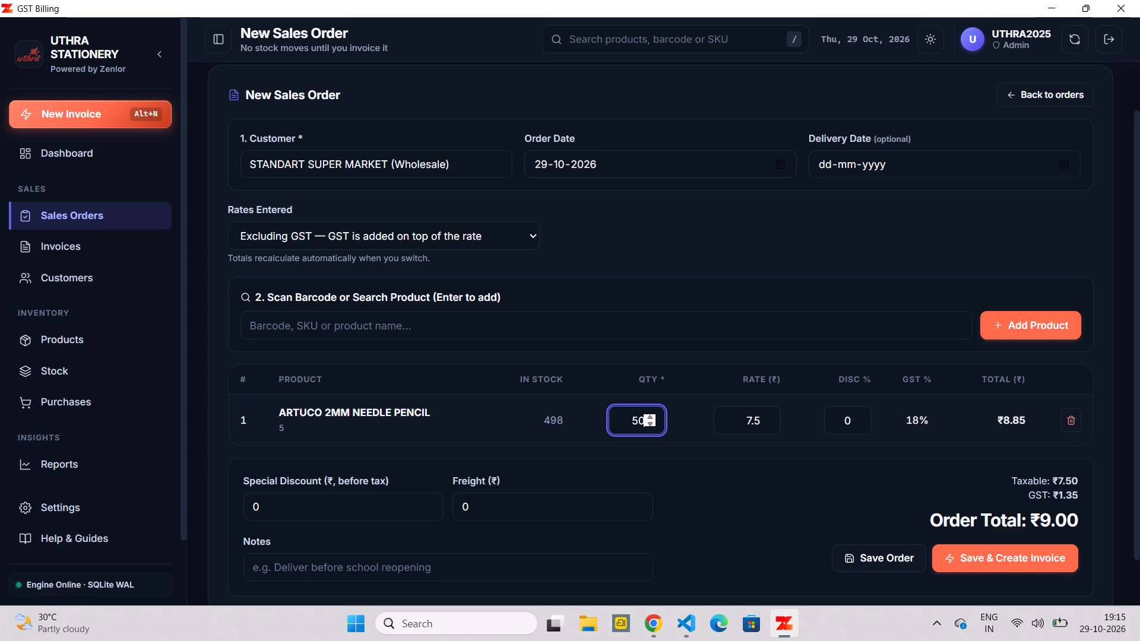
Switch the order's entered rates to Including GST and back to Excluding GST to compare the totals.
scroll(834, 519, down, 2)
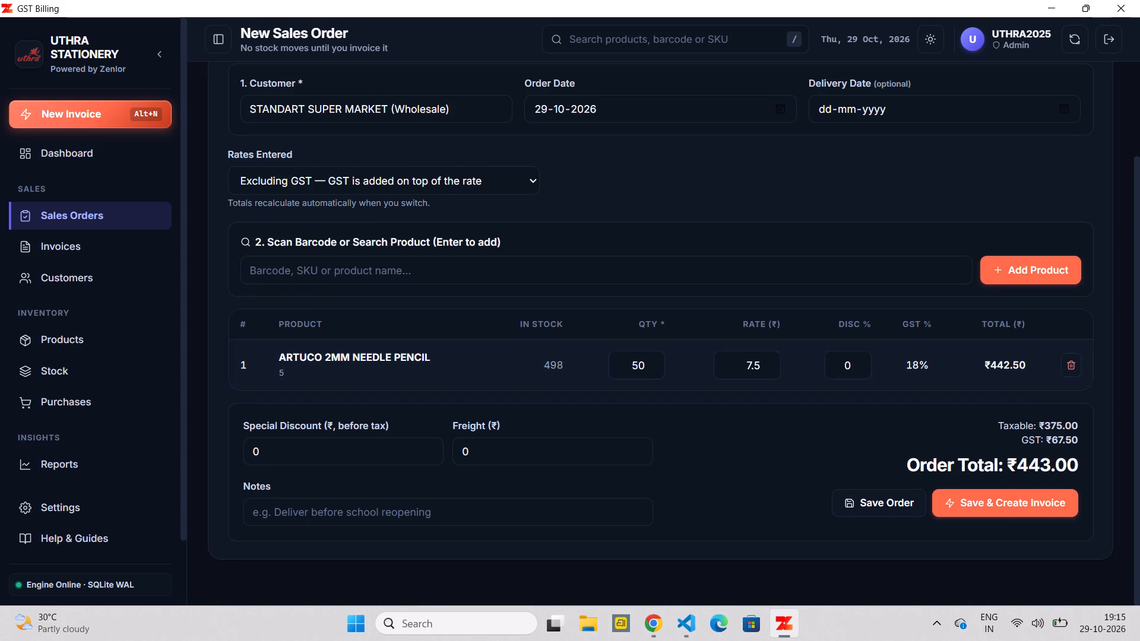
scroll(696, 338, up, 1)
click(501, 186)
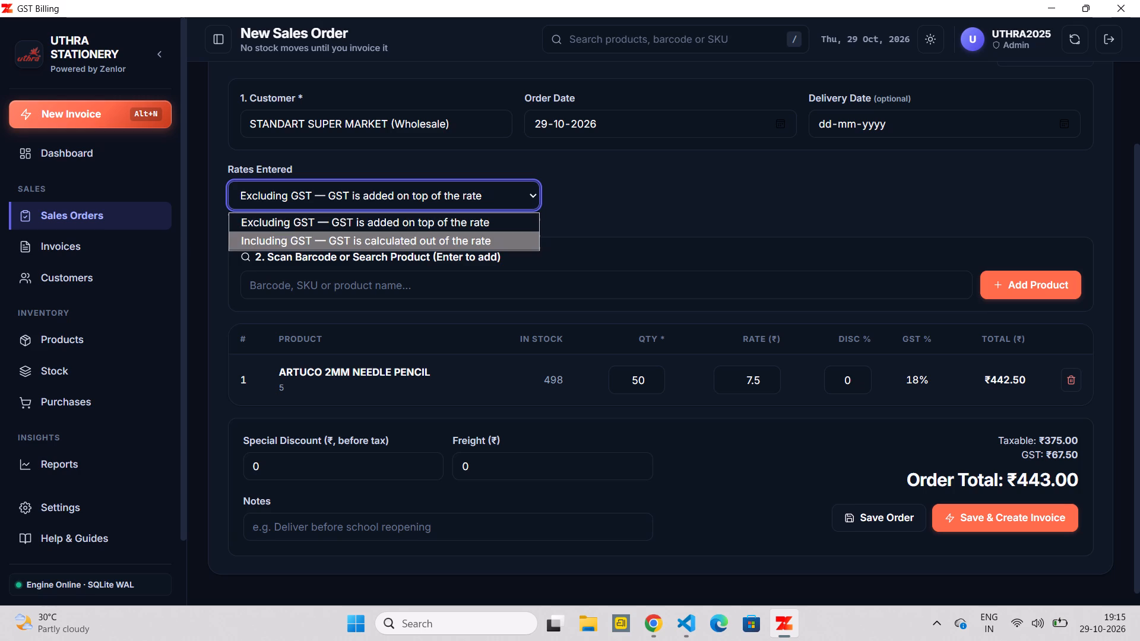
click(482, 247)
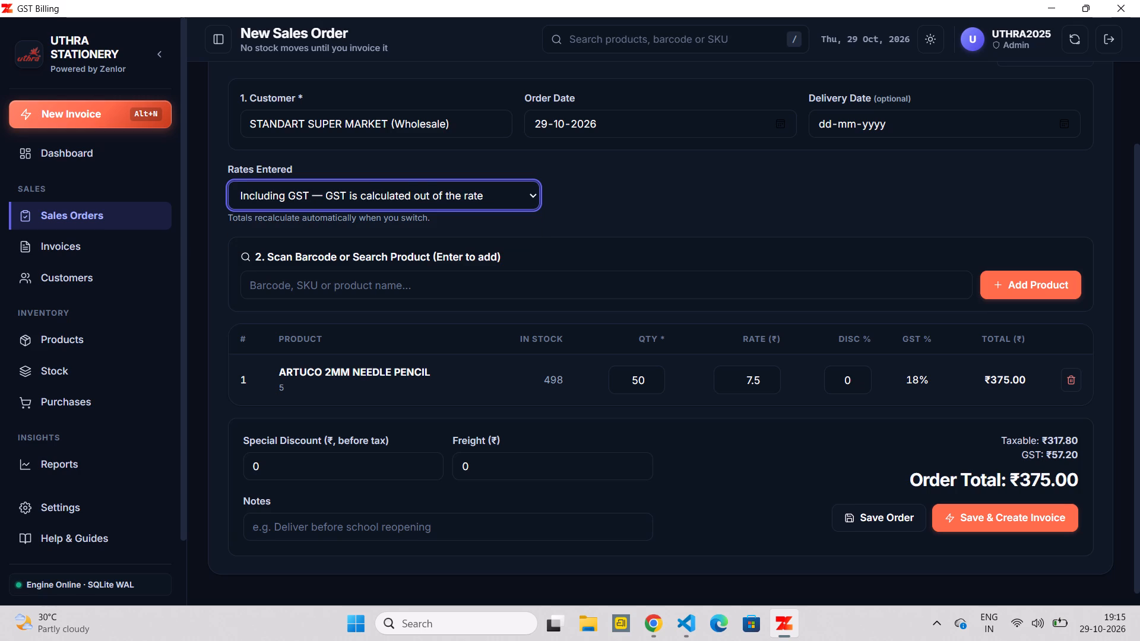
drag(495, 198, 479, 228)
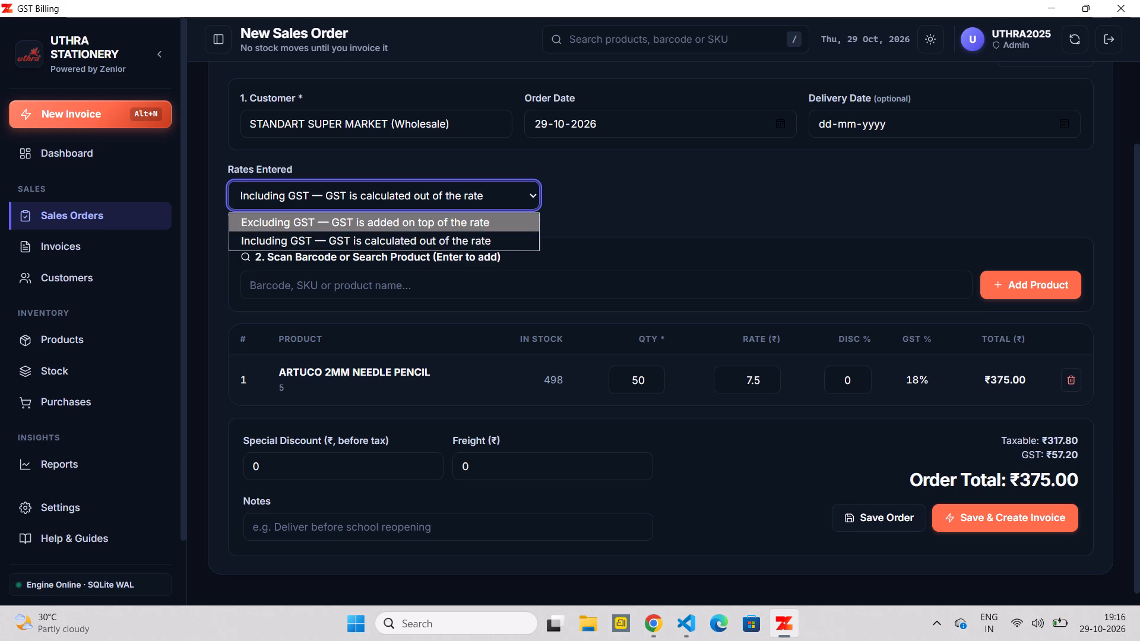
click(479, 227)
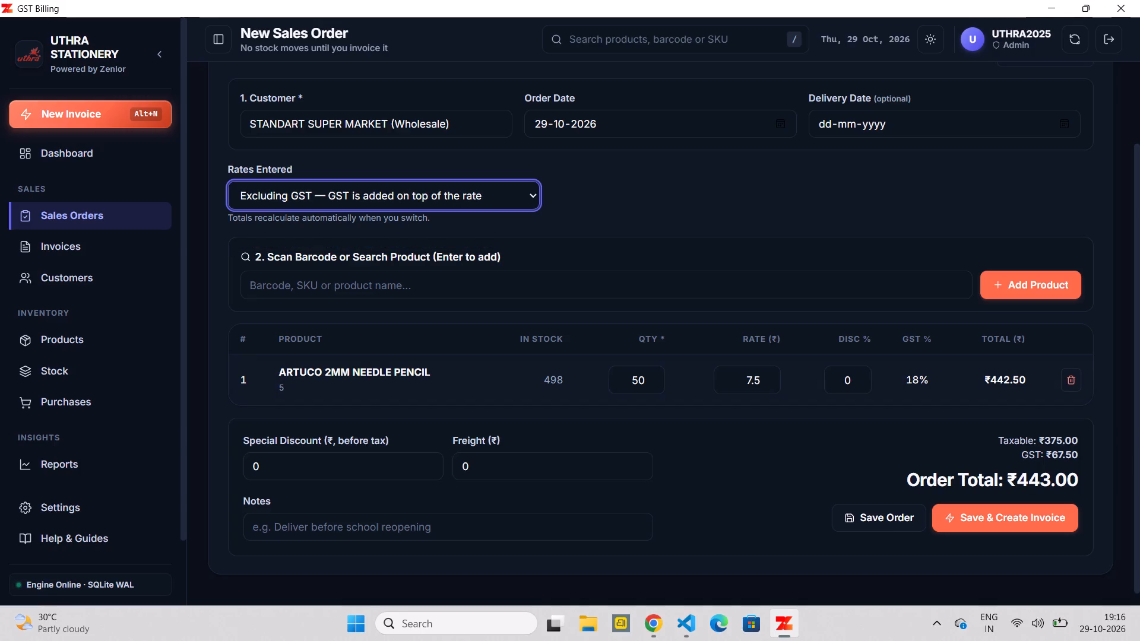
Save the sales order with invoice creation and look through the resulting invoice form.
click(691, 494)
scroll(691, 494, down, 1)
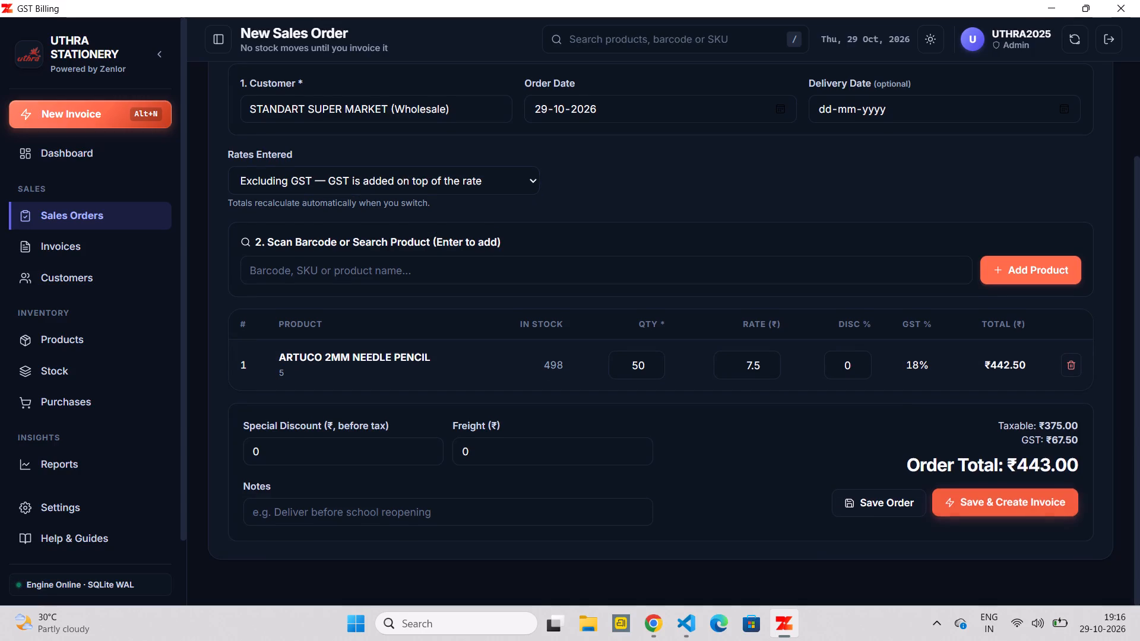
click(993, 515)
scroll(851, 418, down, 3)
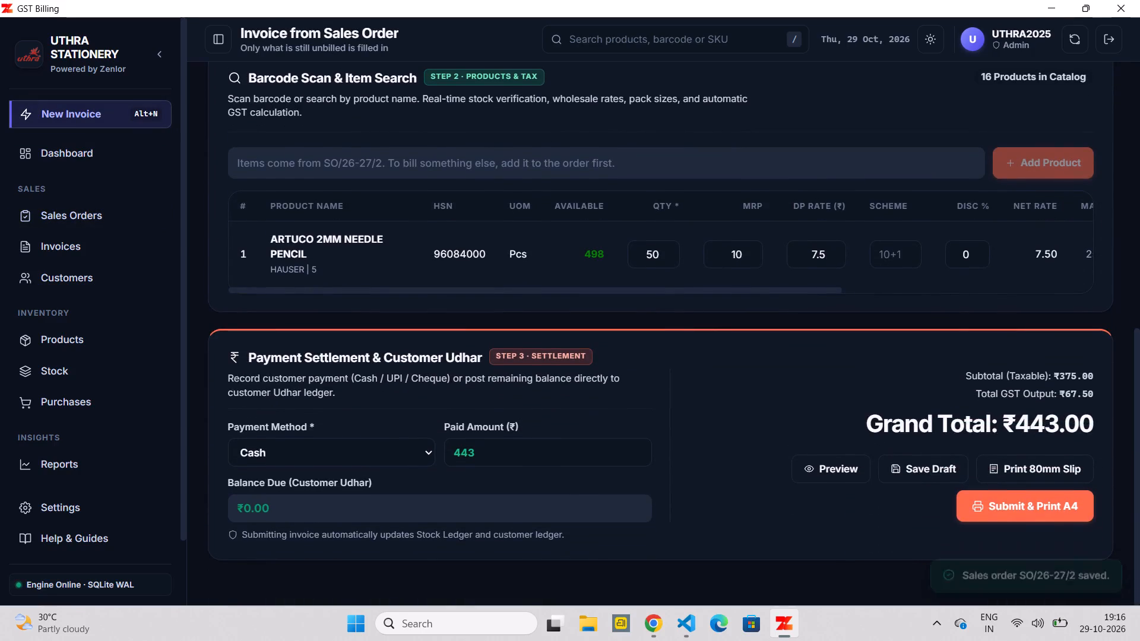
scroll(851, 418, up, 4)
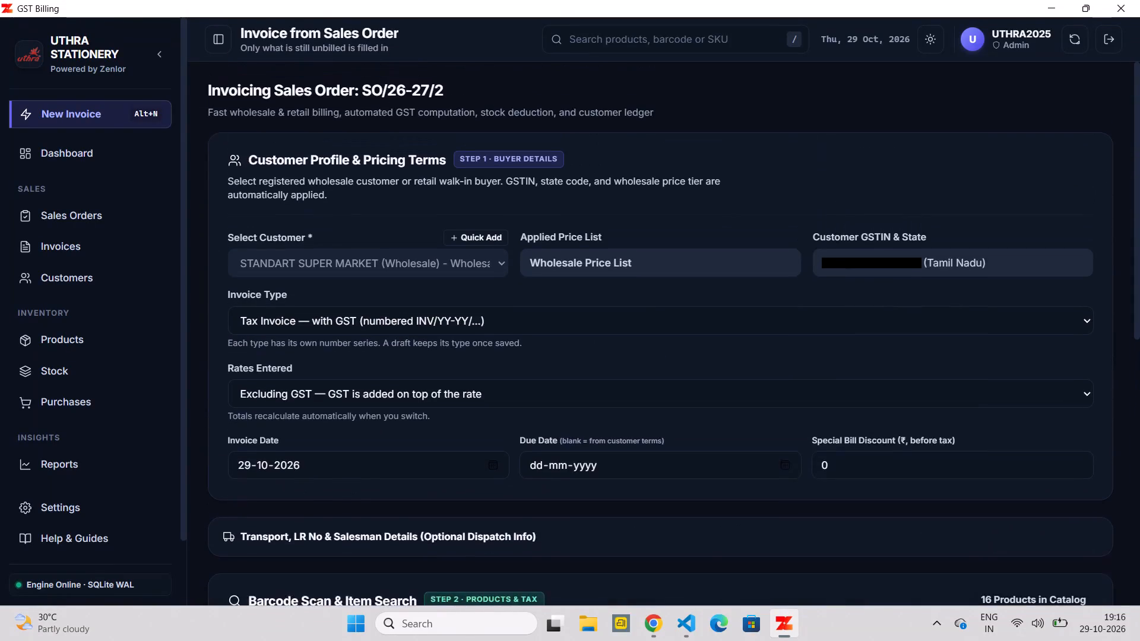
Return to the sales orders list without submitting the invoice and check the new order's billed quantity and status.
drag(118, 160, 107, 224)
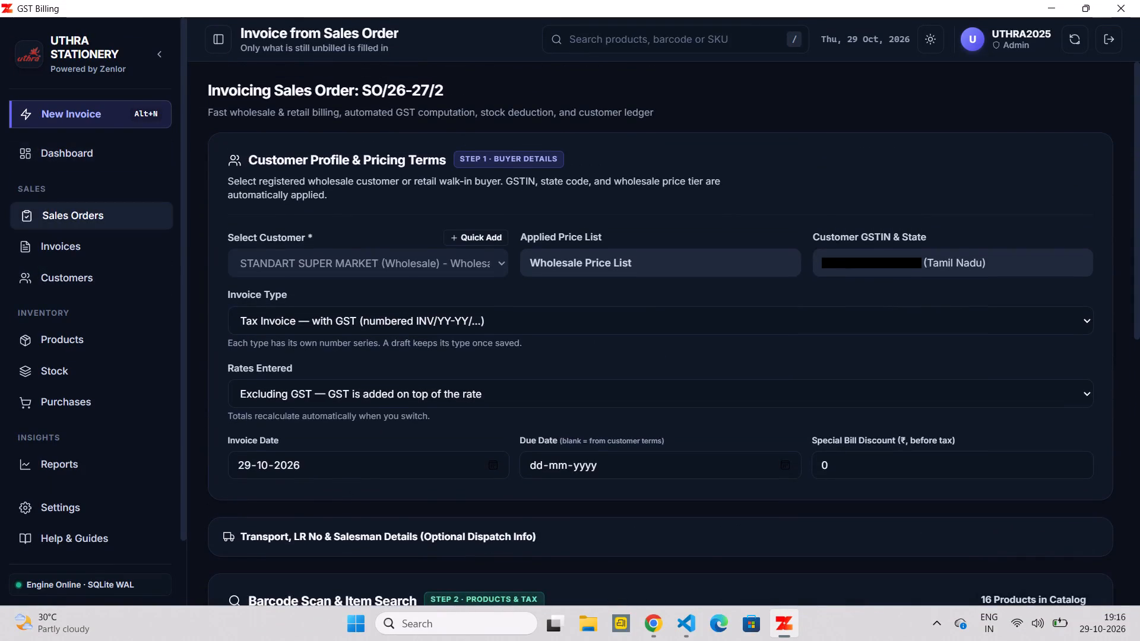
click(107, 224)
scroll(643, 325, down, 1)
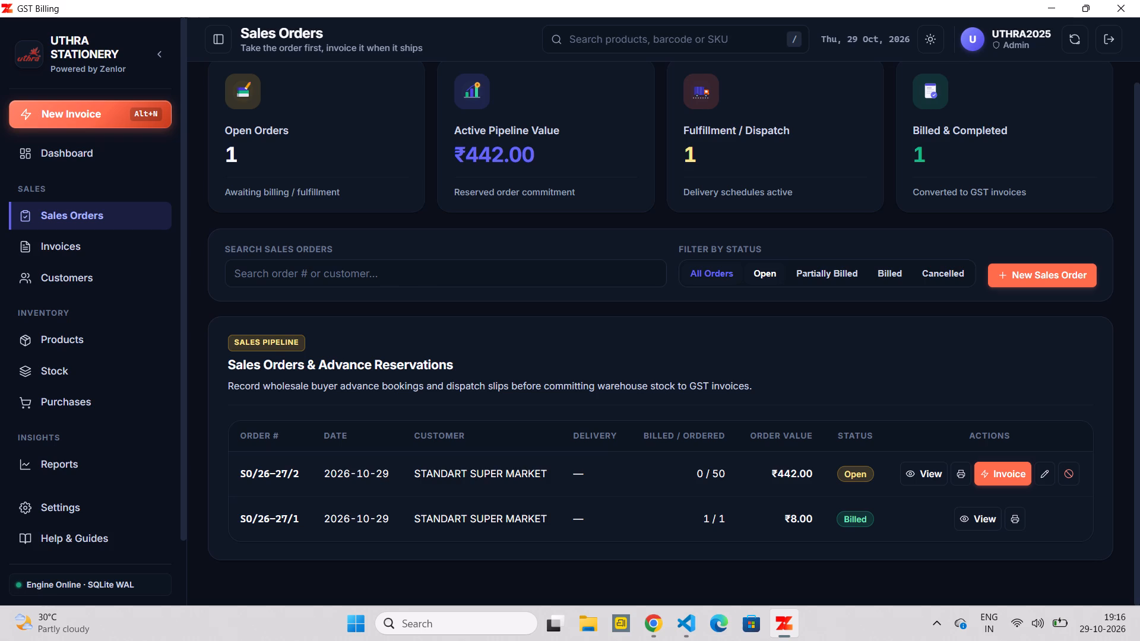
scroll(749, 312, up, 2)
scroll(749, 312, down, 2)
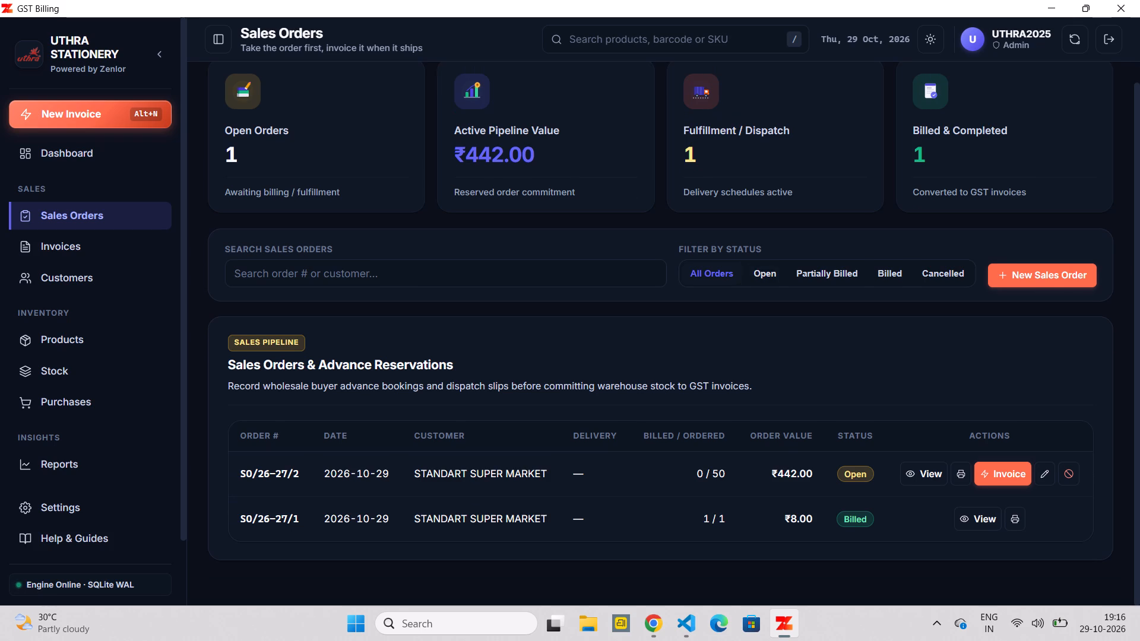
scroll(749, 312, down, 1)
click(772, 271)
click(721, 294)
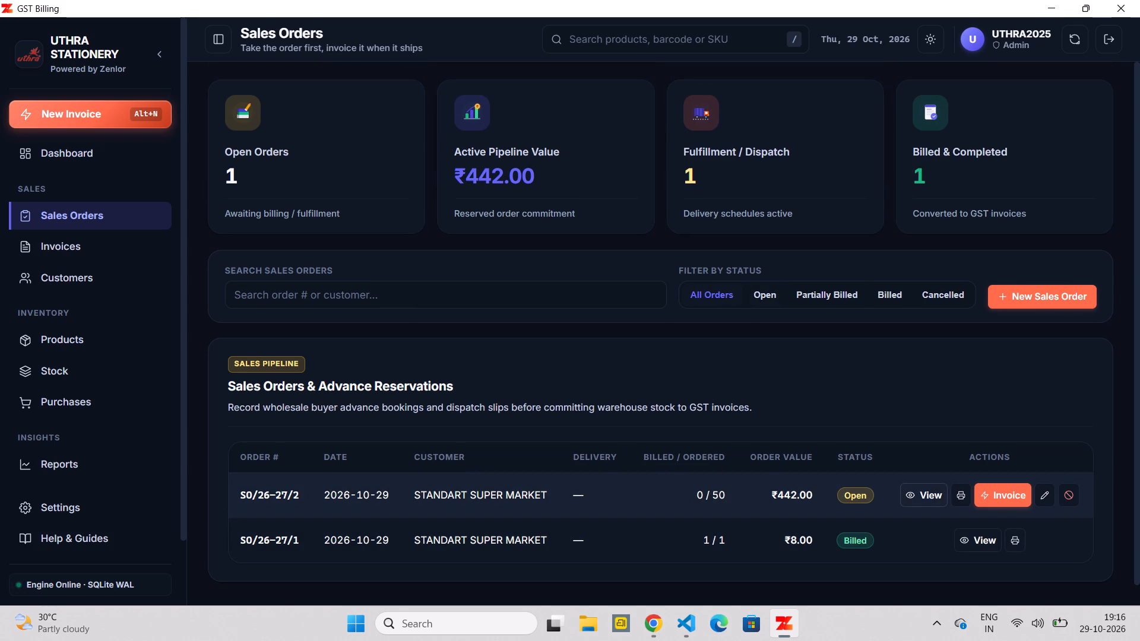
Start an invoice from sales order SO/26-27/2 and set the ARTUCO 2MM NEEDLE PENCIL quantity to 25.
click(1029, 490)
scroll(778, 416, down, 3)
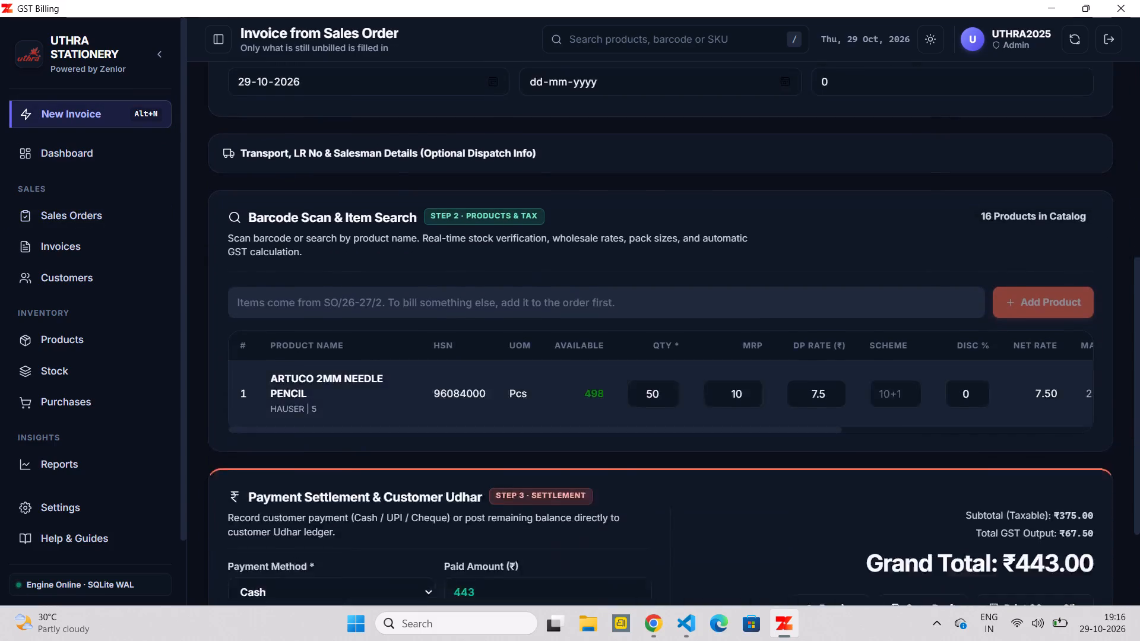
scroll(778, 416, down, 1)
click(654, 348)
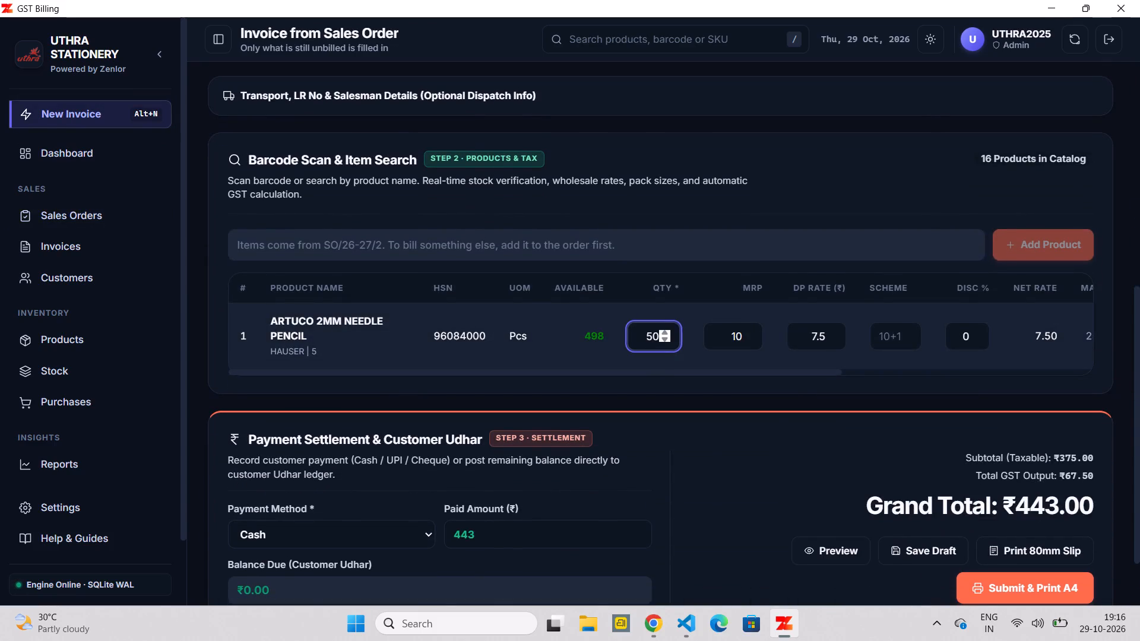
key(Right)
key(BackSpace)
key(BackSpace)
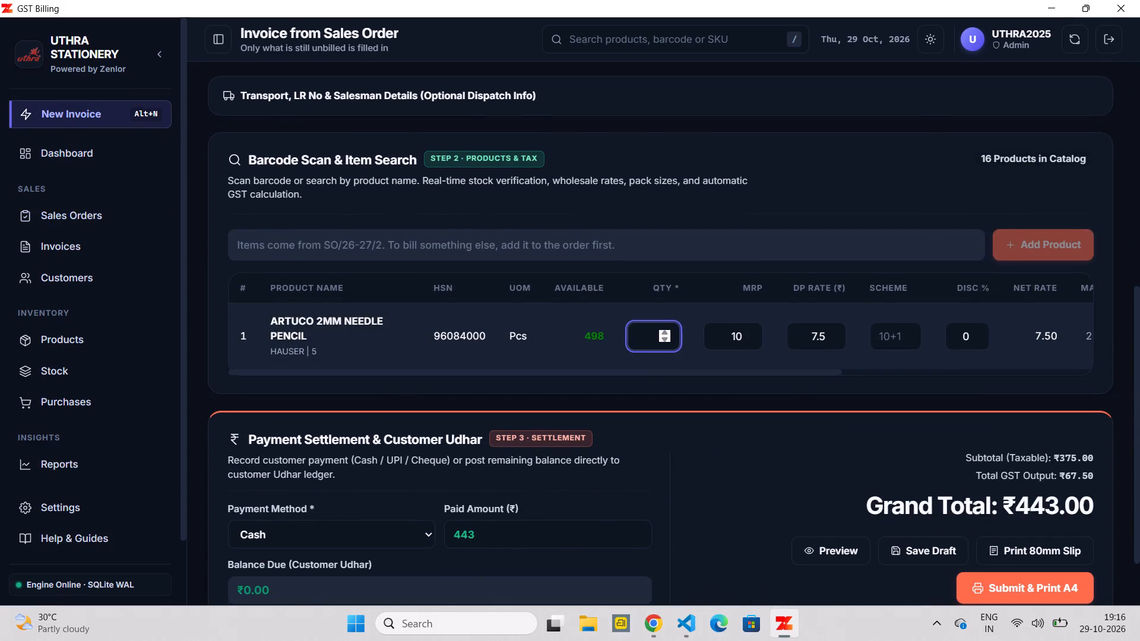
text(2r)
key(5)
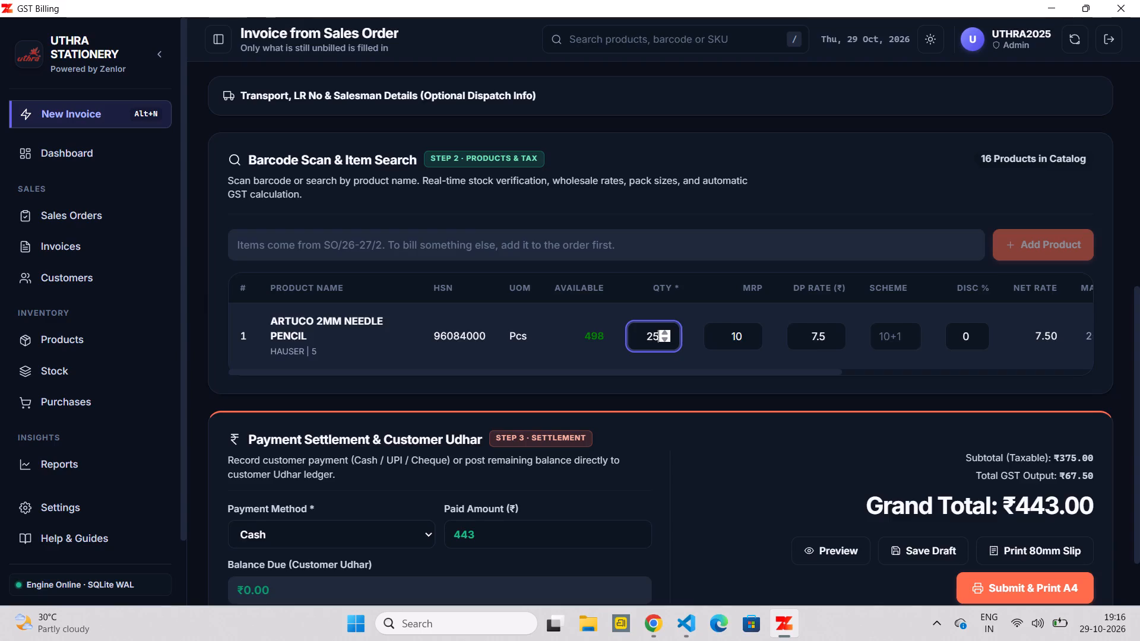
click(689, 363)
scroll(689, 363, down, 1)
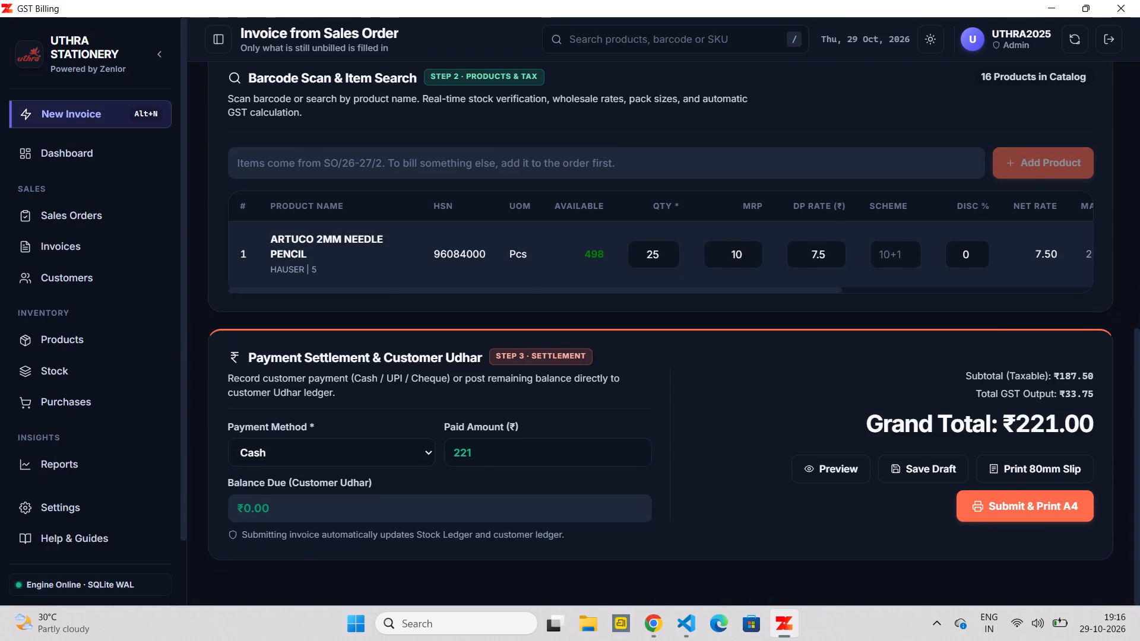
Submit the partial invoice as a cash tax invoice with rates excluding GST, and close its A4 print preview.
scroll(689, 363, up, 2)
scroll(596, 319, up, 1)
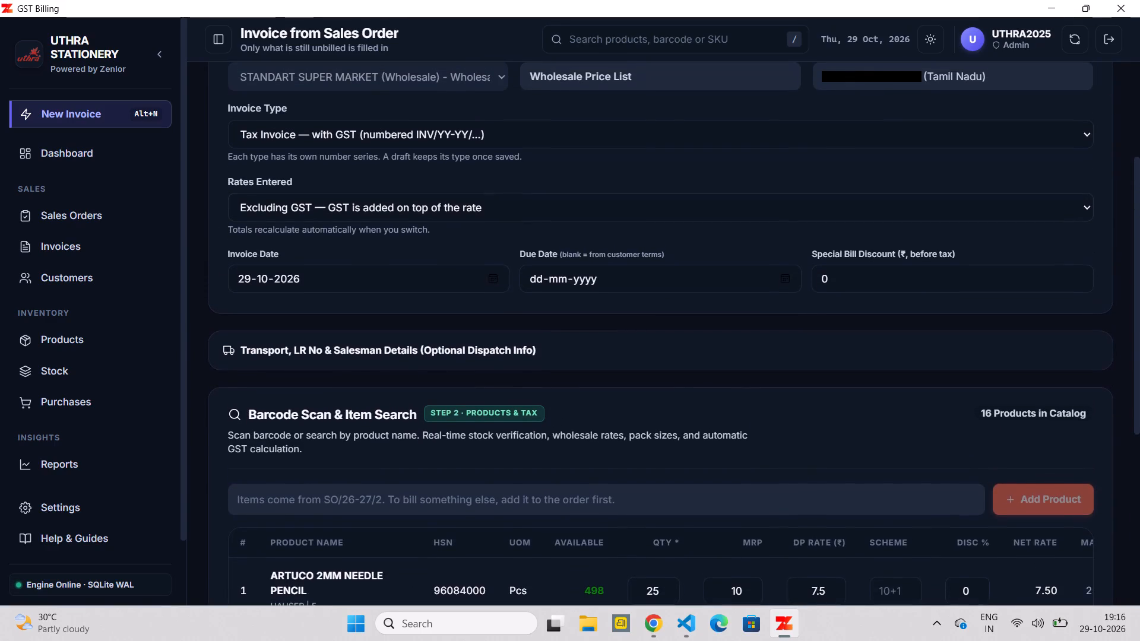
click(619, 200)
click(623, 191)
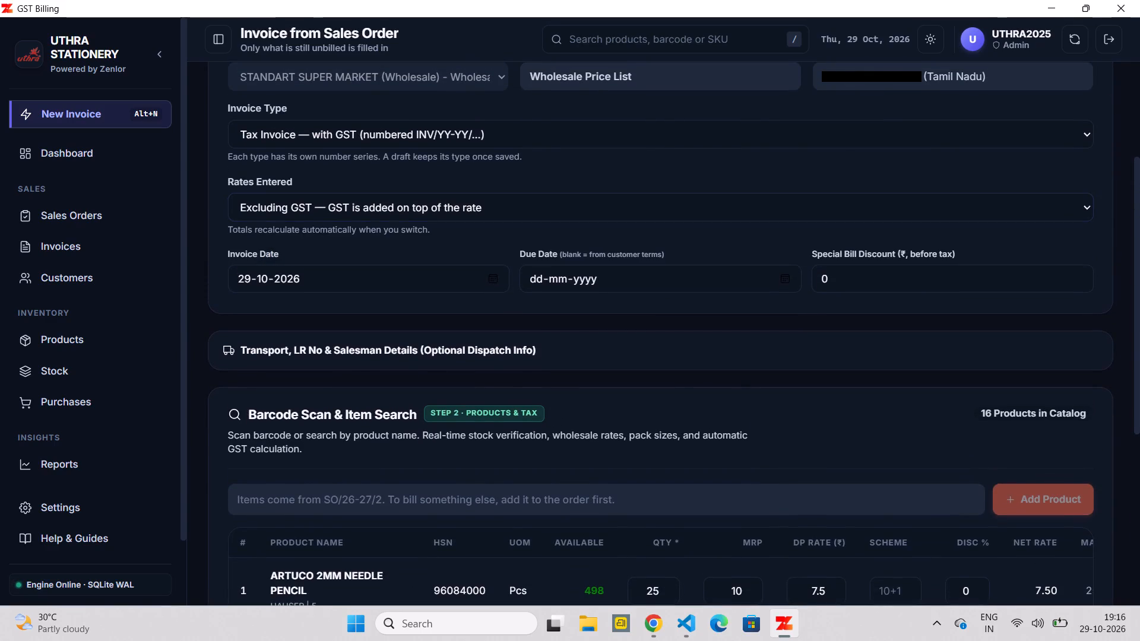
click(619, 205)
click(619, 205)
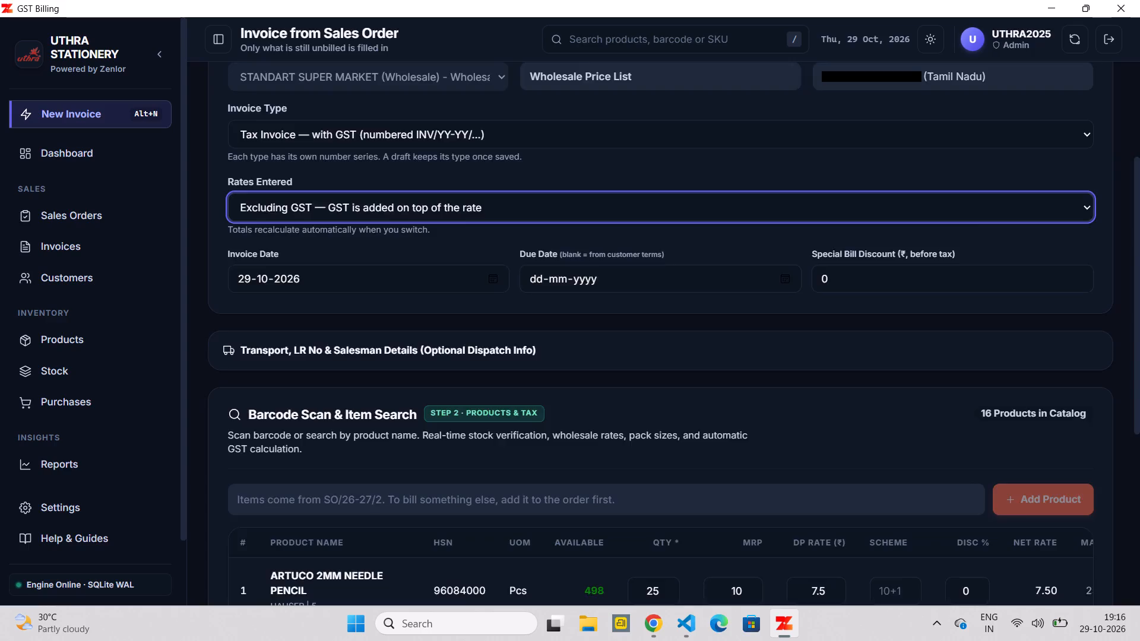
scroll(619, 205, down, 5)
click(1008, 519)
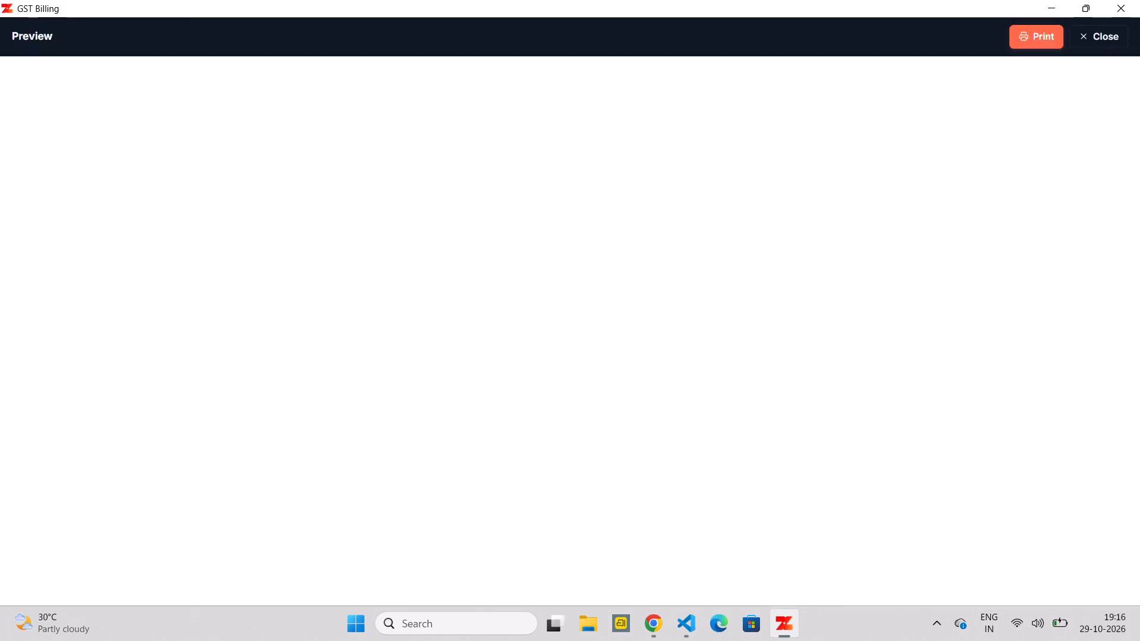
click(1109, 49)
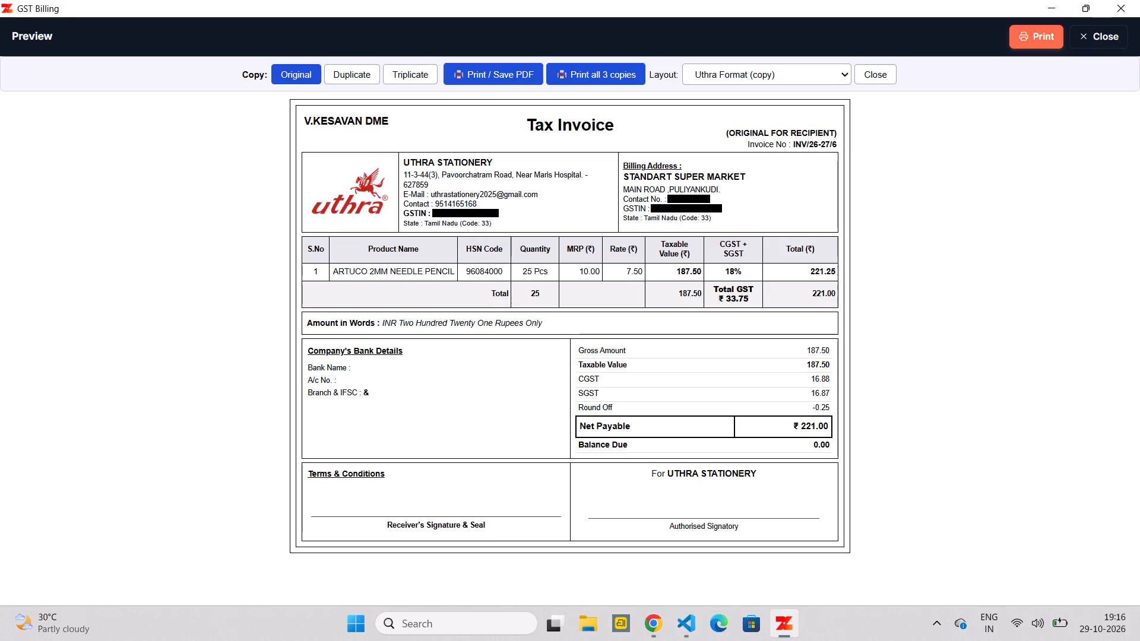
click(1109, 49)
click(1108, 48)
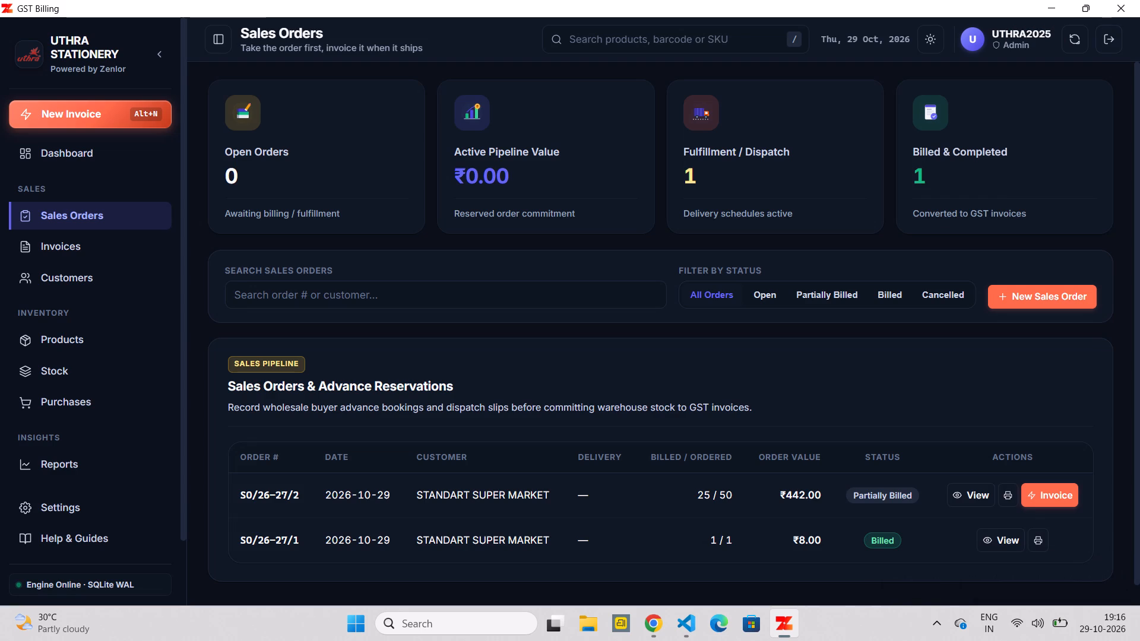
Filter the sales orders by Partially Billed and inspect the item quantities in SO/26-27/2's details.
click(816, 289)
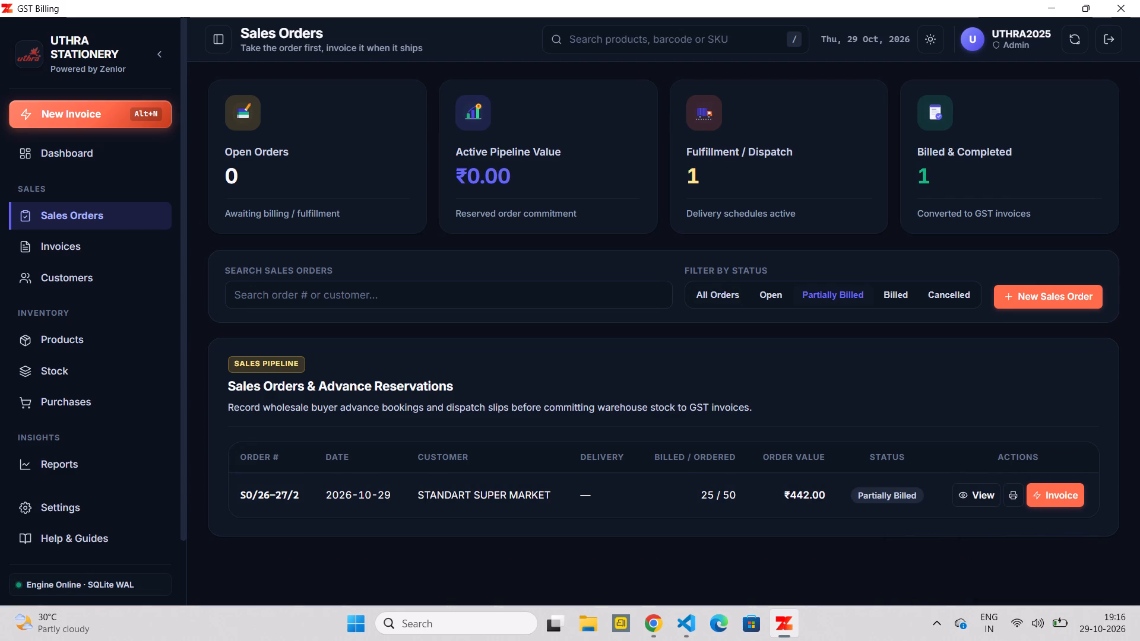
click(971, 499)
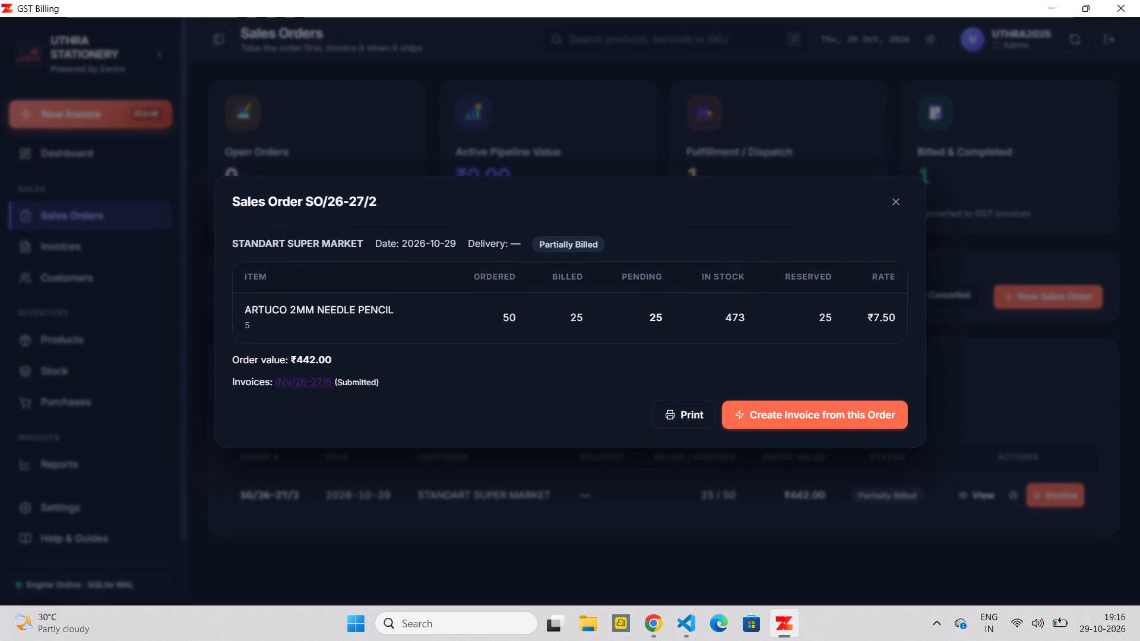
click(891, 207)
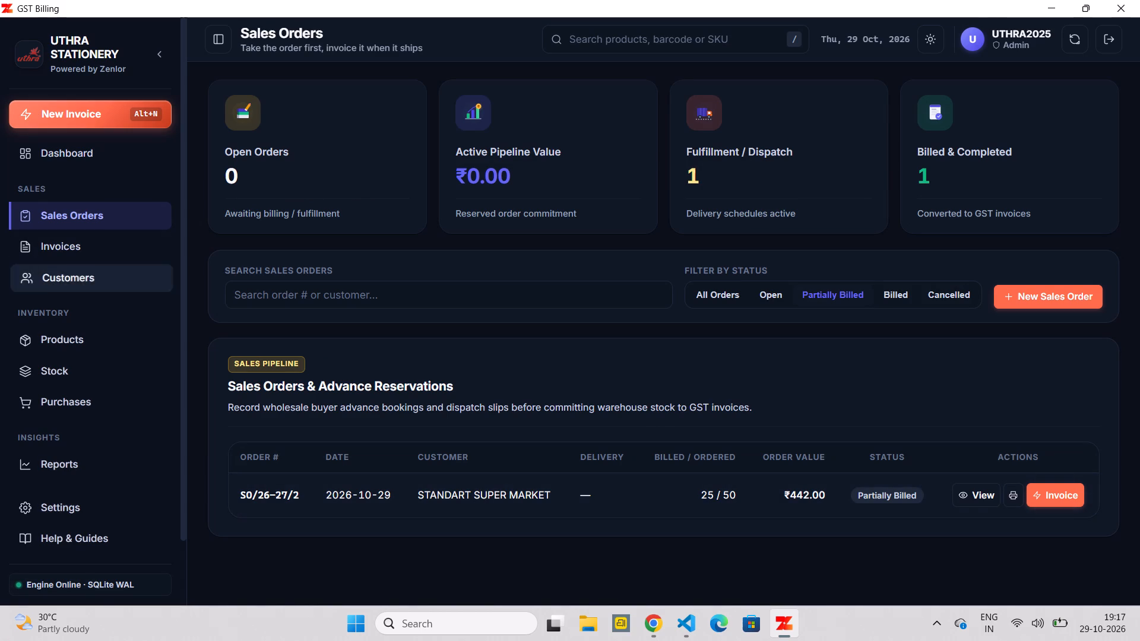
Open the invoices register and check the entry for the invoice linked to SO/26-27/2.
click(143, 246)
scroll(582, 430, down, 1)
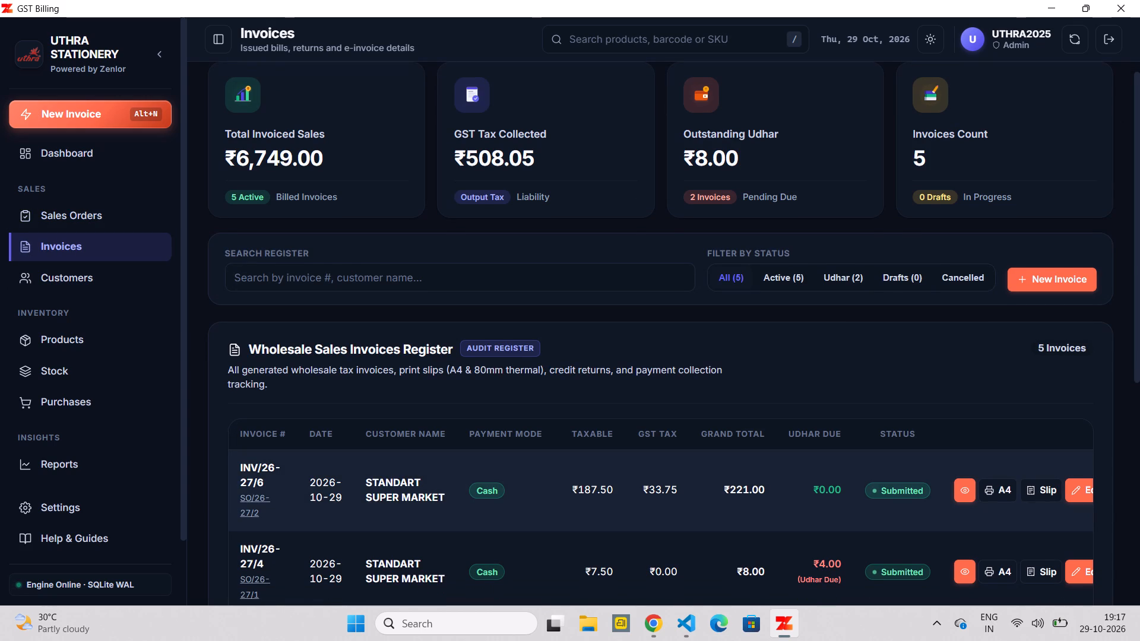
Compare the sales orders list under the Partially Billed, Billed, Open and All Orders status filters.
click(106, 225)
click(846, 287)
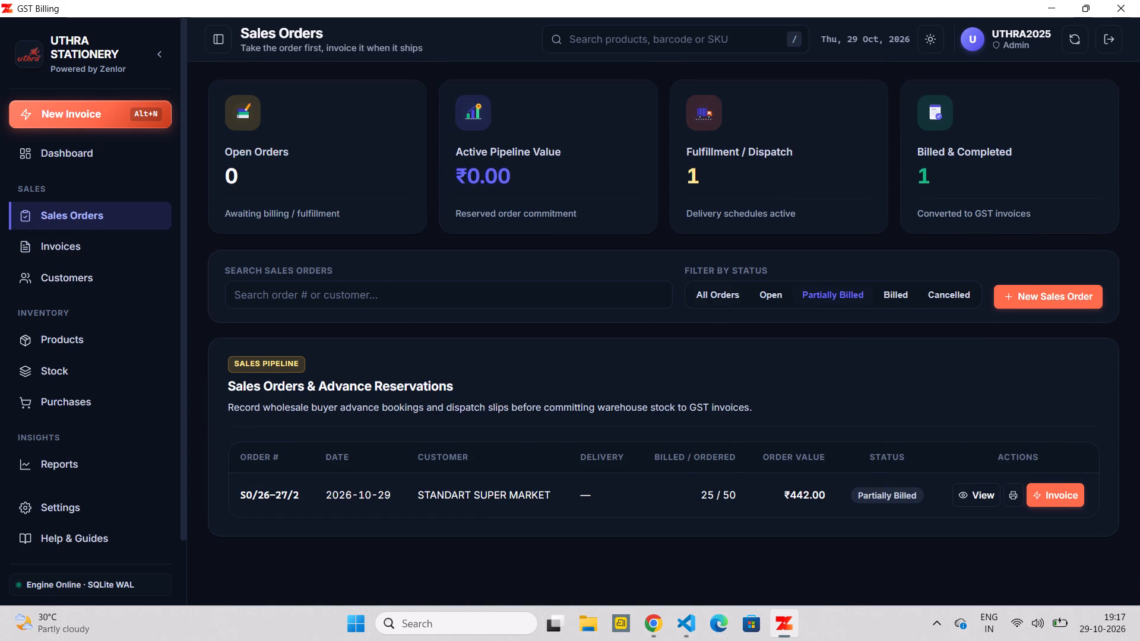
click(900, 298)
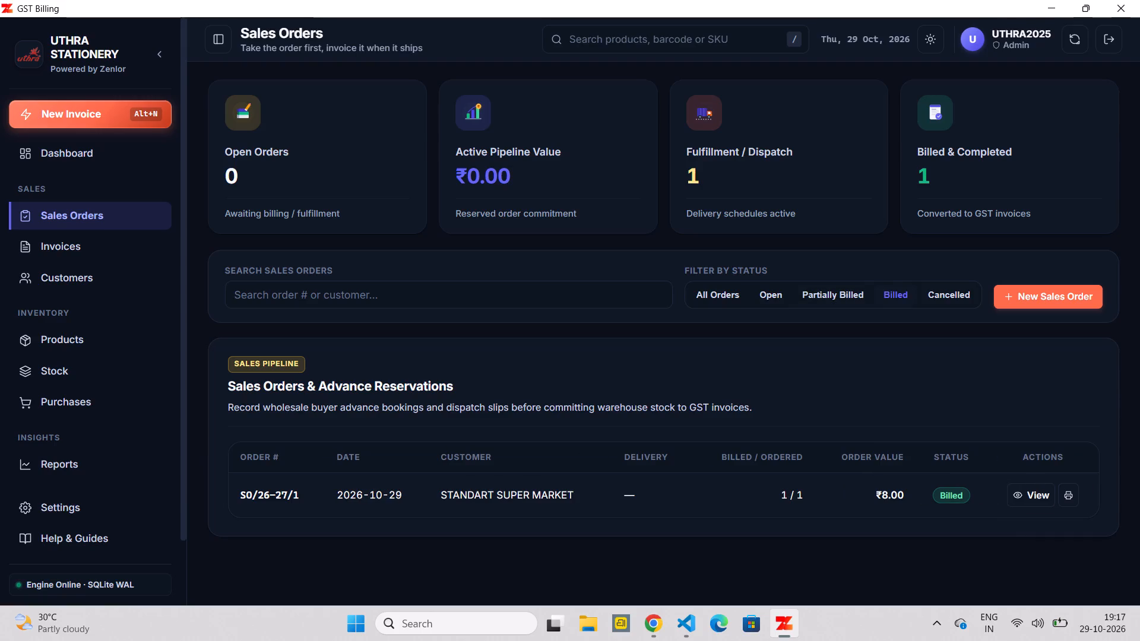
click(769, 300)
click(719, 287)
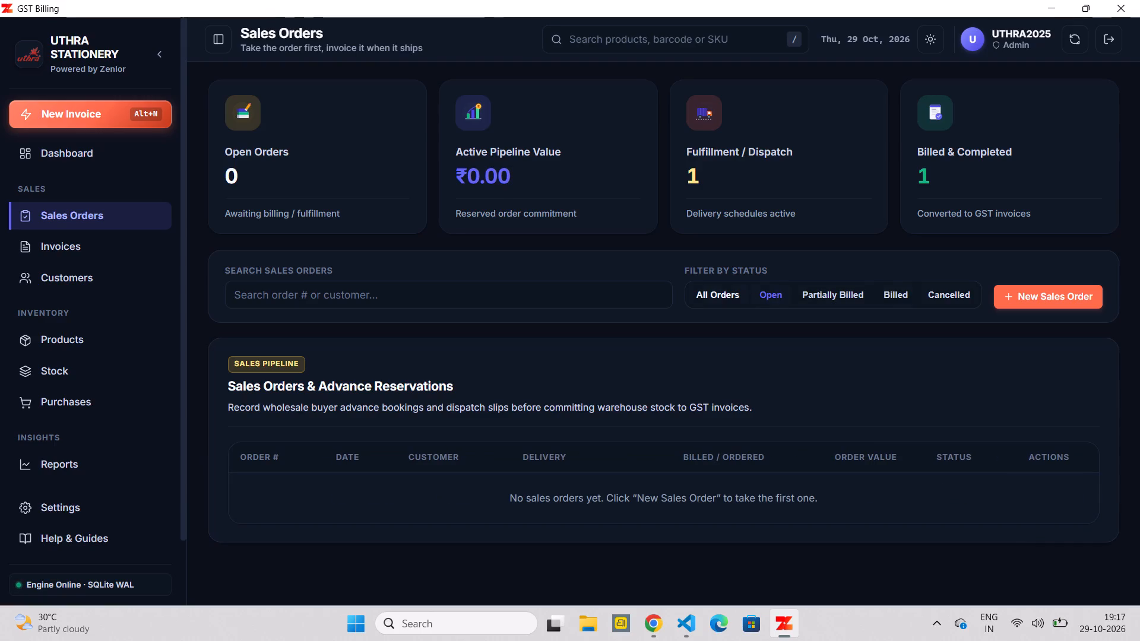
Start another invoice from SO/26-27/2, set the ARTUCO 2MM NEEDLE PENCIL quantity to 30, and try to submit it.
click(1050, 496)
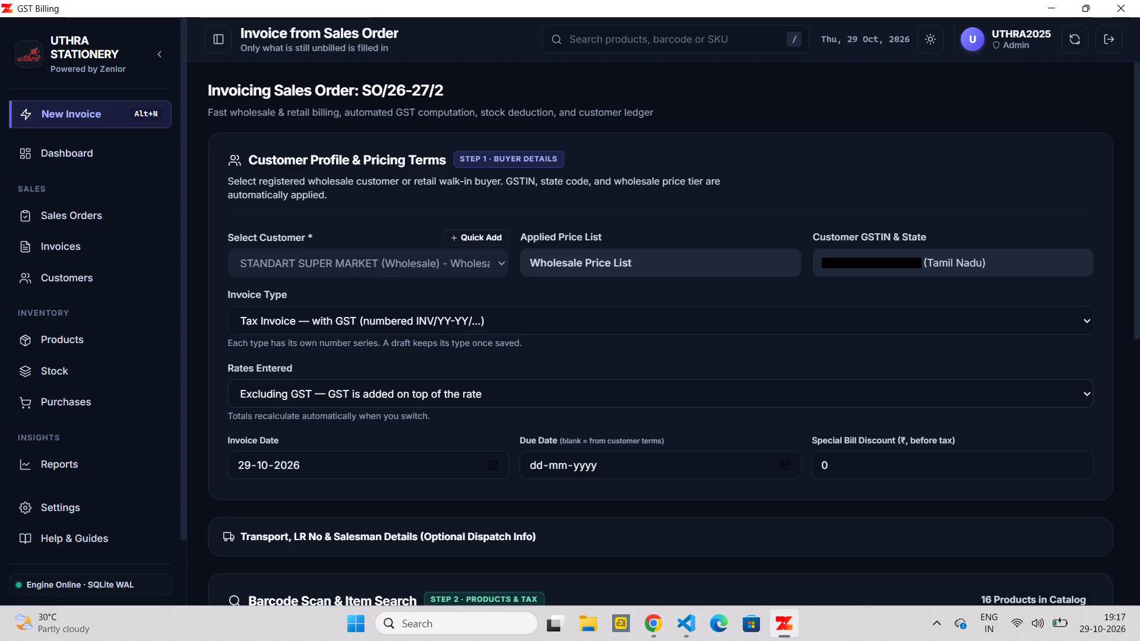
scroll(517, 408, down, 3)
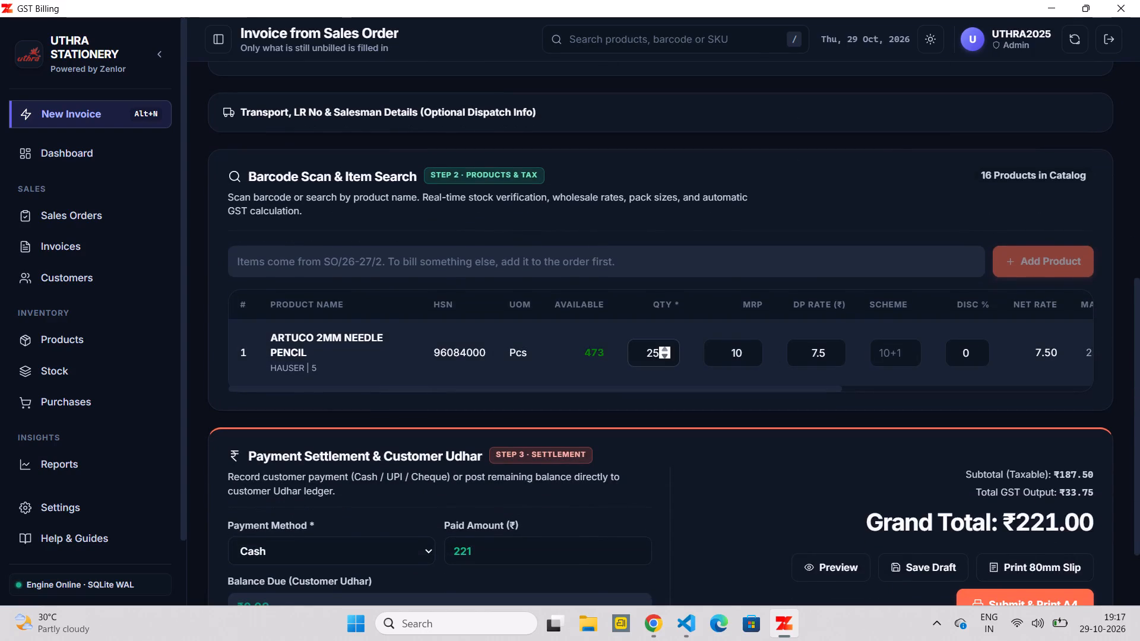
drag(663, 343, 661, 354)
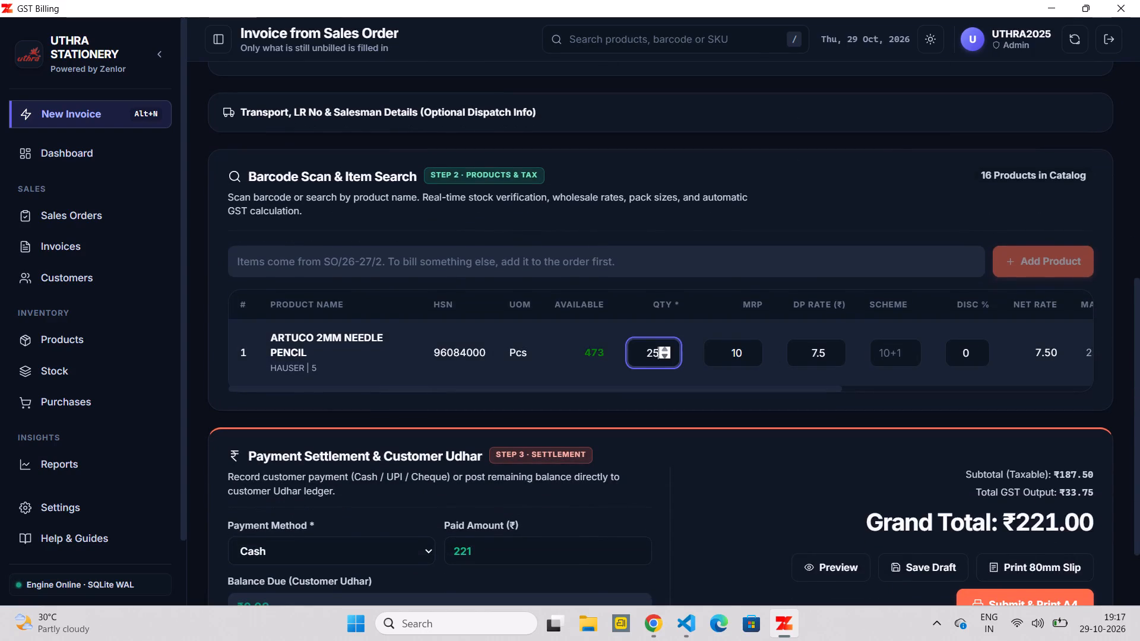
key(BackSpace)
key(BackSpace)
key(BackSpace)
text(30)
click(676, 372)
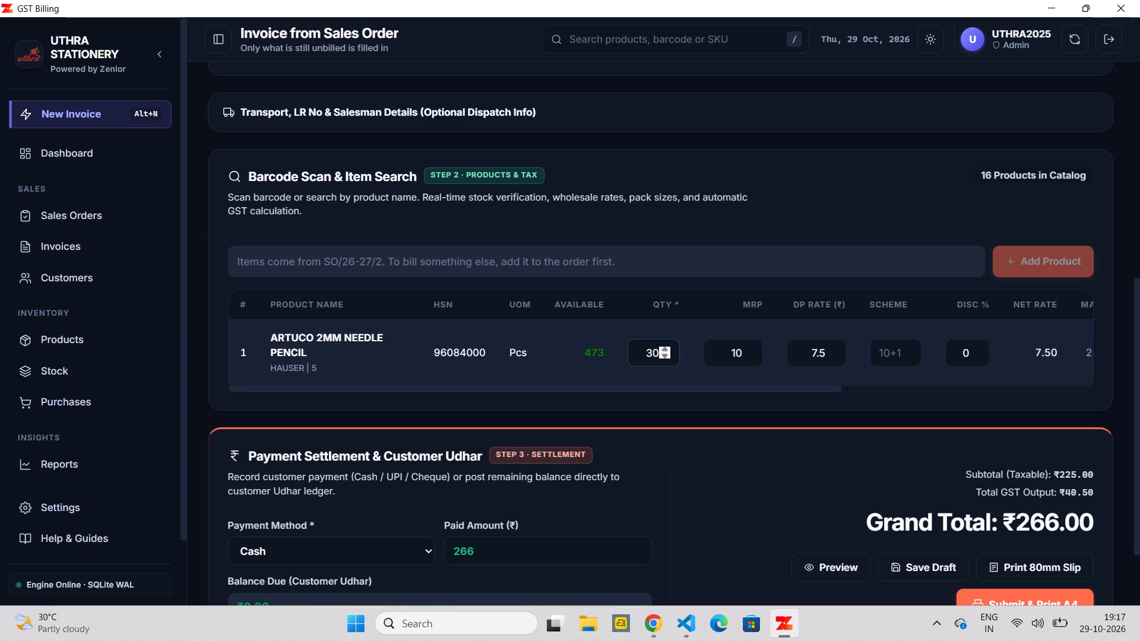
click(656, 348)
key(Return)
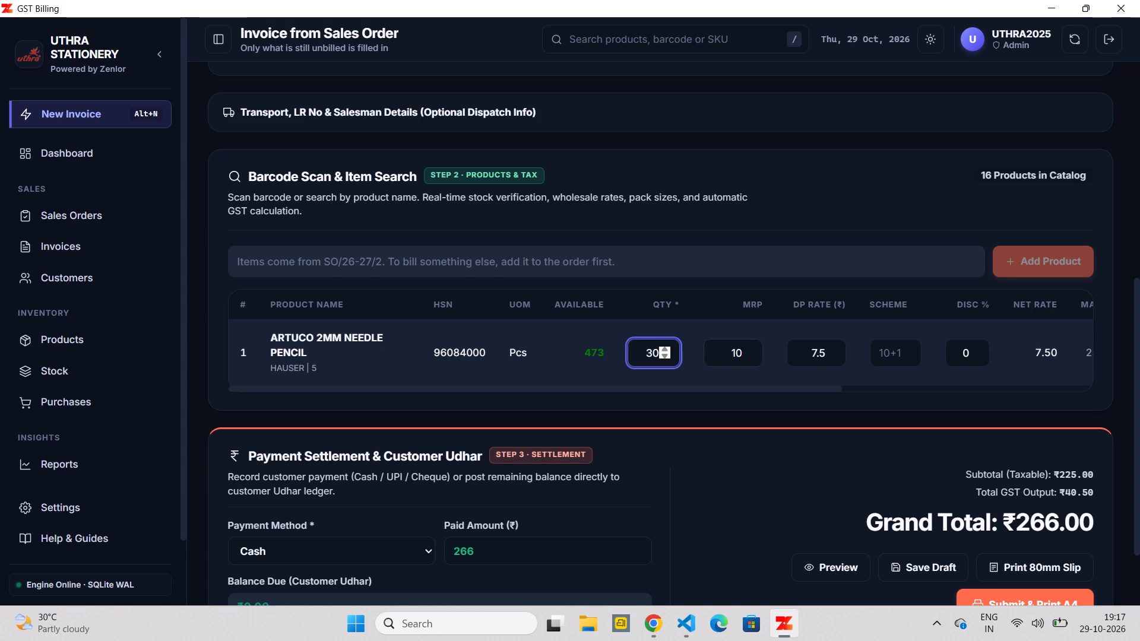
click(694, 356)
scroll(694, 356, down, 3)
click(1041, 504)
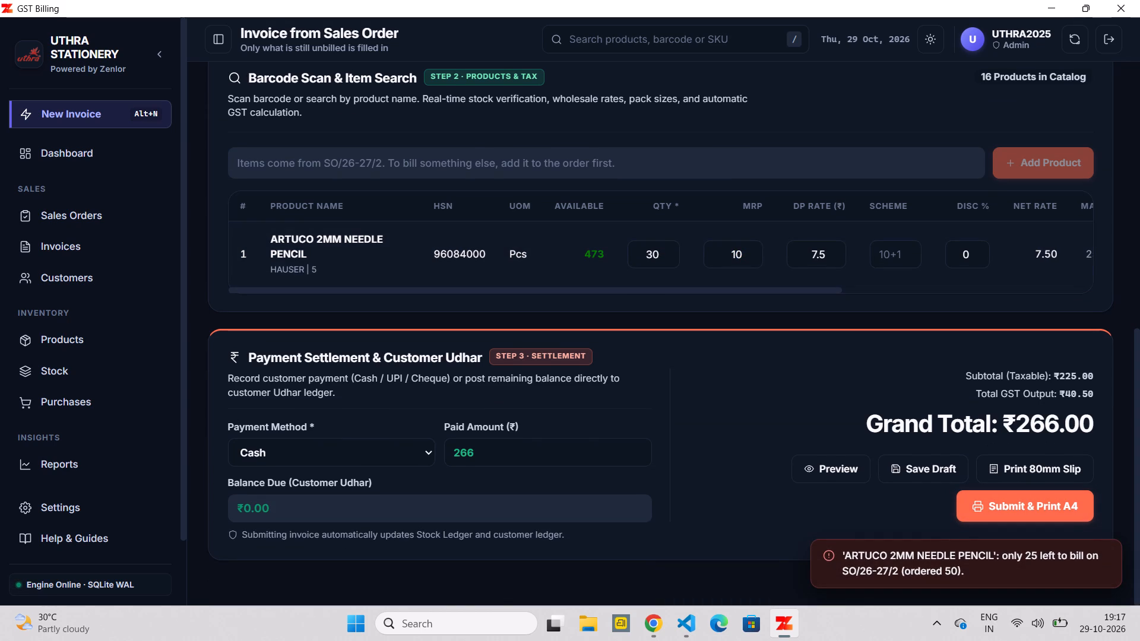
drag(1002, 547, 1035, 592)
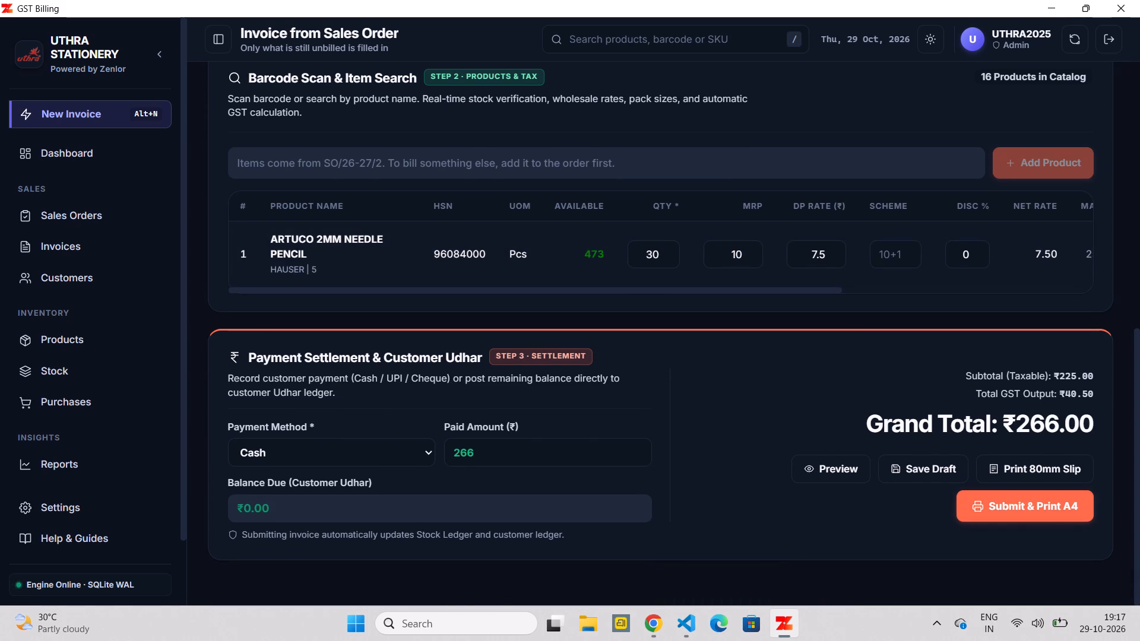
Reduce the ARTUCO 2MM NEEDLE PENCIL quantity to 25 and switch the entered rates to including GST.
click(663, 261)
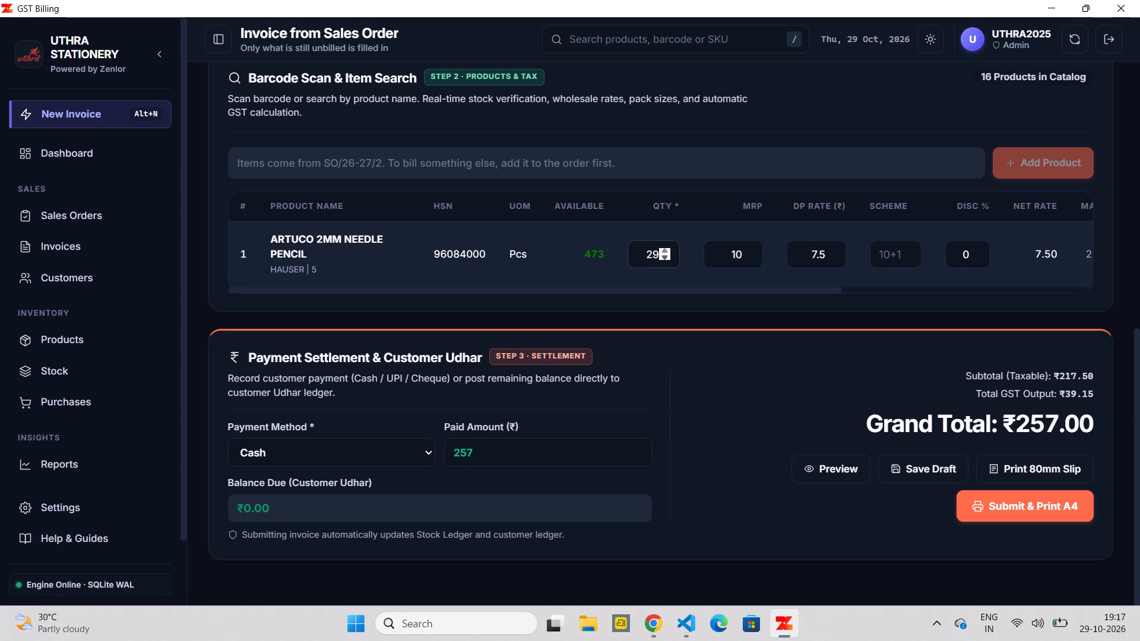
double_click(663, 258)
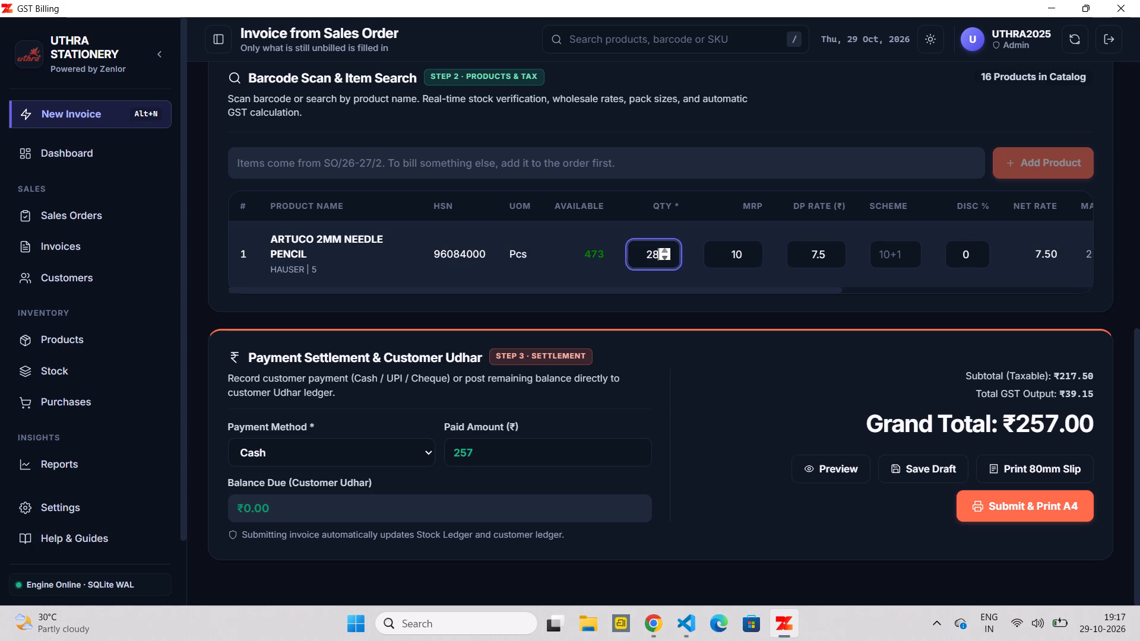
double_click(663, 258)
click(854, 375)
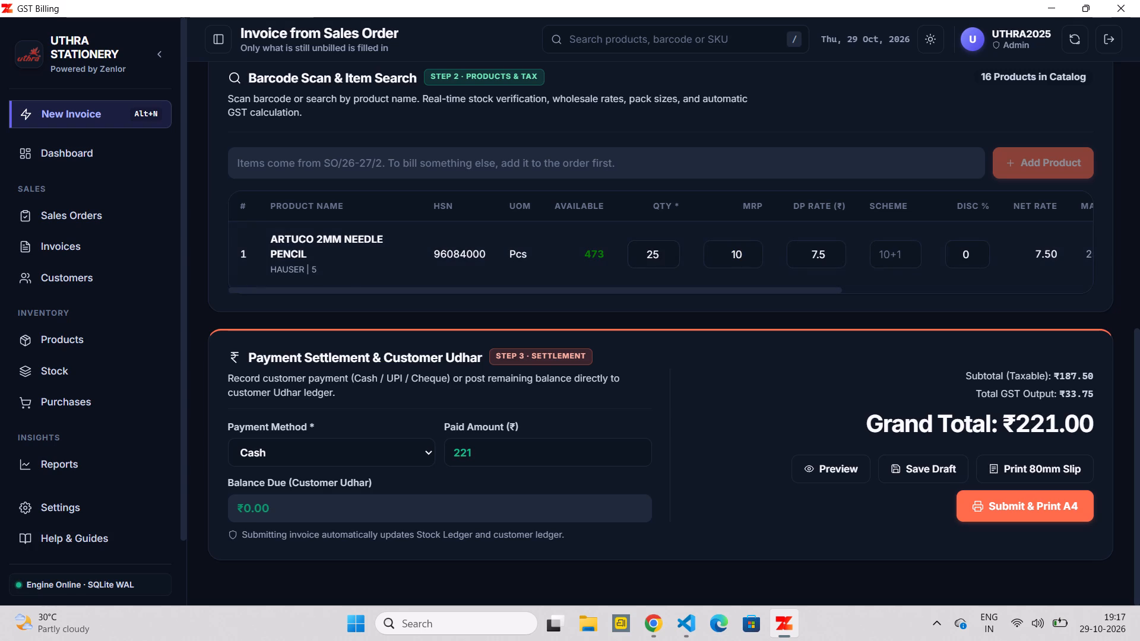
scroll(565, 245, up, 4)
drag(426, 144, 431, 209)
click(431, 209)
scroll(431, 209, down, 3)
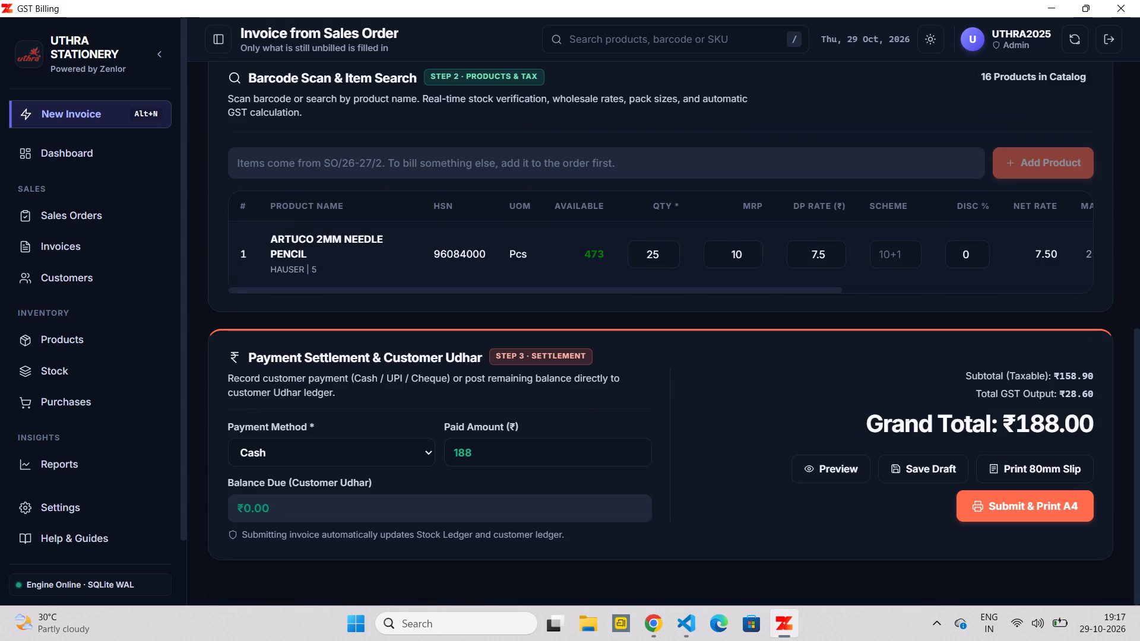
Submit the second SO/26-27/2 invoice as a cash tax invoice and close its A4 print preview.
click(825, 544)
click(1003, 511)
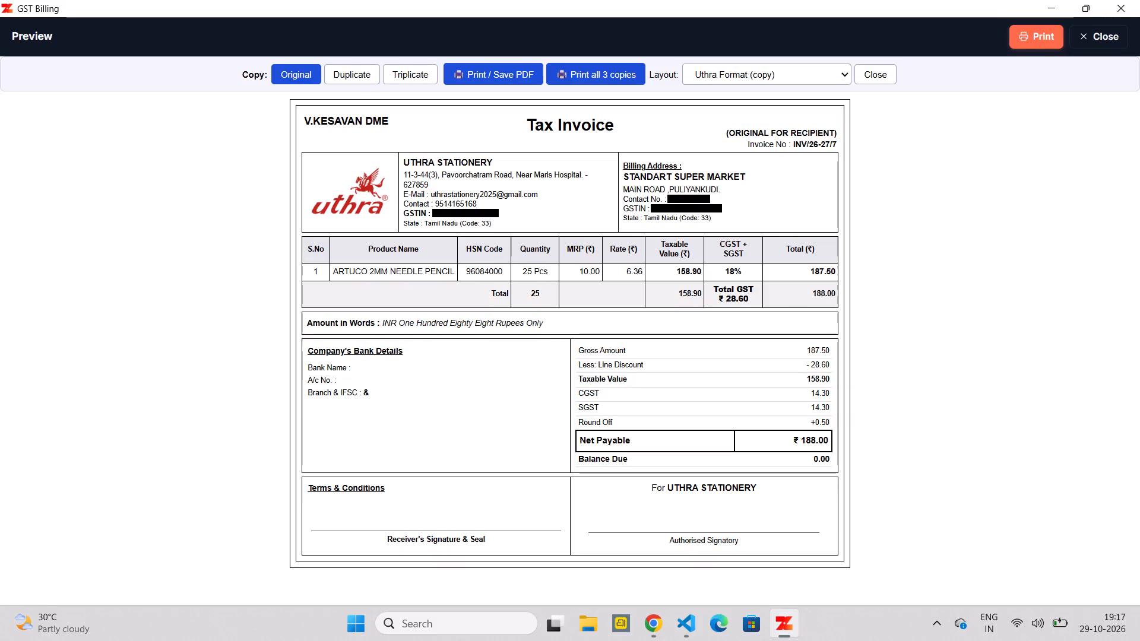
click(1100, 29)
scroll(645, 203, up, 3)
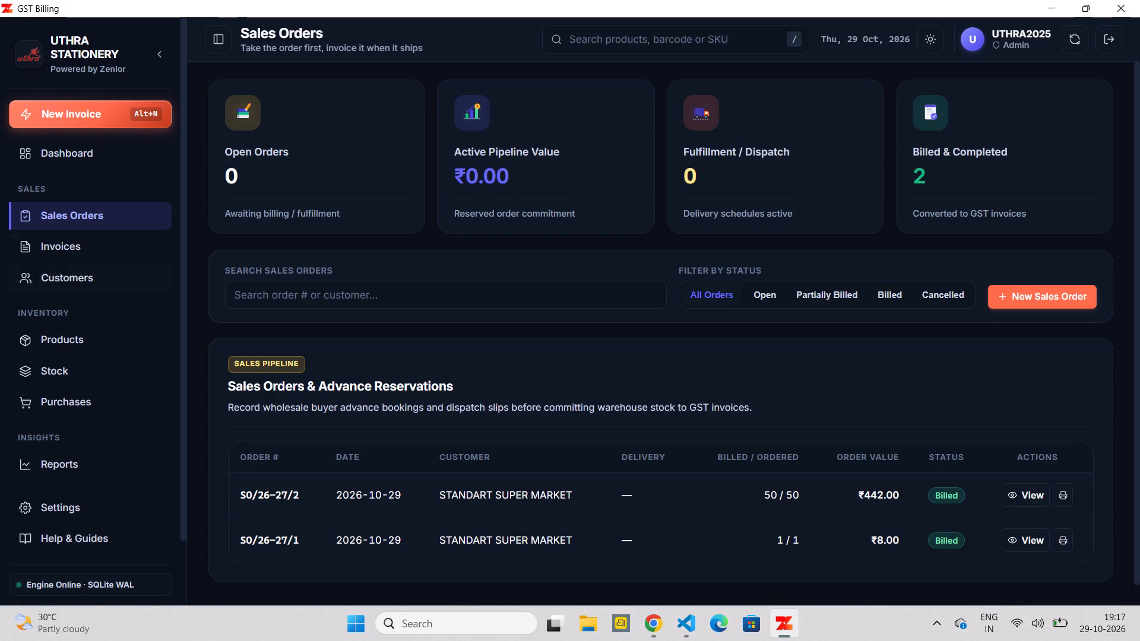
Check the invoices register for the entries linked to SO/26-27/2.
click(90, 247)
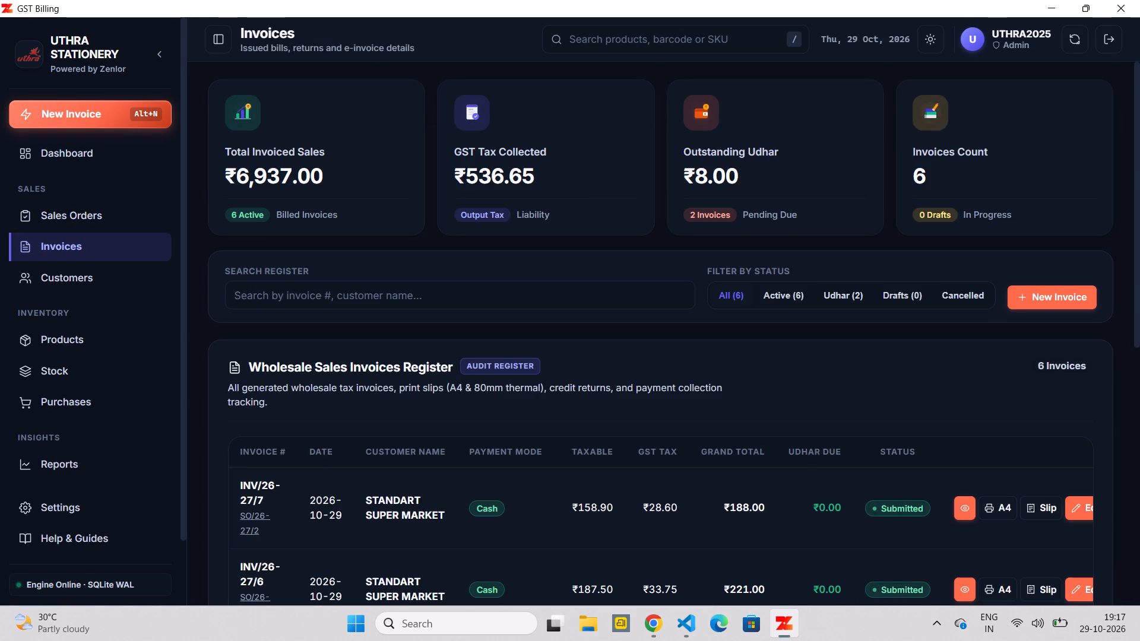
scroll(407, 392, down, 3)
scroll(407, 392, up, 2)
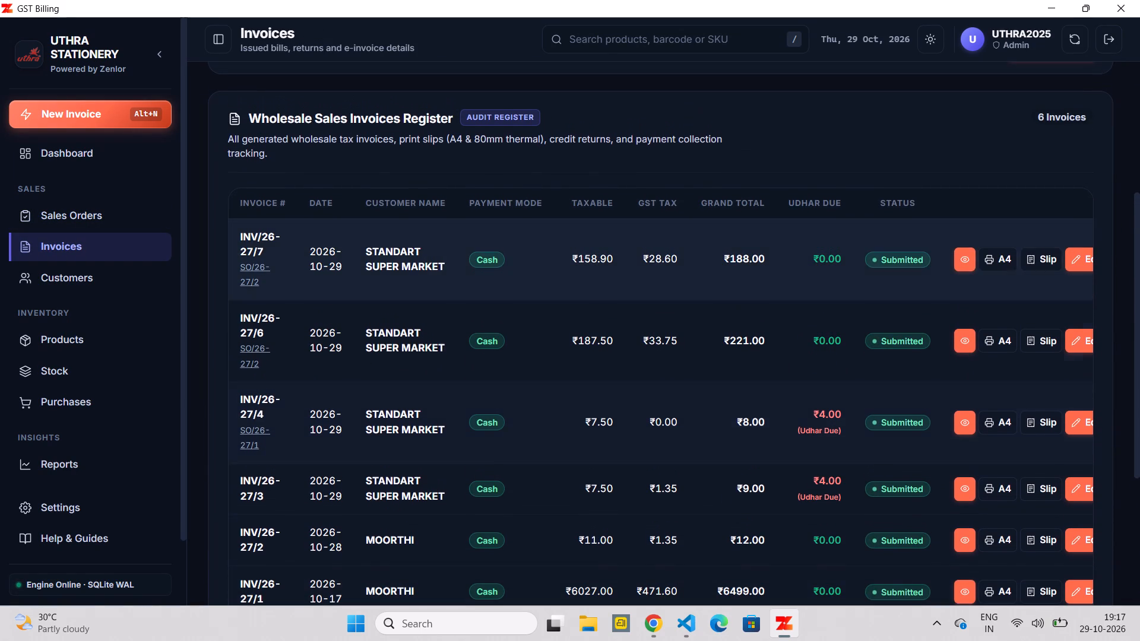
Inspect the item quantities in SO/26-27/2's details, follow the link to INV/26-27/7, and close the details.
click(56, 218)
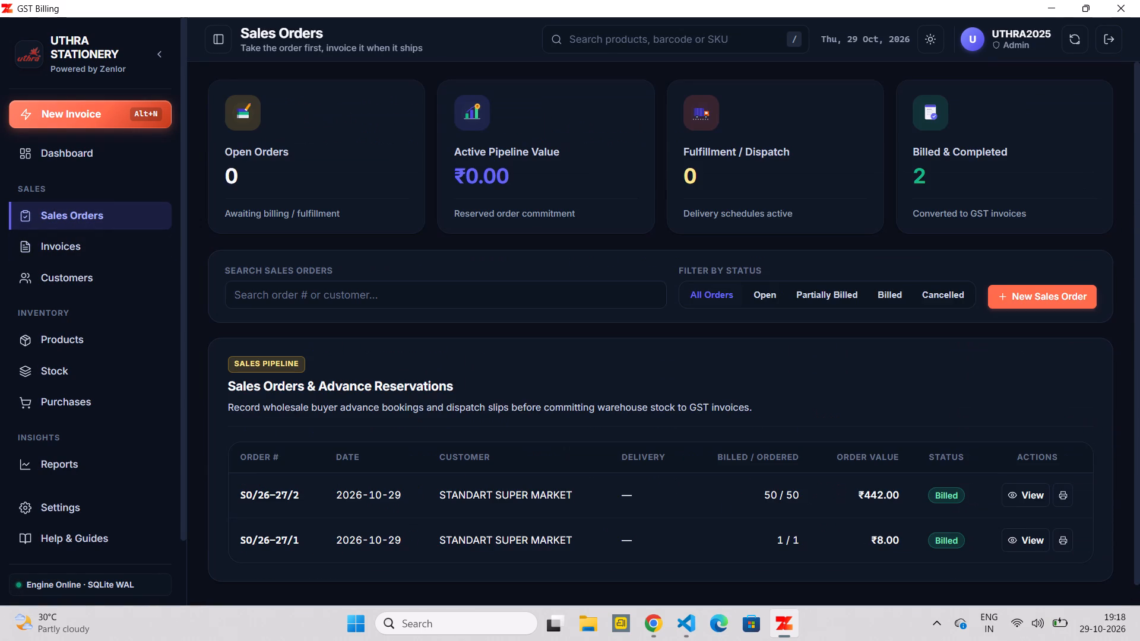
click(1038, 488)
scroll(620, 347, left, 1)
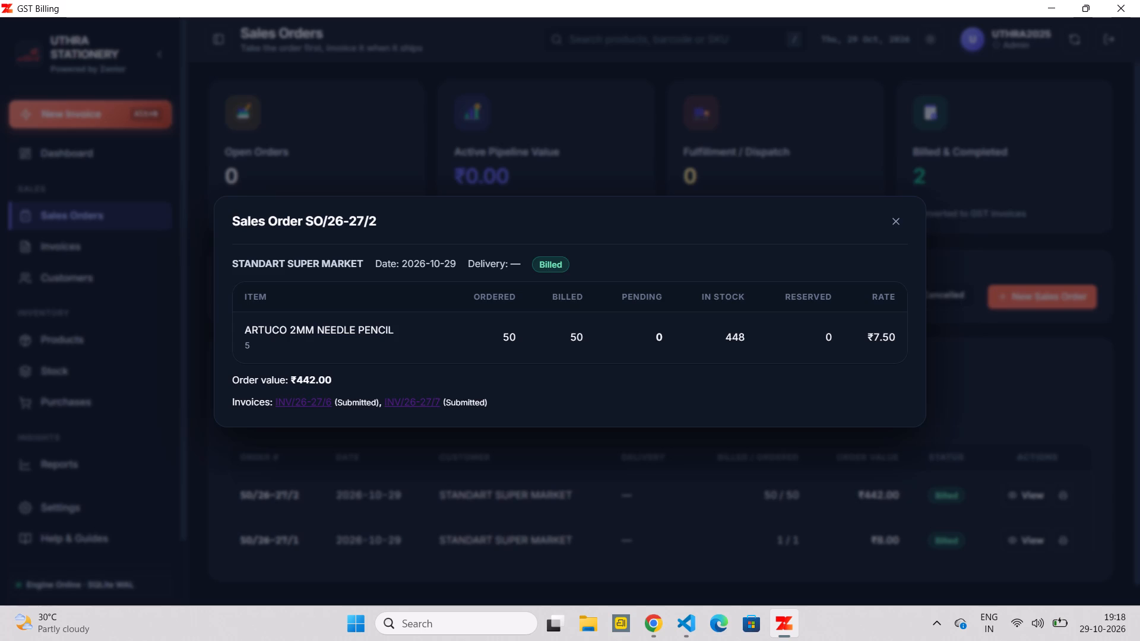
click(416, 401)
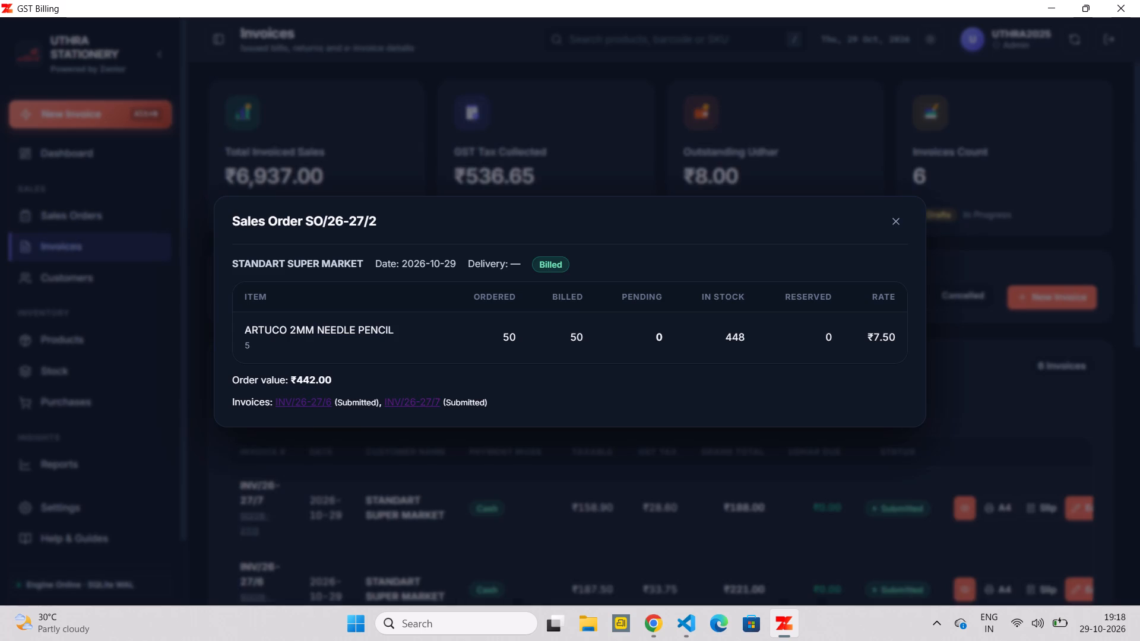
click(606, 549)
View the details of invoice INV/26-27/6, checking its item quantity, rate, GST and totals, and close them.
scroll(606, 549, down, 2)
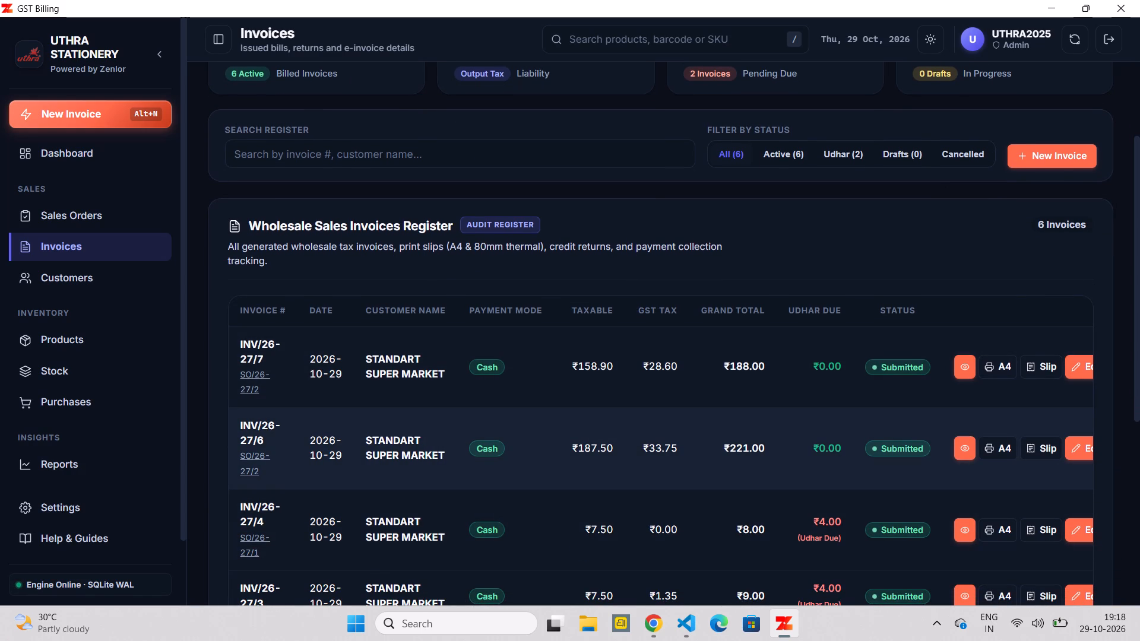
click(967, 459)
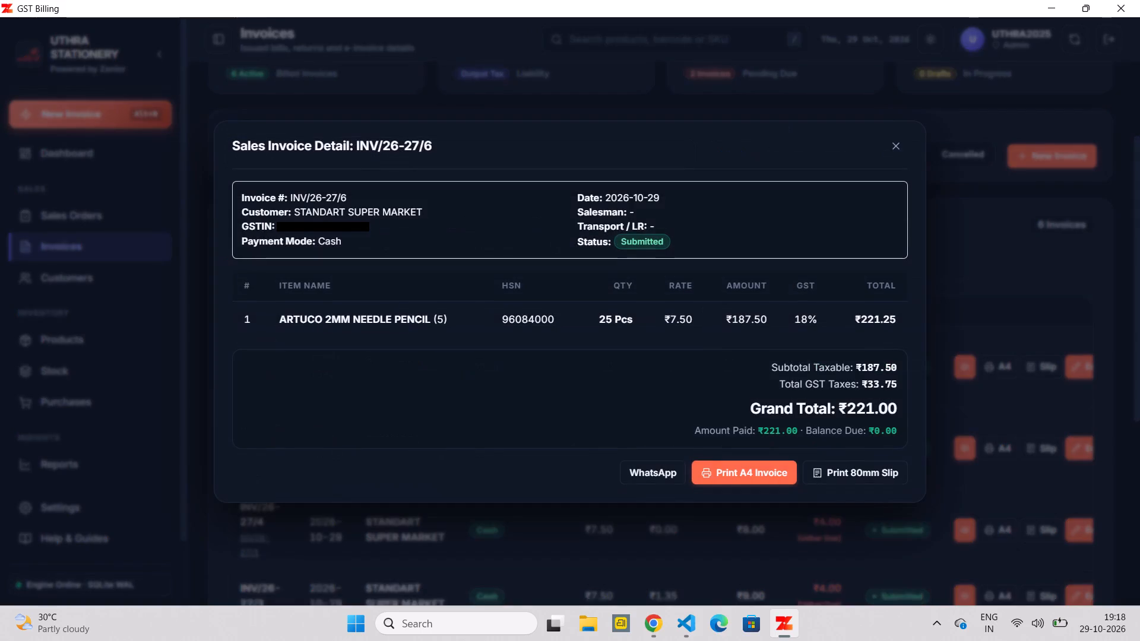
scroll(772, 392, down, 1)
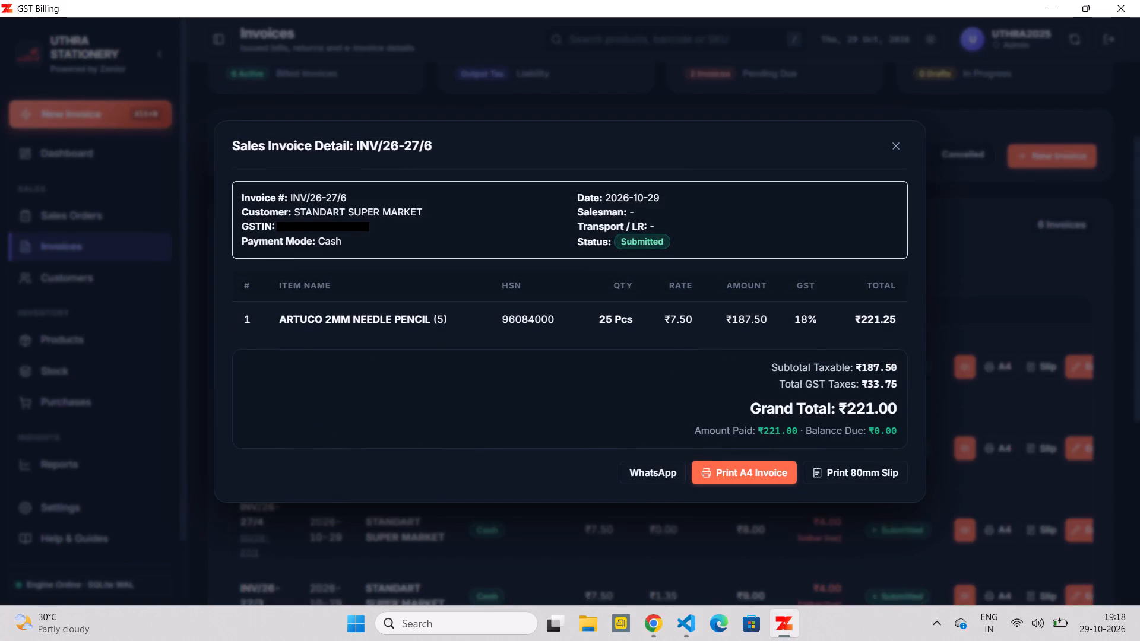
click(528, 246)
click(536, 264)
drag(949, 438, 661, 369)
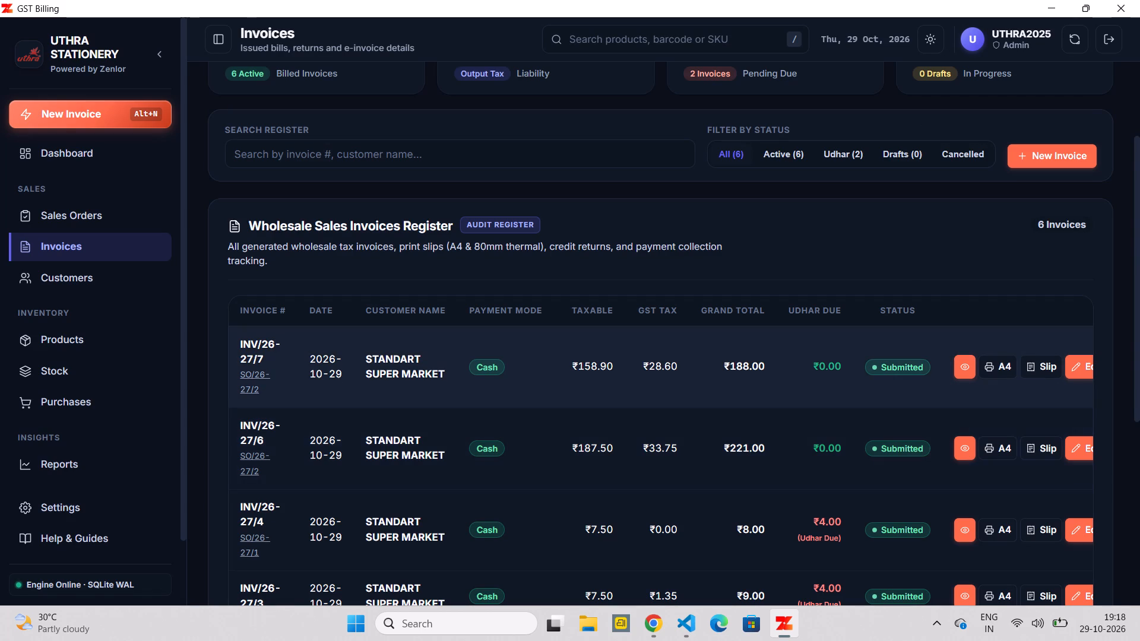
drag(661, 369, 753, 410)
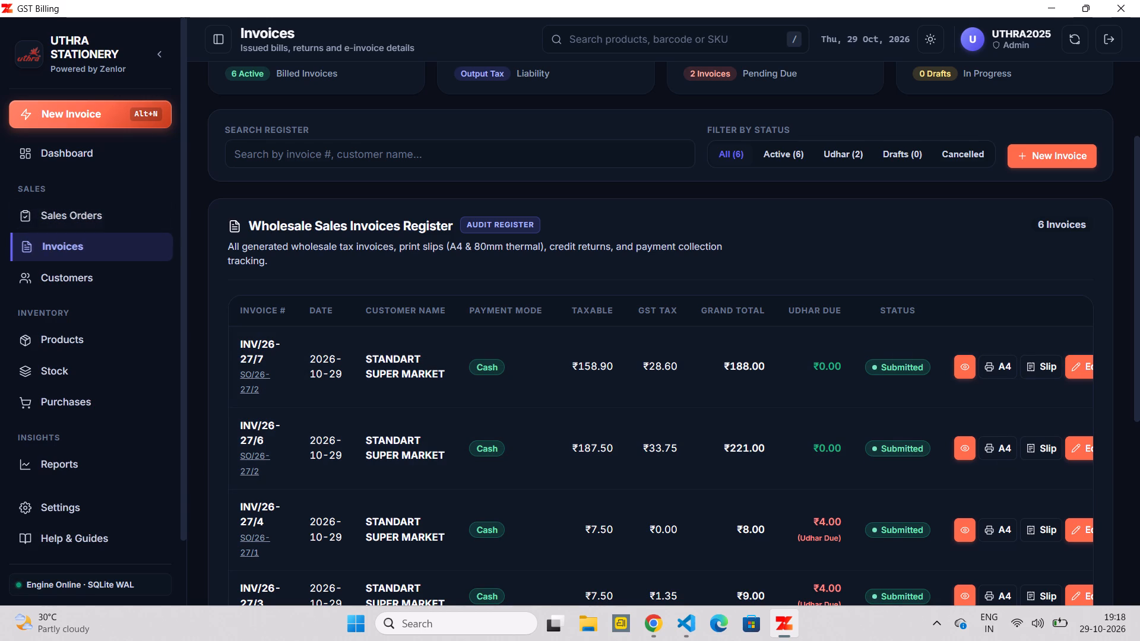
Return to the sales orders list and recheck SO/26-27/2's billed and pending quantities and linked invoices.
click(131, 278)
click(131, 229)
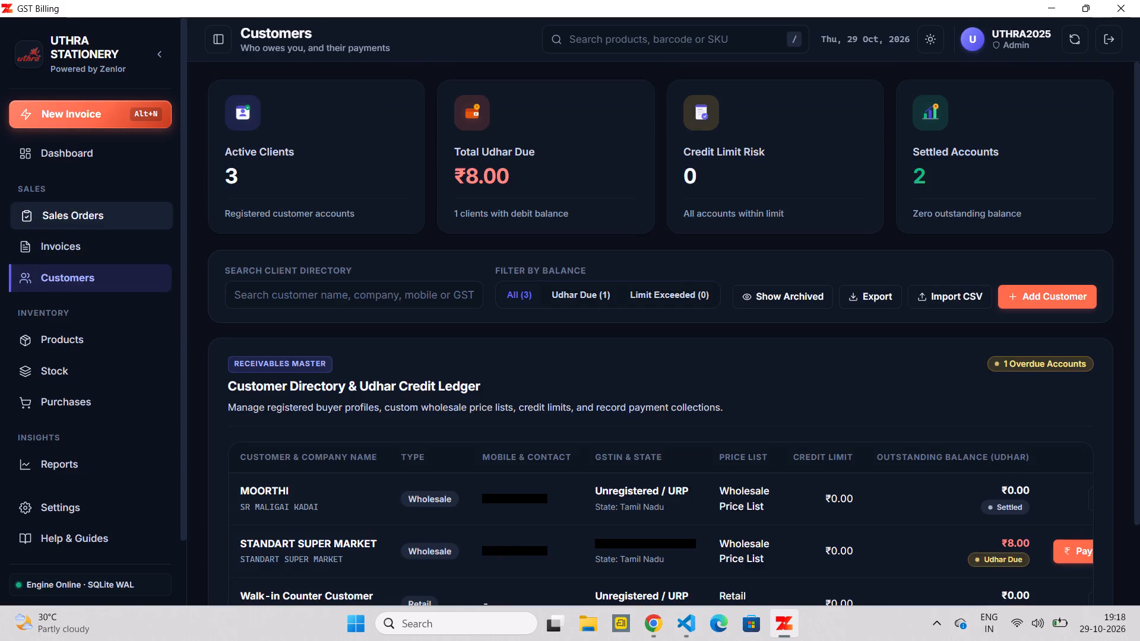
scroll(598, 438, down, 1)
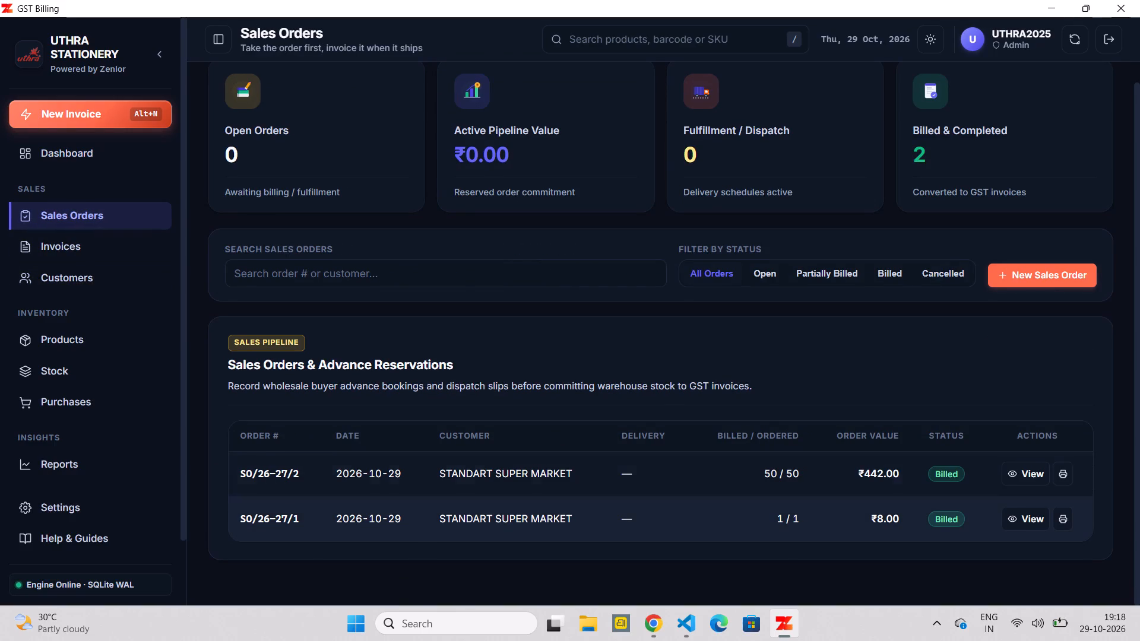
click(1022, 476)
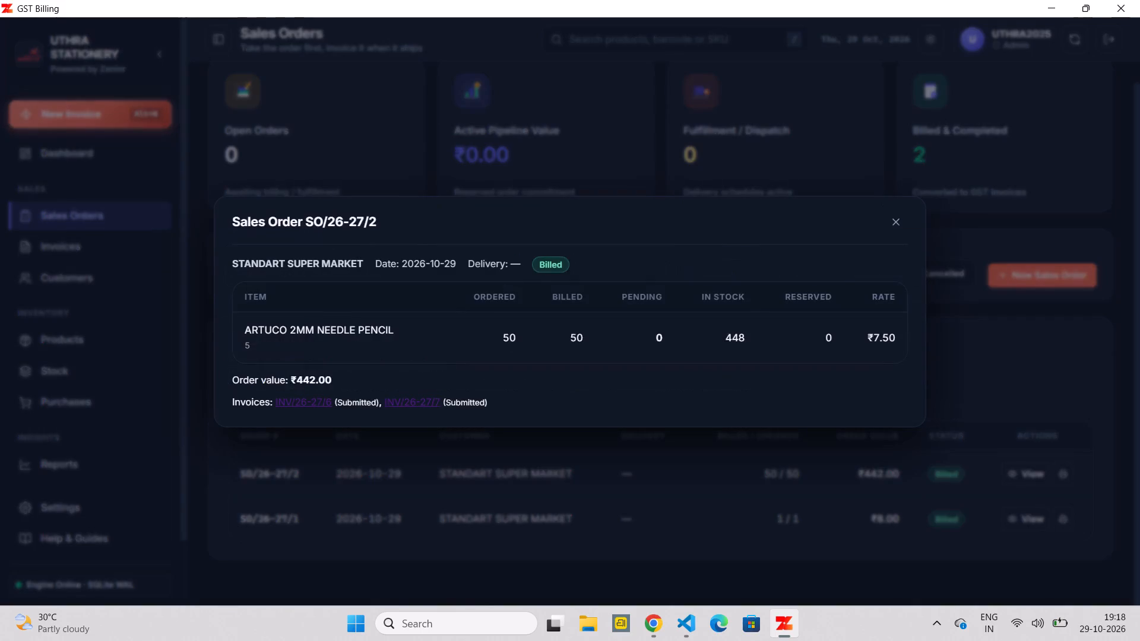
scroll(853, 313, down, 1)
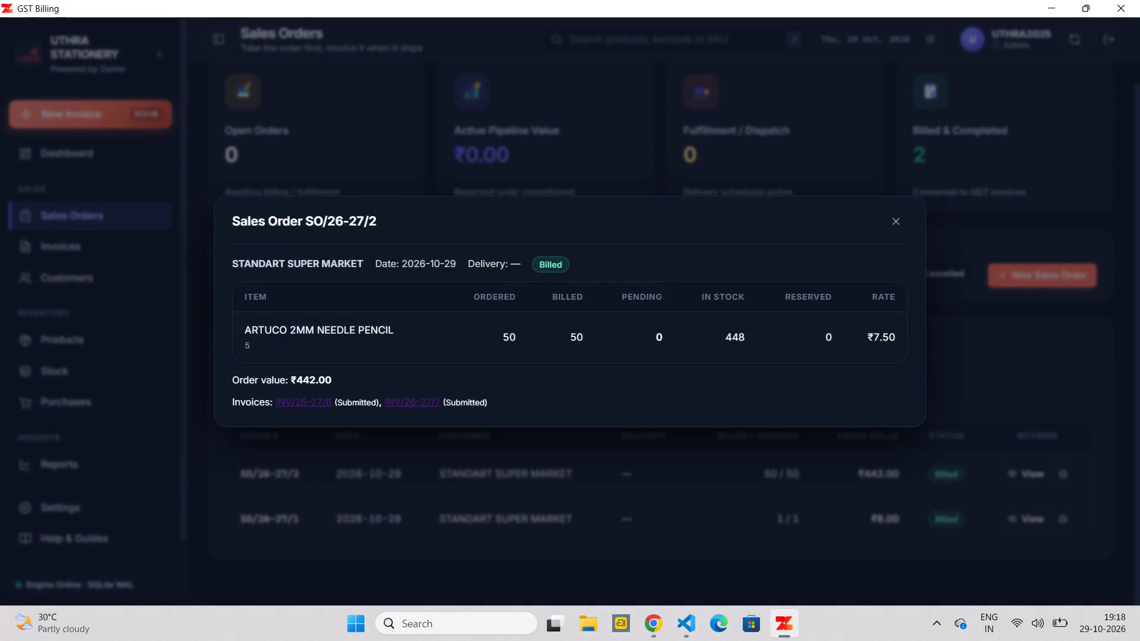
click(903, 213)
click(678, 457)
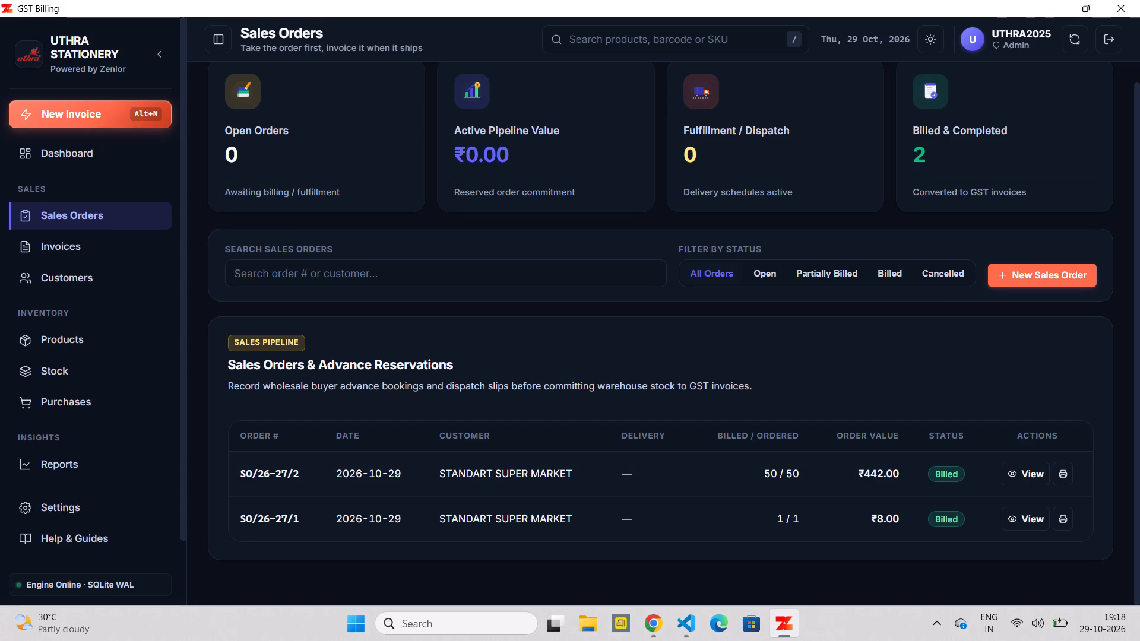
scroll(658, 395, up, 2)
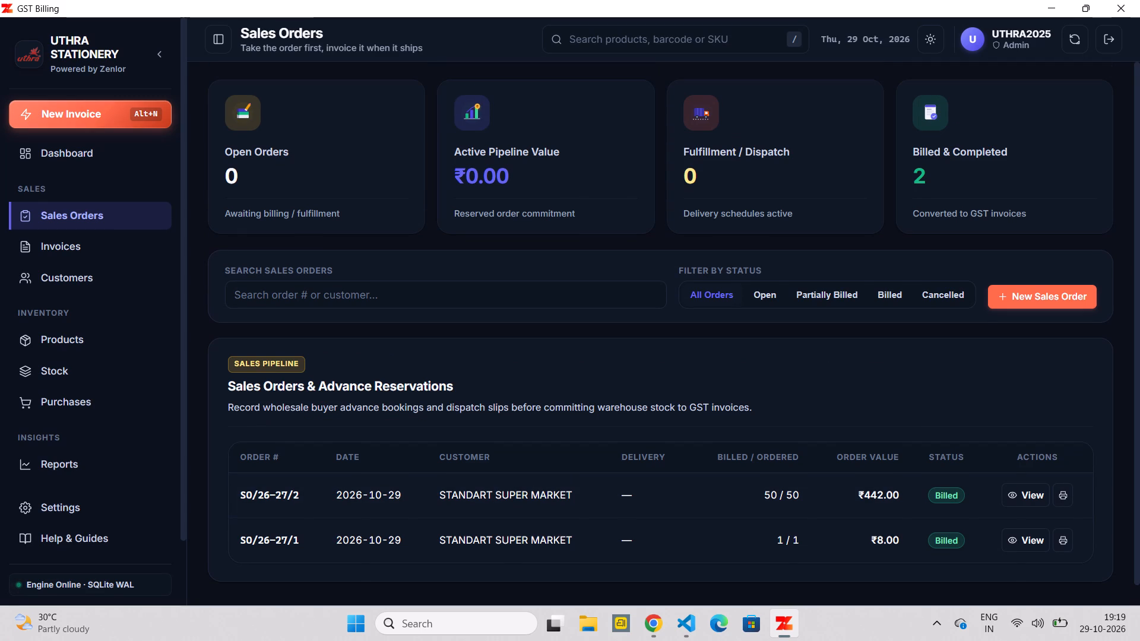
Reopen the invoices register to look over the invoices linked to SO/26-27/2.
click(111, 269)
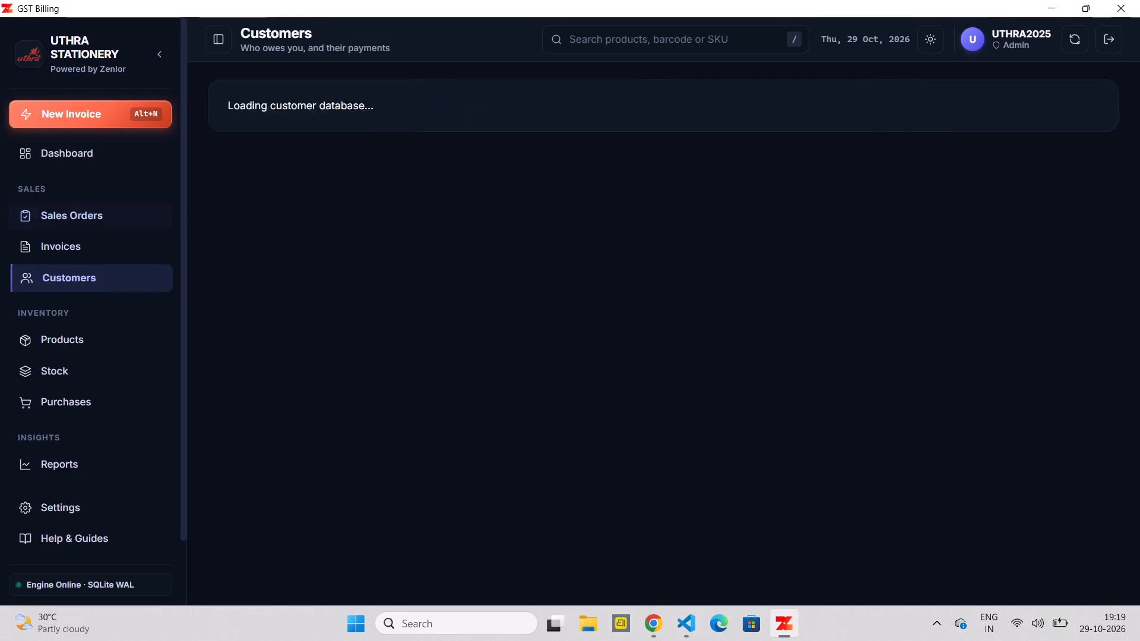
click(115, 256)
click(123, 232)
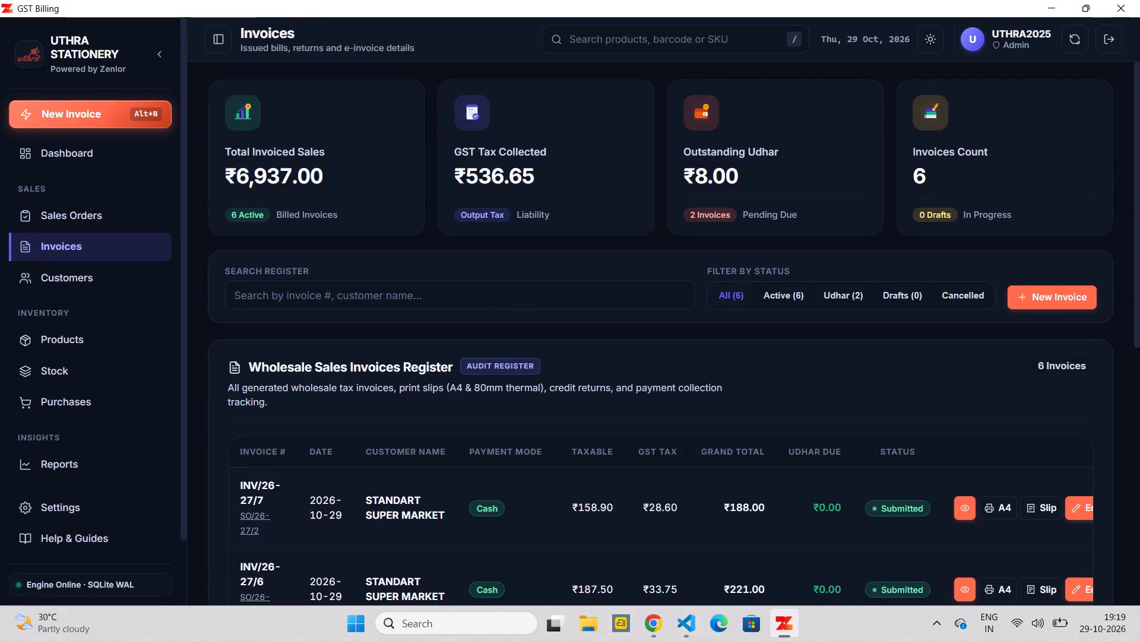
Recheck sales order SO/26-27/2's billed, pending and stock quantities and status in the sales orders list and its details.
click(128, 220)
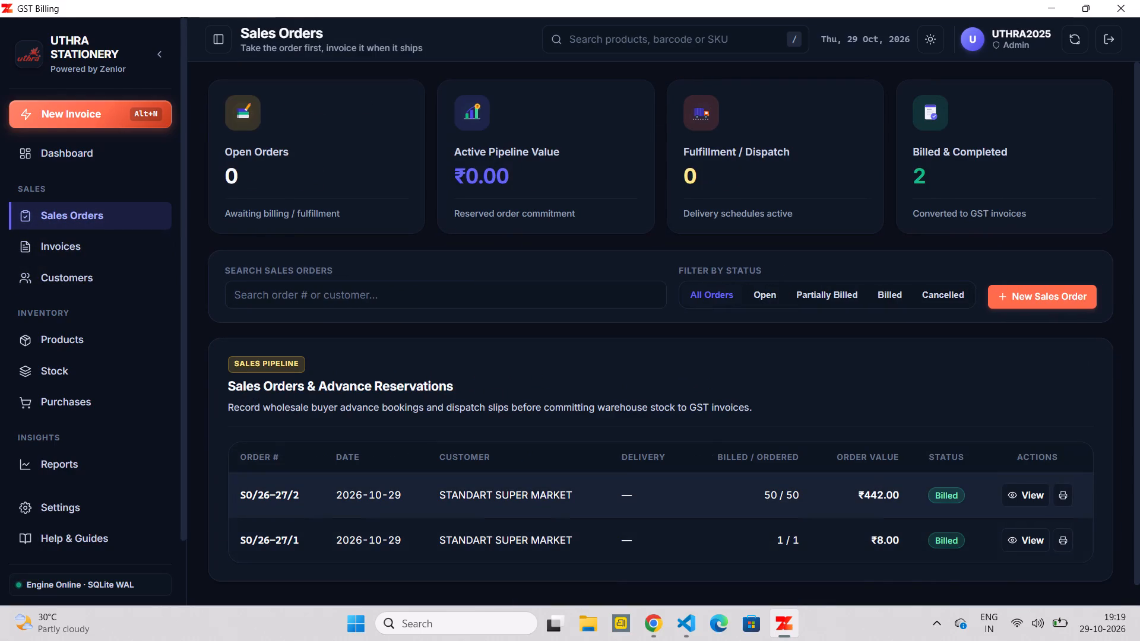
scroll(1024, 503, left, 1)
drag(1008, 496, 798, 366)
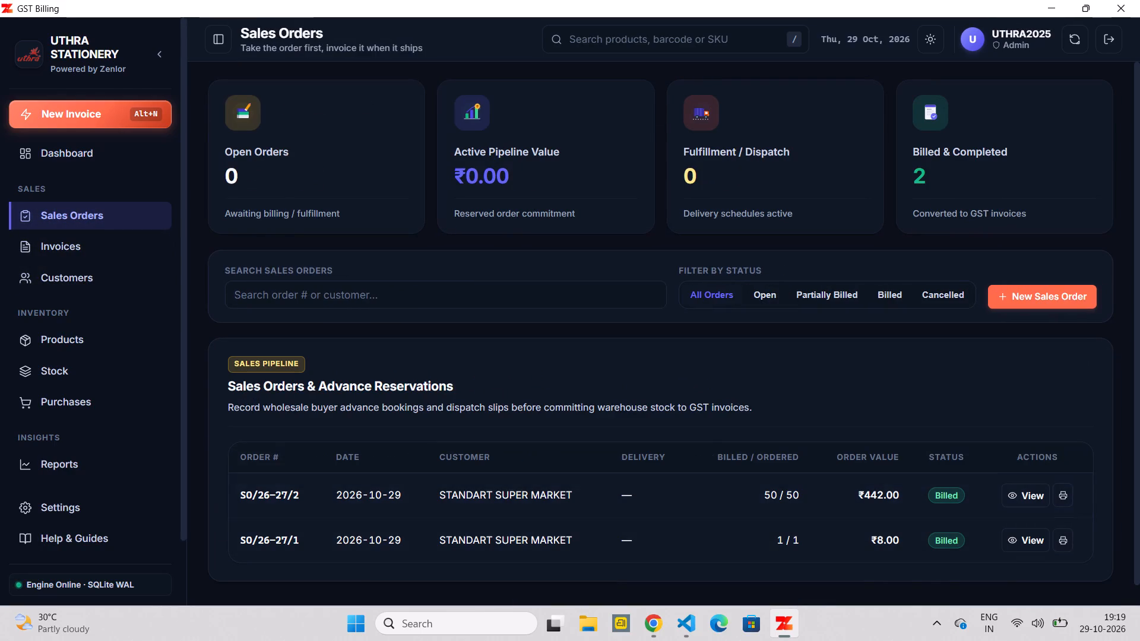
drag(798, 366, 948, 569)
click(1037, 495)
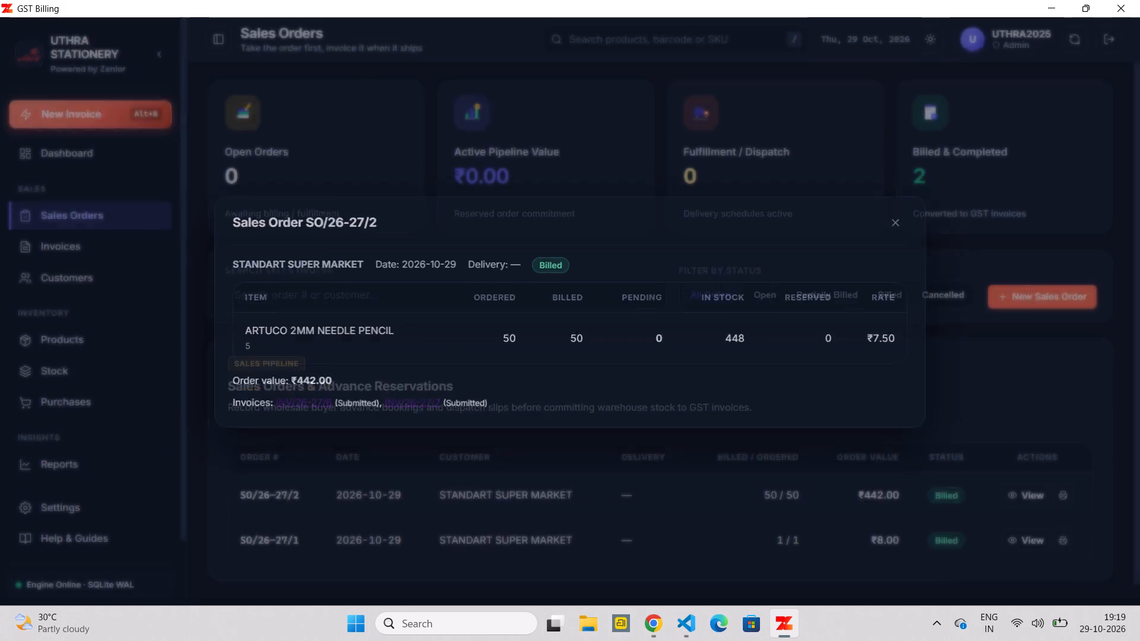
click(971, 465)
scroll(977, 499, left, 5)
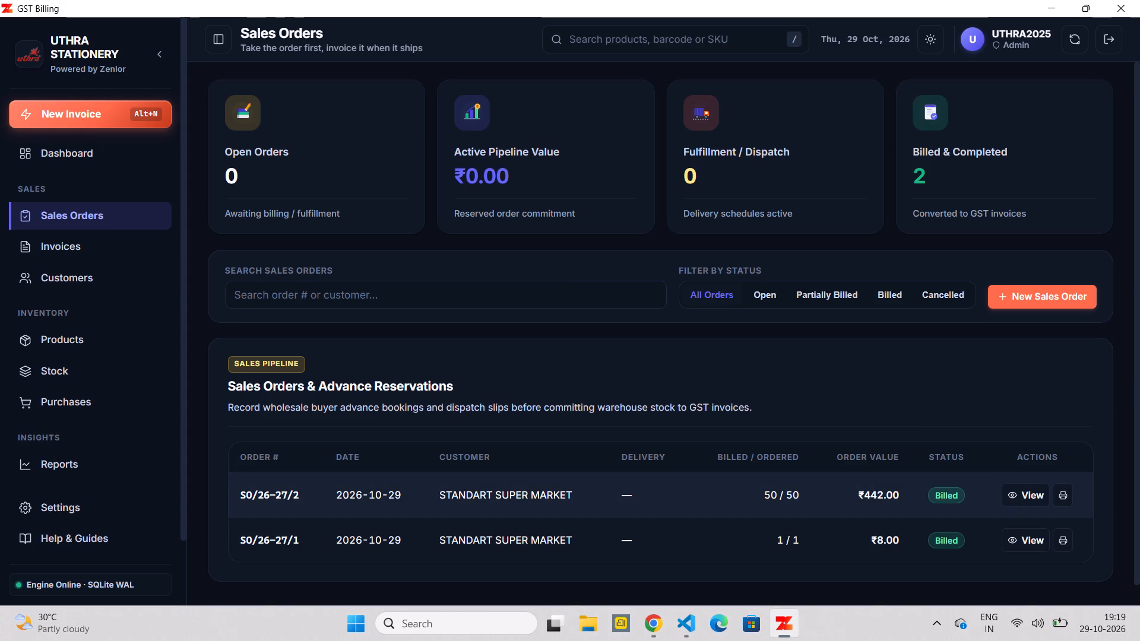
scroll(977, 499, left, 1)
scroll(977, 499, right, 1)
click(376, 494)
scroll(376, 494, up, 2)
scroll(647, 461, up, 1)
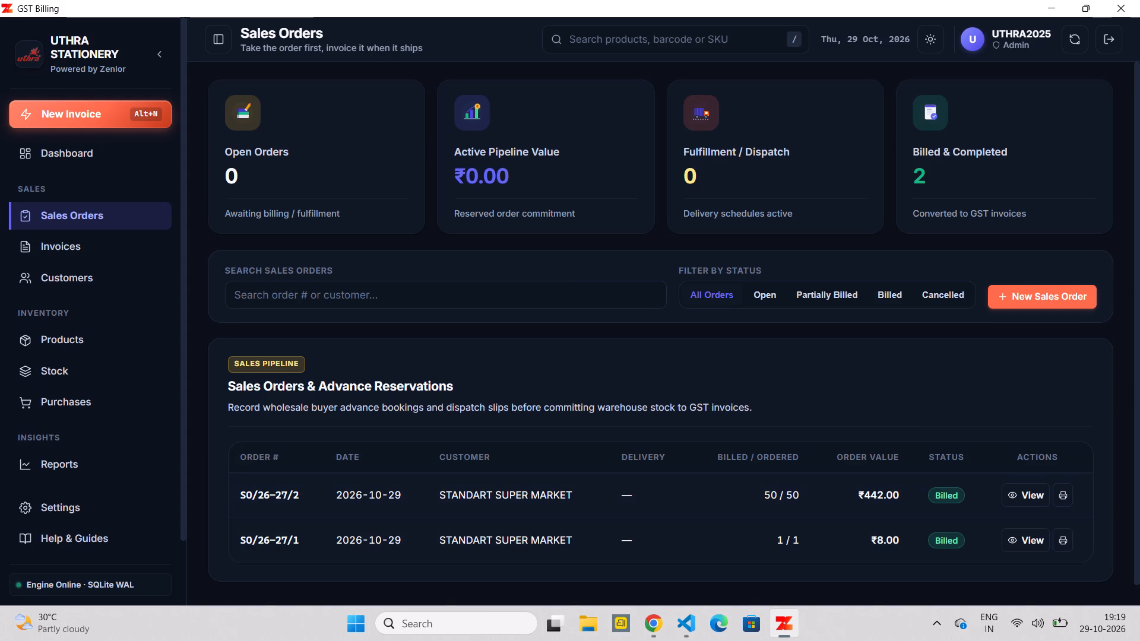
Cancel invoice INV/26-27/7, which is linked to SO/26-27/2, from the invoices register.
click(102, 240)
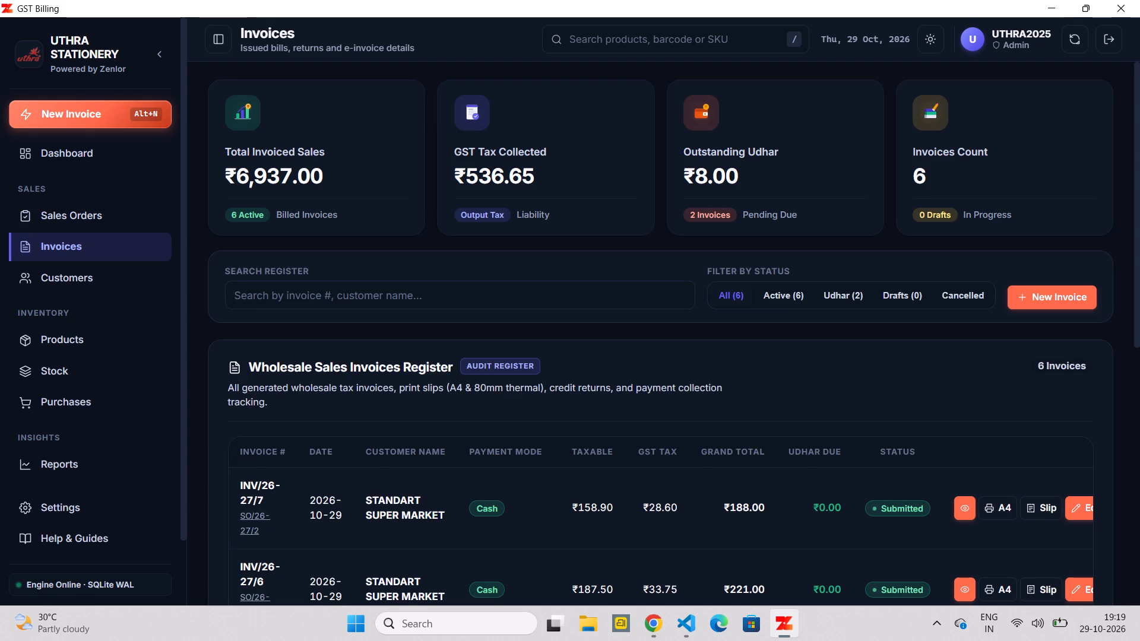
scroll(781, 435, down, 2)
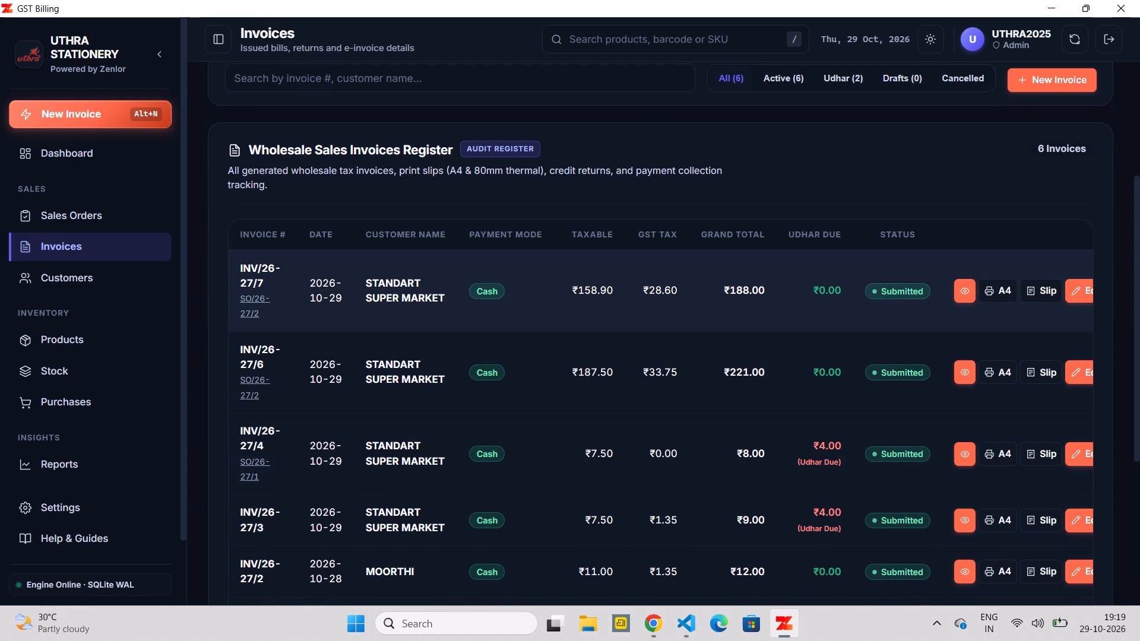
scroll(1006, 290, left, 3)
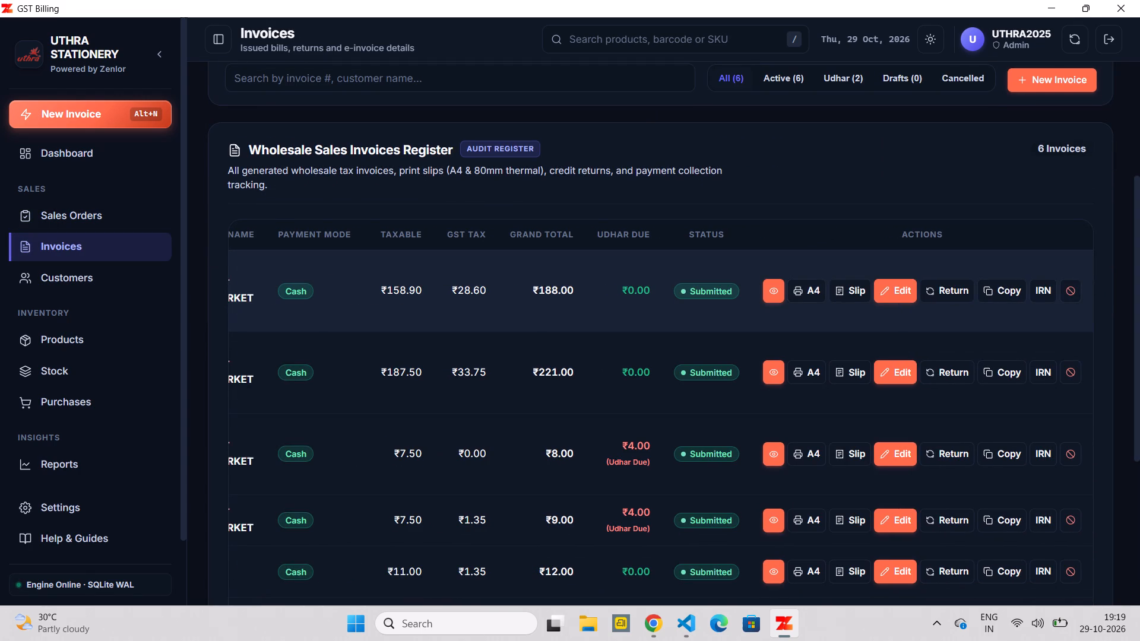
scroll(1070, 293, right, 3)
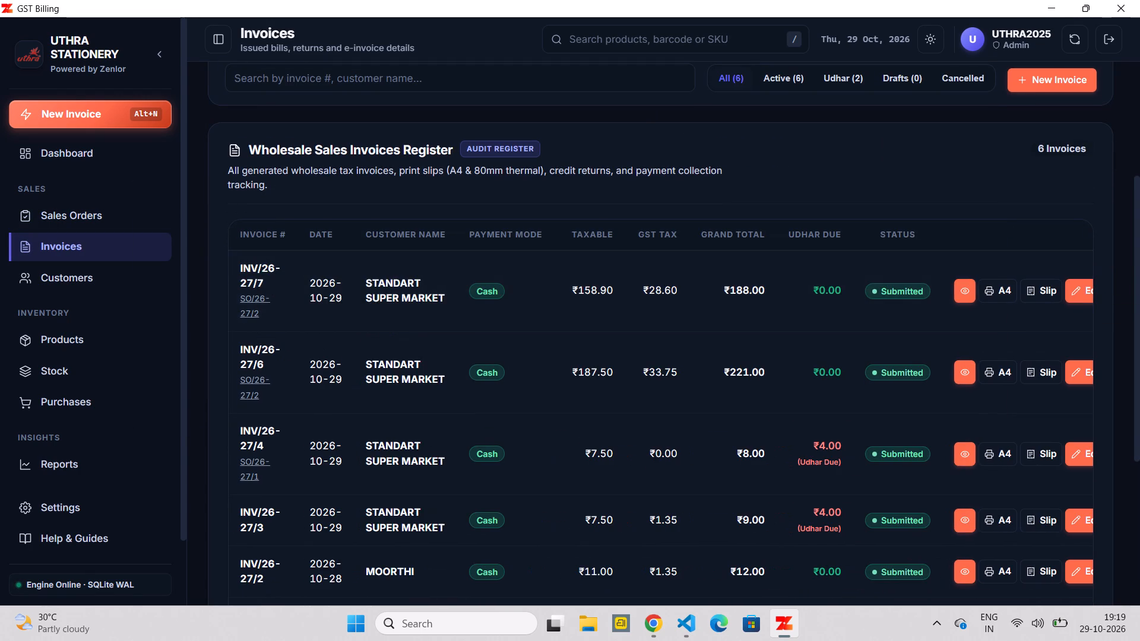
scroll(1098, 305, left, 5)
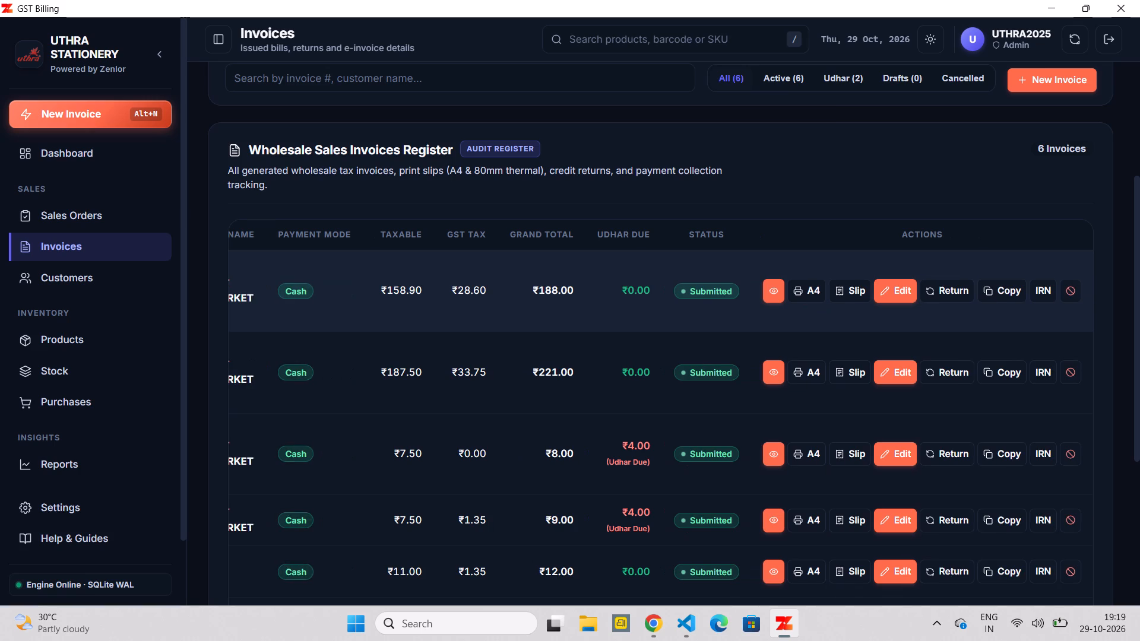
click(1071, 299)
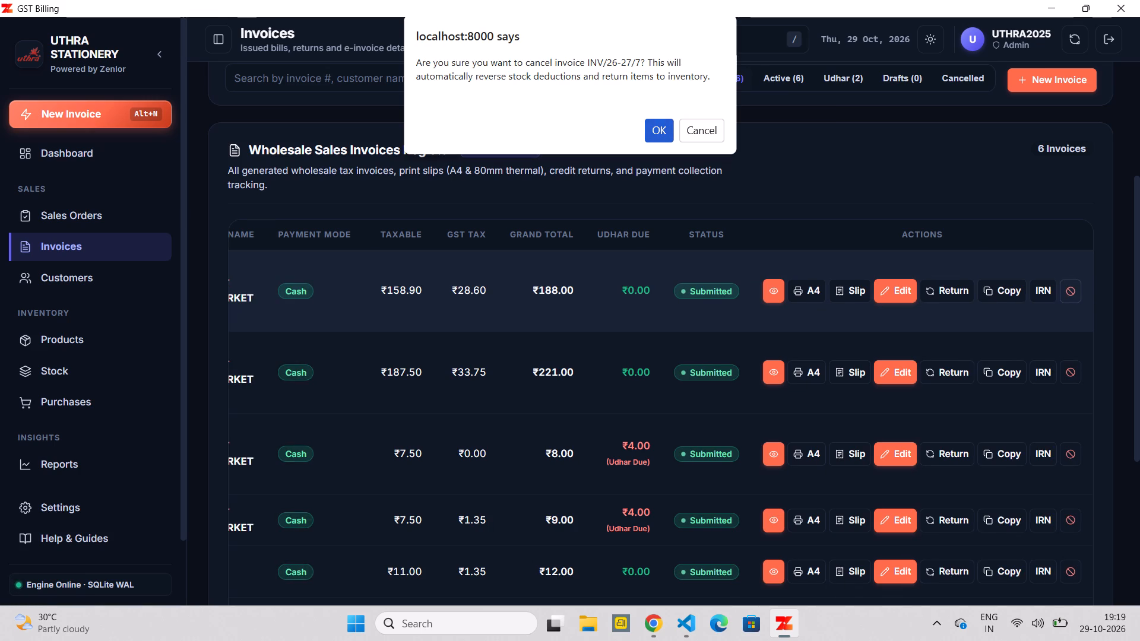
click(660, 132)
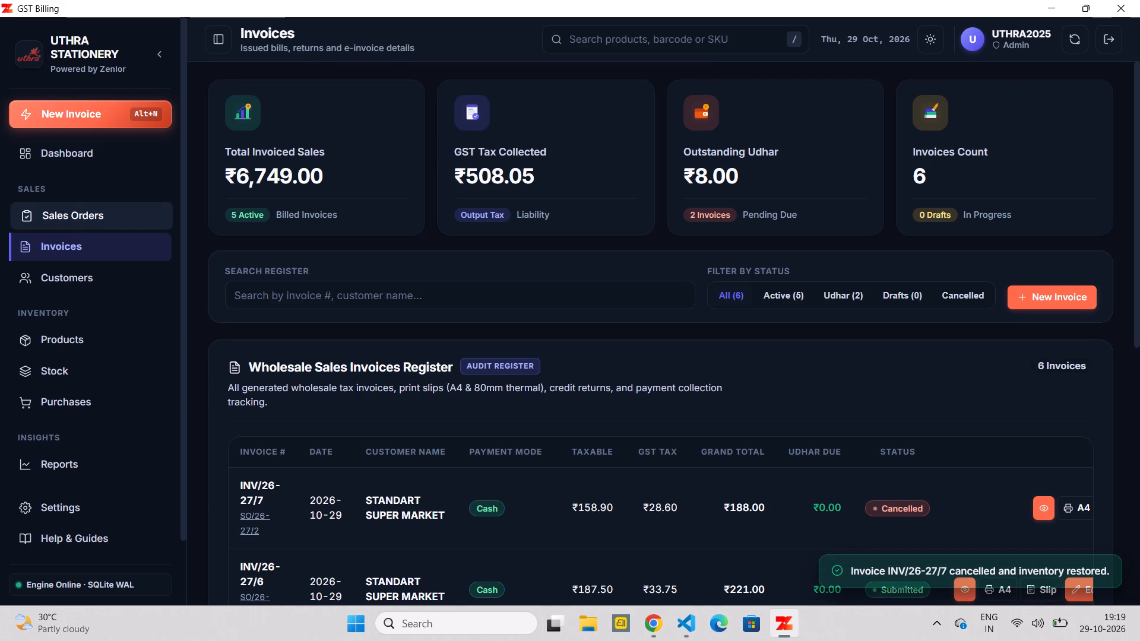
Check SO/26-27/2's billed quantity and status in the sales orders list after the invoice cancellation.
click(131, 226)
scroll(562, 412, down, 2)
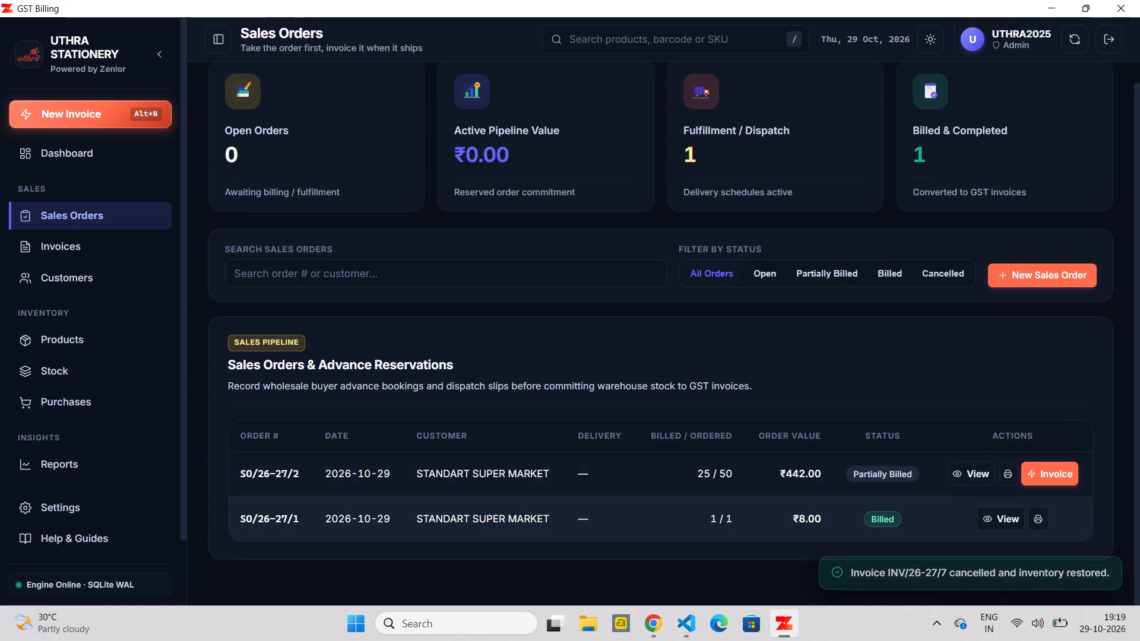
scroll(875, 464, up, 1)
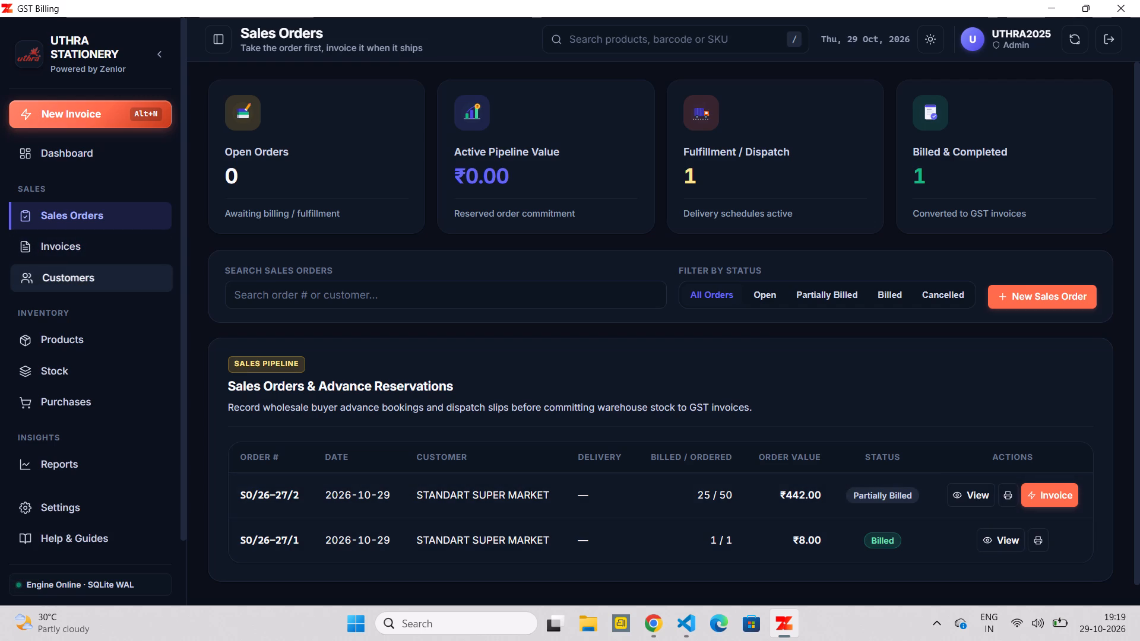
Check the current and reserved stock of ARTUCO 2MM NEEDLE PENCIL in the product catalogue.
click(74, 328)
scroll(515, 445, down, 2)
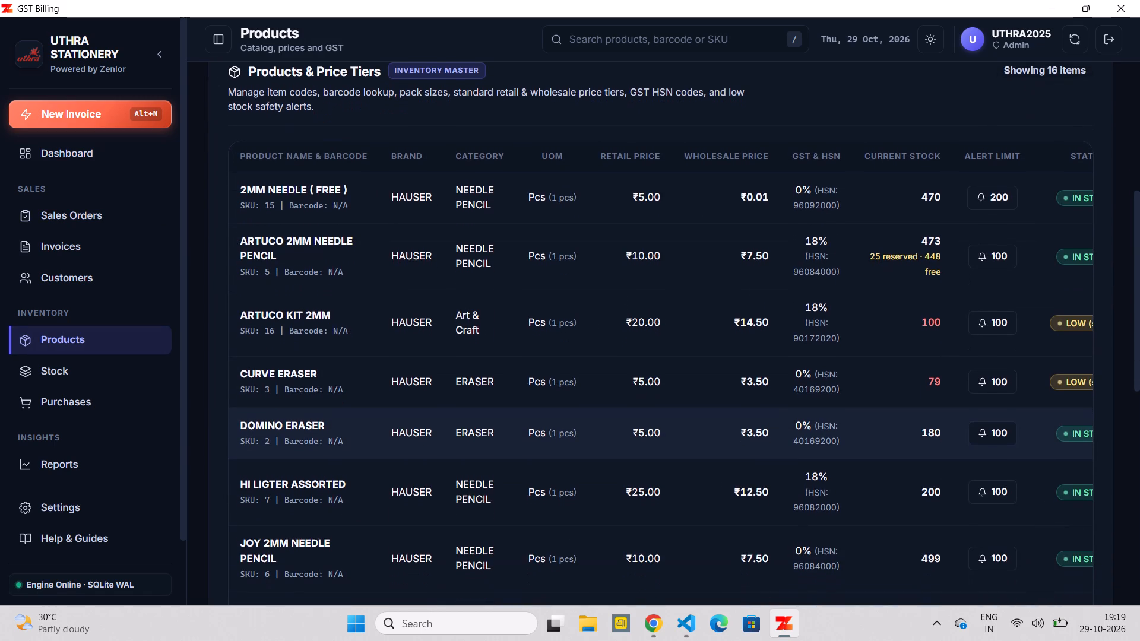
click(515, 445)
scroll(515, 445, up, 2)
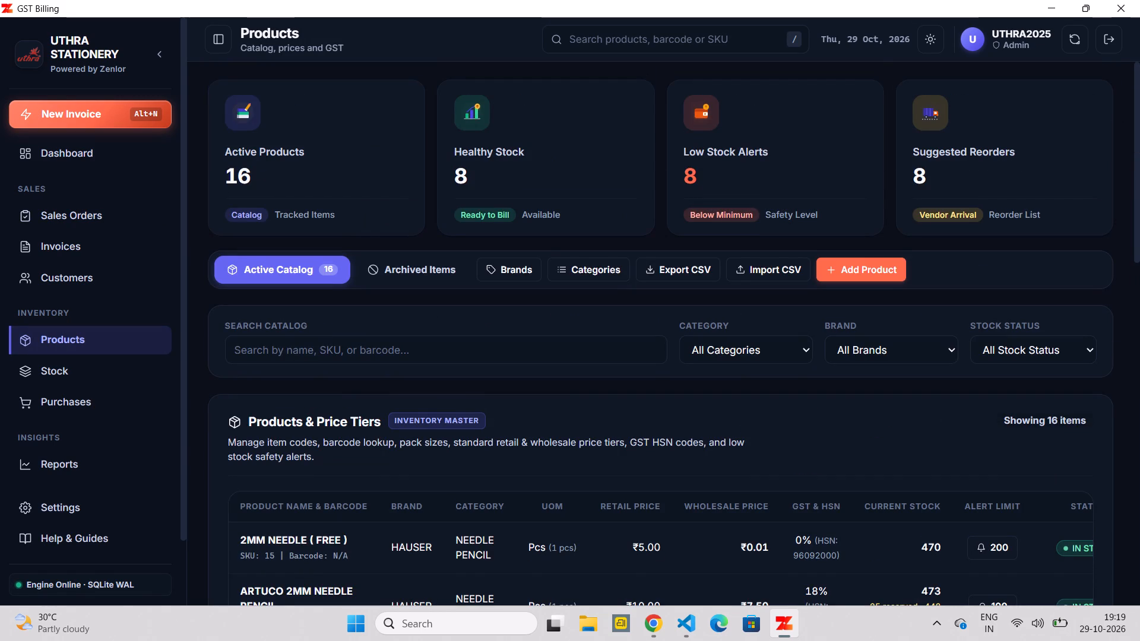
click(777, 211)
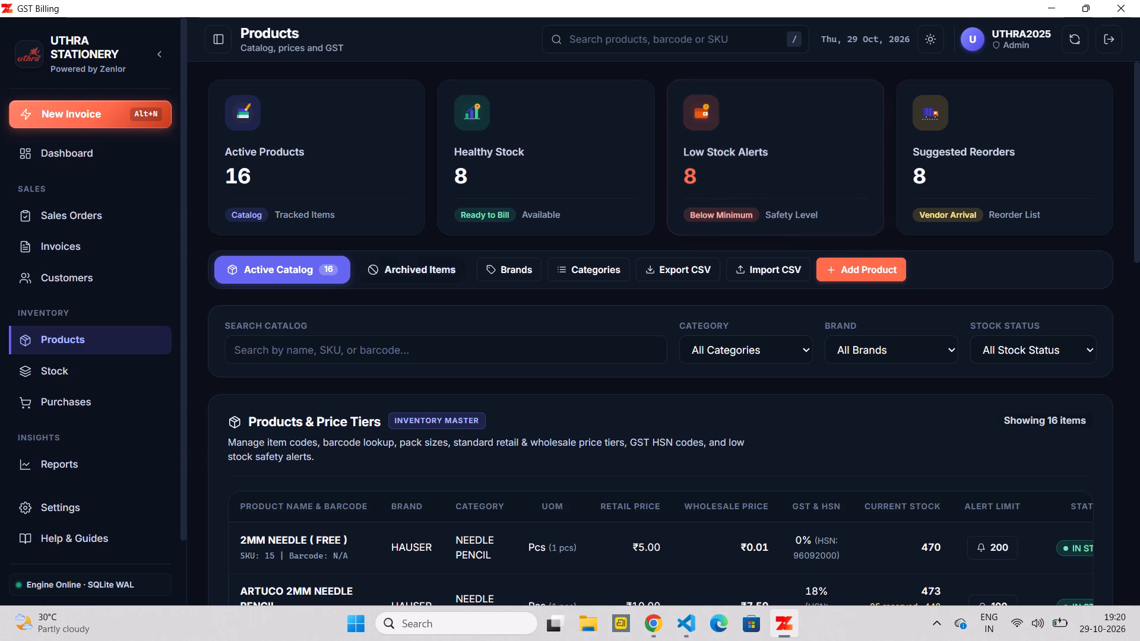
Look over the purchases page and the sales, GSTR-1, customer udhar, stock valuation, analysis, profit and loss, and GST summary reports.
drag(106, 418, 109, 412)
click(109, 412)
scroll(109, 411, down, 1)
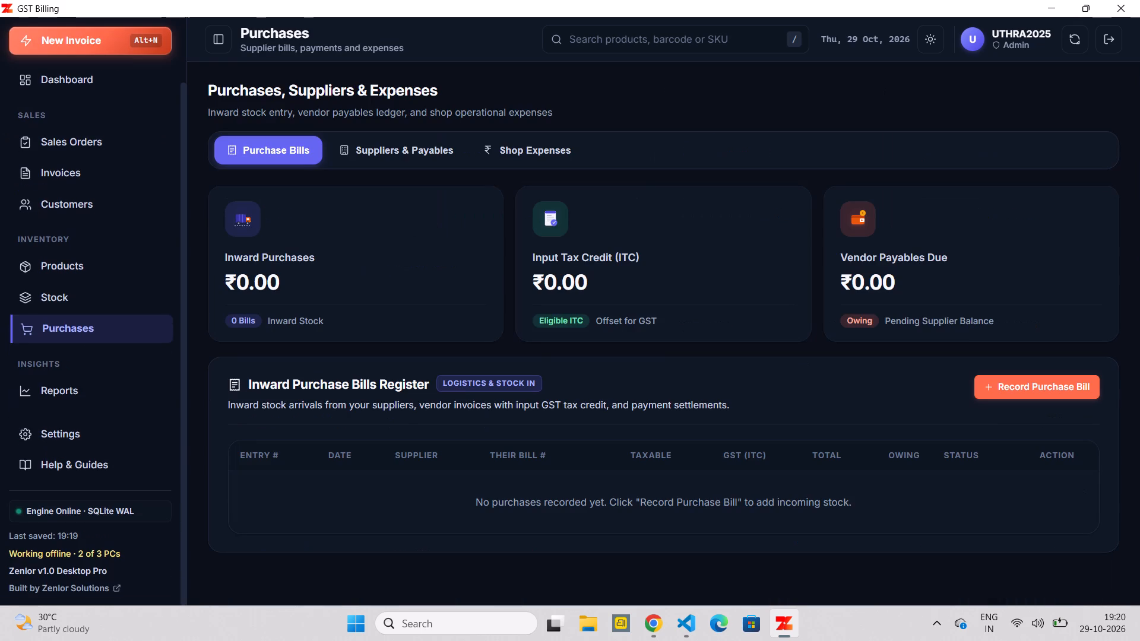
drag(110, 409, 110, 399)
click(110, 399)
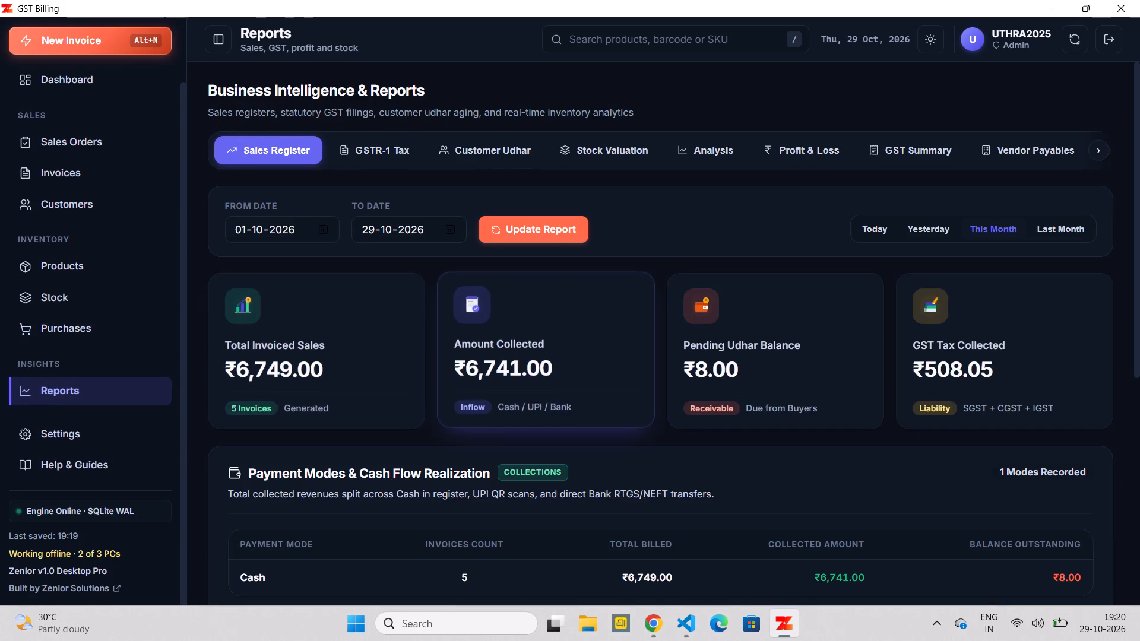
scroll(524, 421, down, 4)
scroll(524, 421, up, 5)
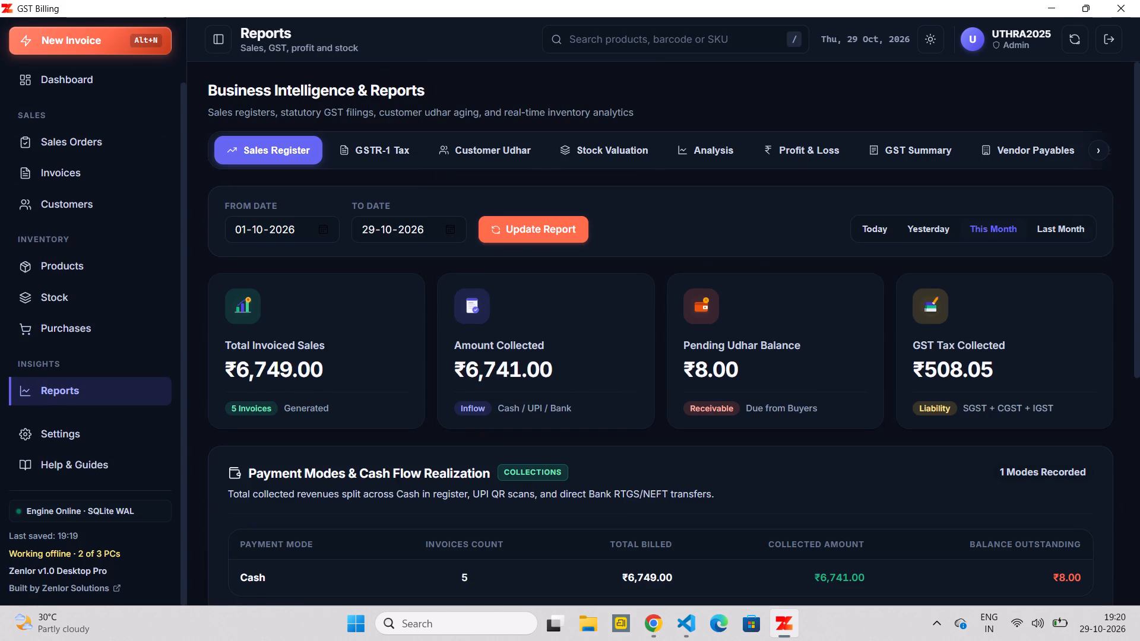
click(398, 141)
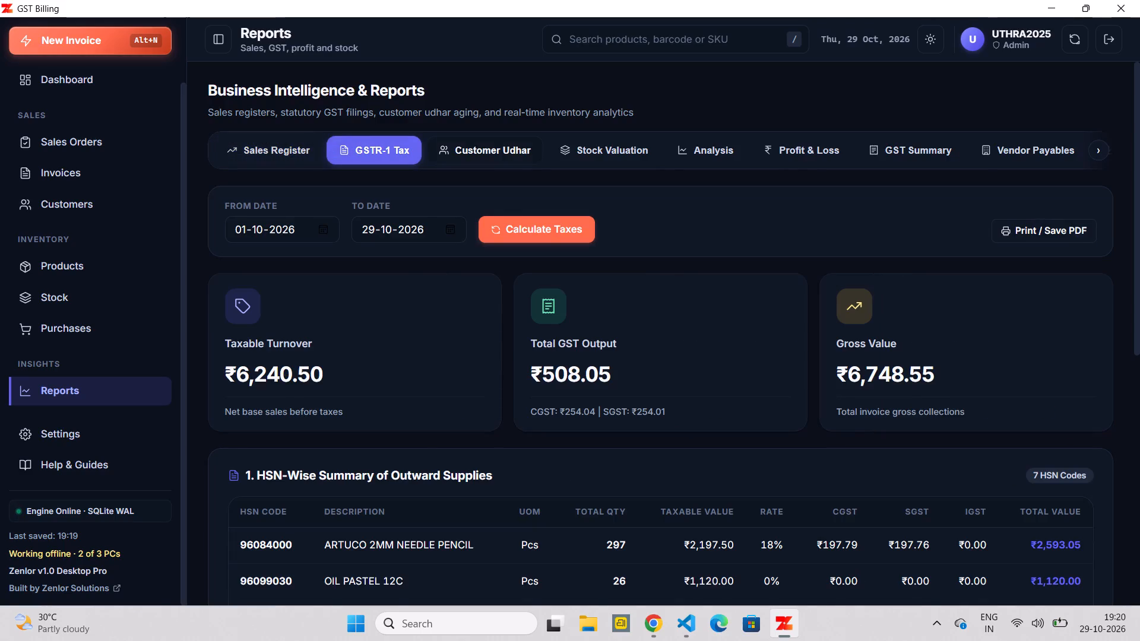
double_click(471, 152)
click(635, 150)
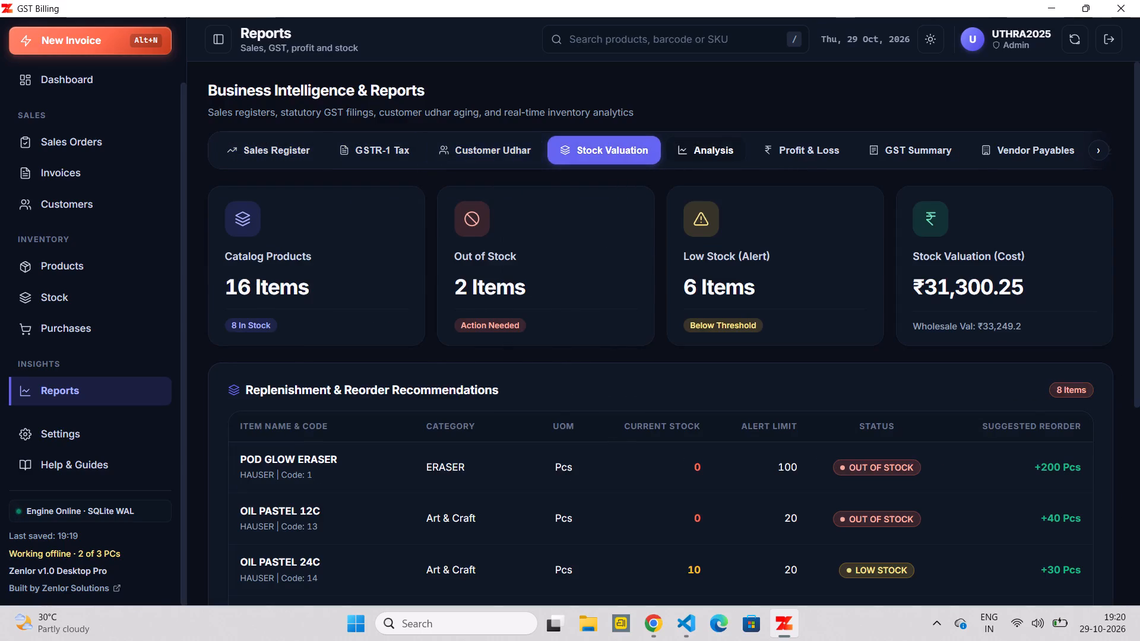
click(689, 151)
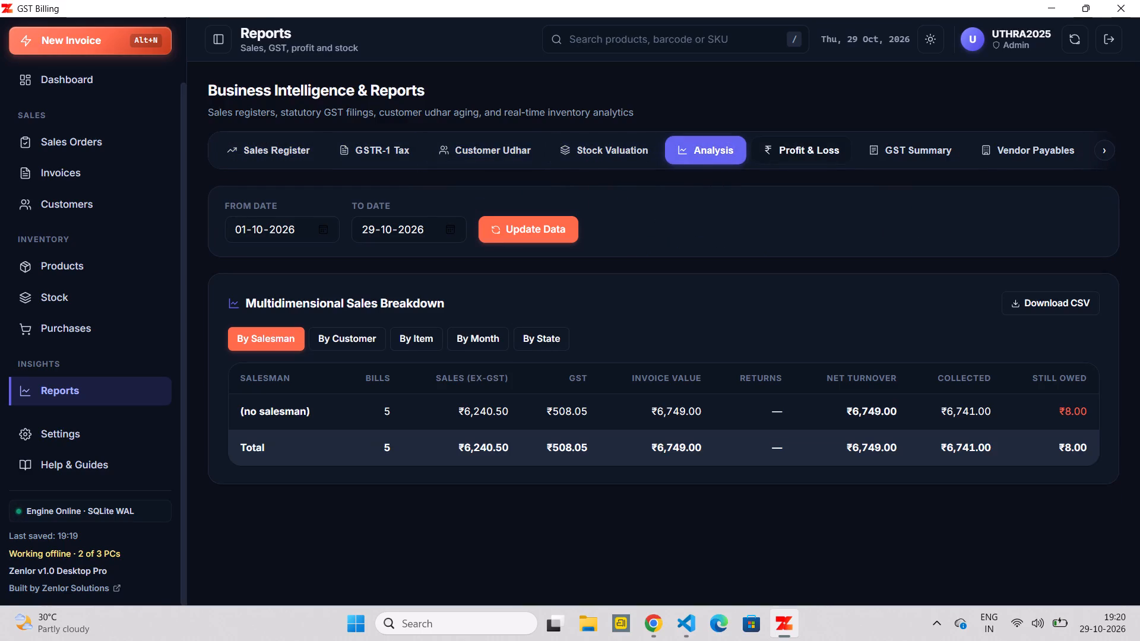
click(789, 156)
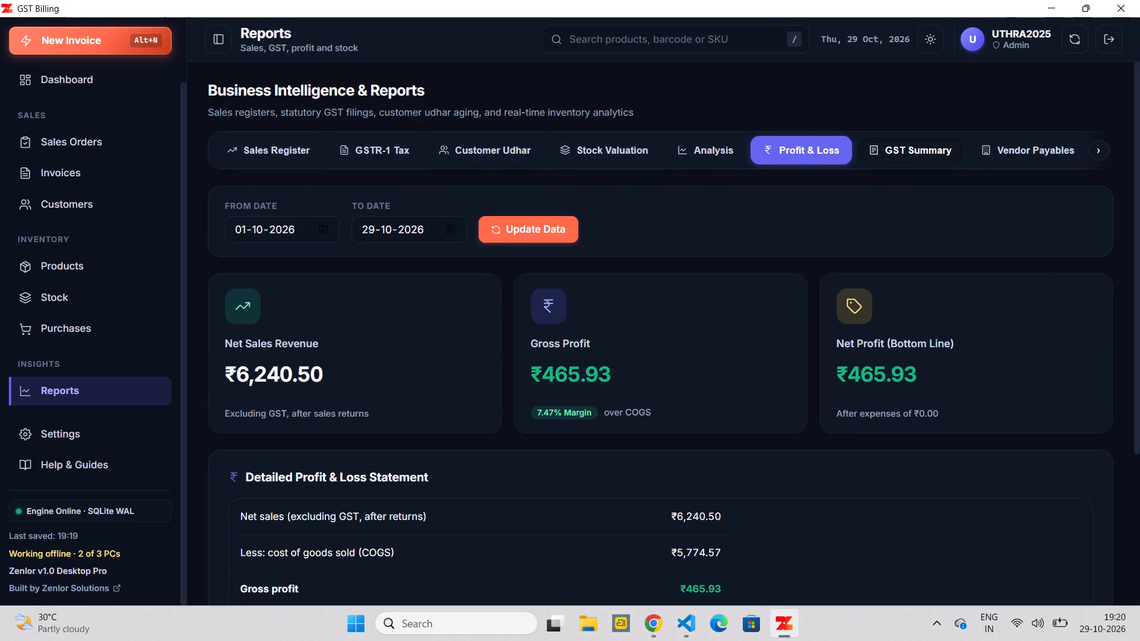
click(900, 159)
click(977, 164)
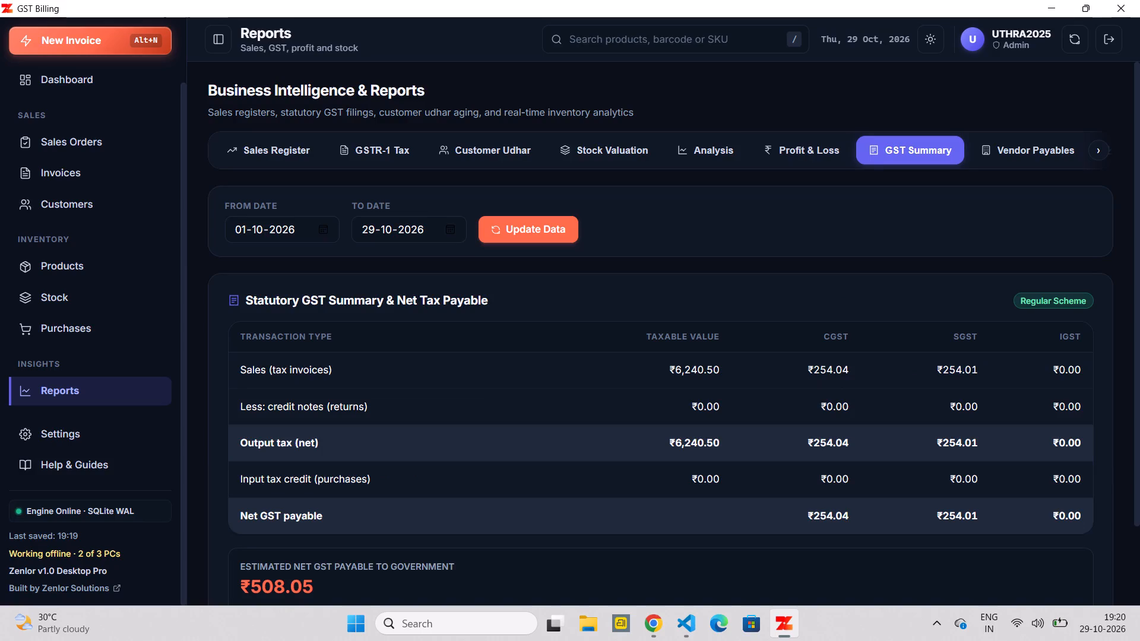
scroll(1002, 158, left, 5)
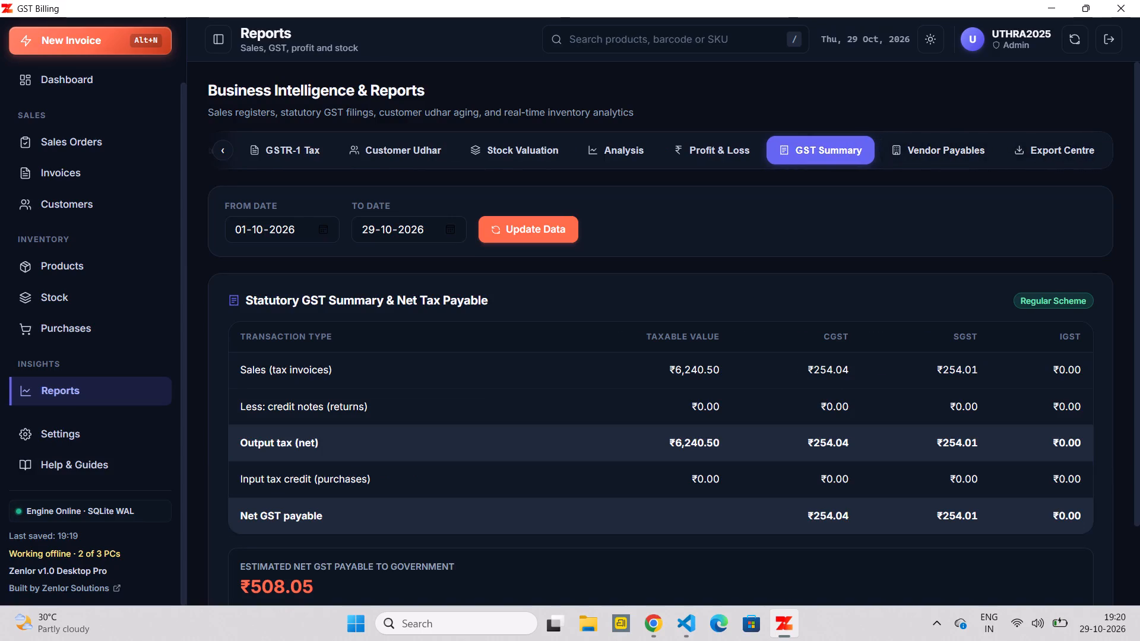
click(85, 437)
scroll(196, 429, down, 1)
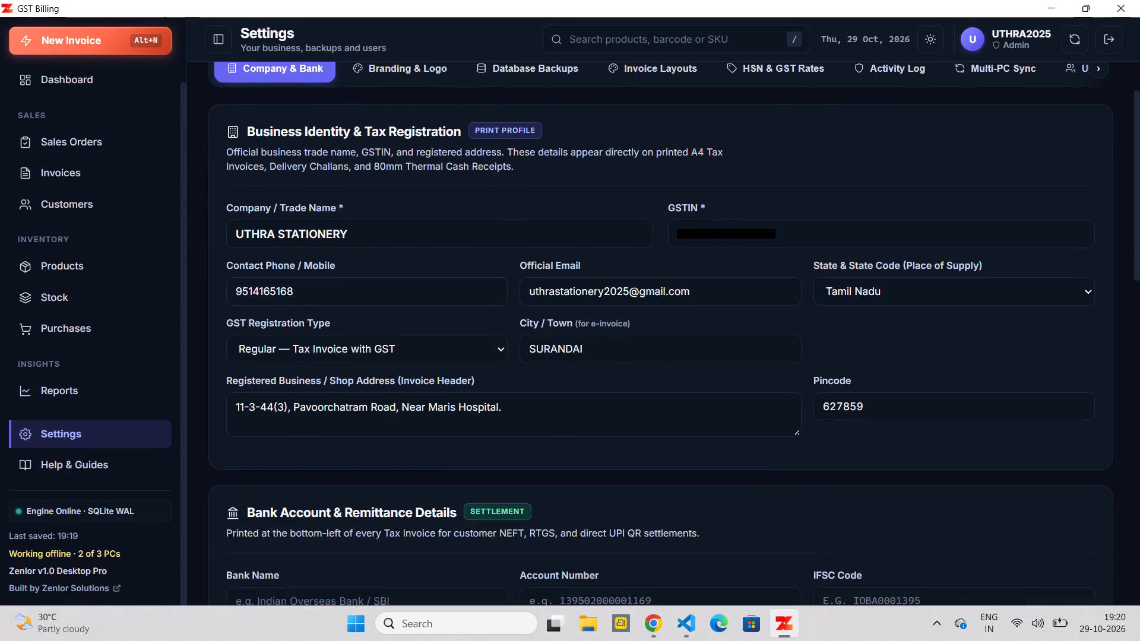
scroll(196, 429, up, 2)
click(1014, 160)
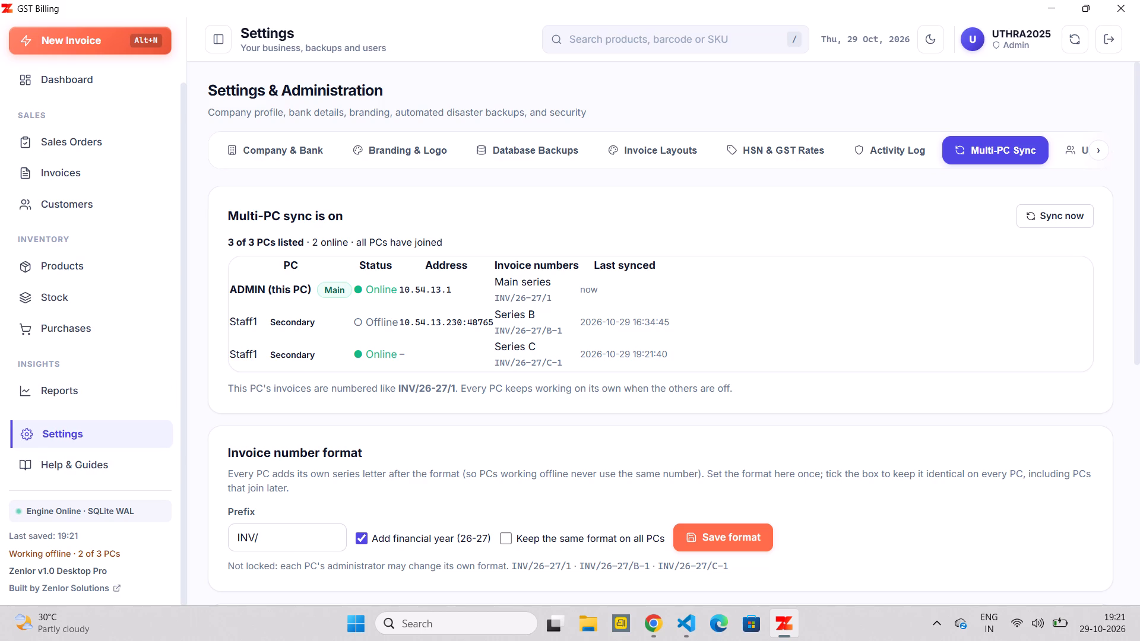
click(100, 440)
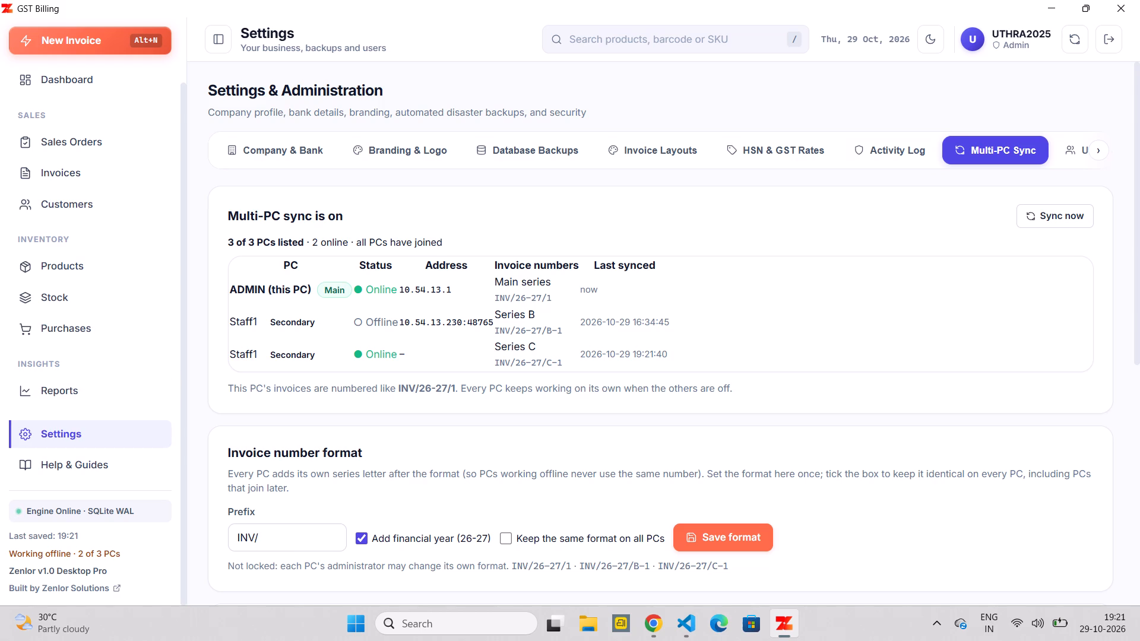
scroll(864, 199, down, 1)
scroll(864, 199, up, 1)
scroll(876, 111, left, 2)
Switch to the Billing Software bug sheet in Chrome and read BUG-047's full description and comments.
scroll(900, 146, left, 5)
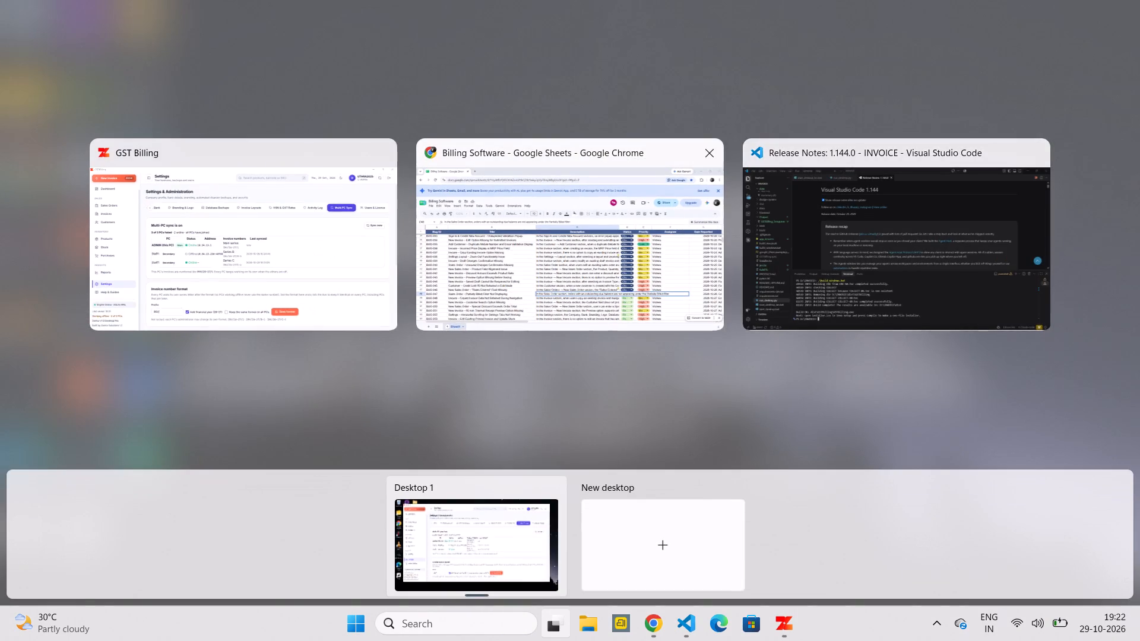
click(625, 316)
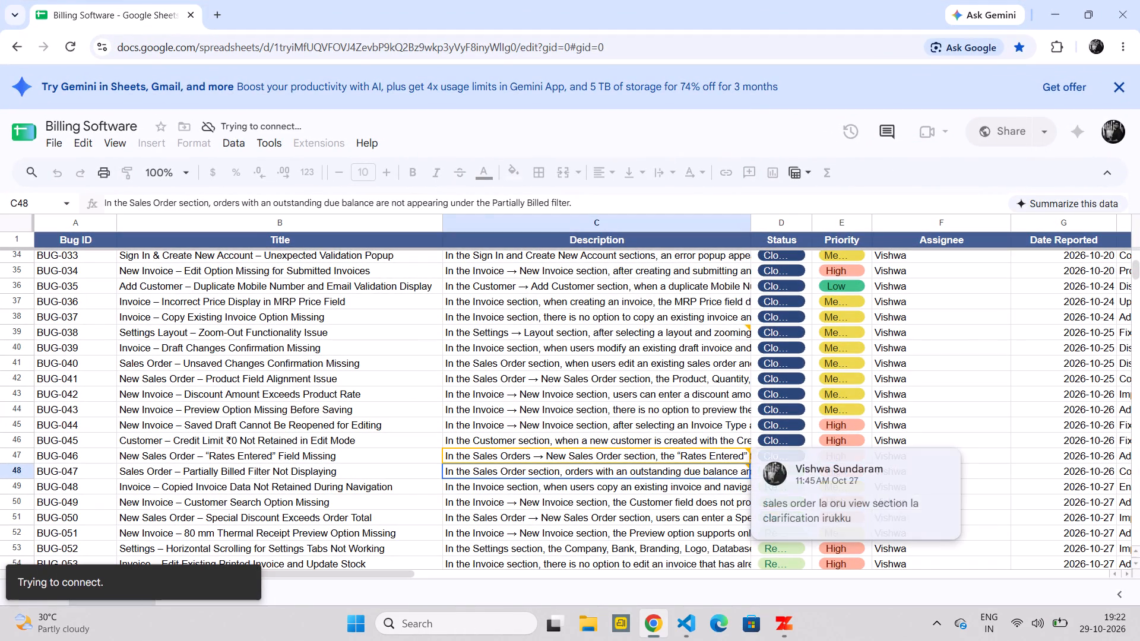
click(708, 471)
double_click(708, 471)
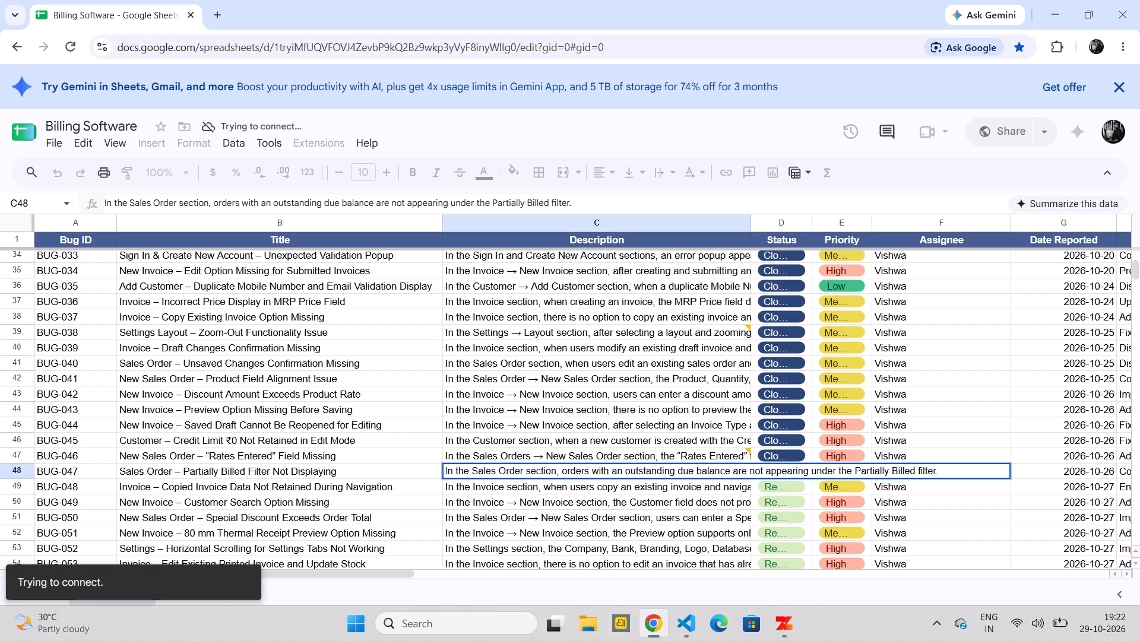
click(713, 482)
click(767, 468)
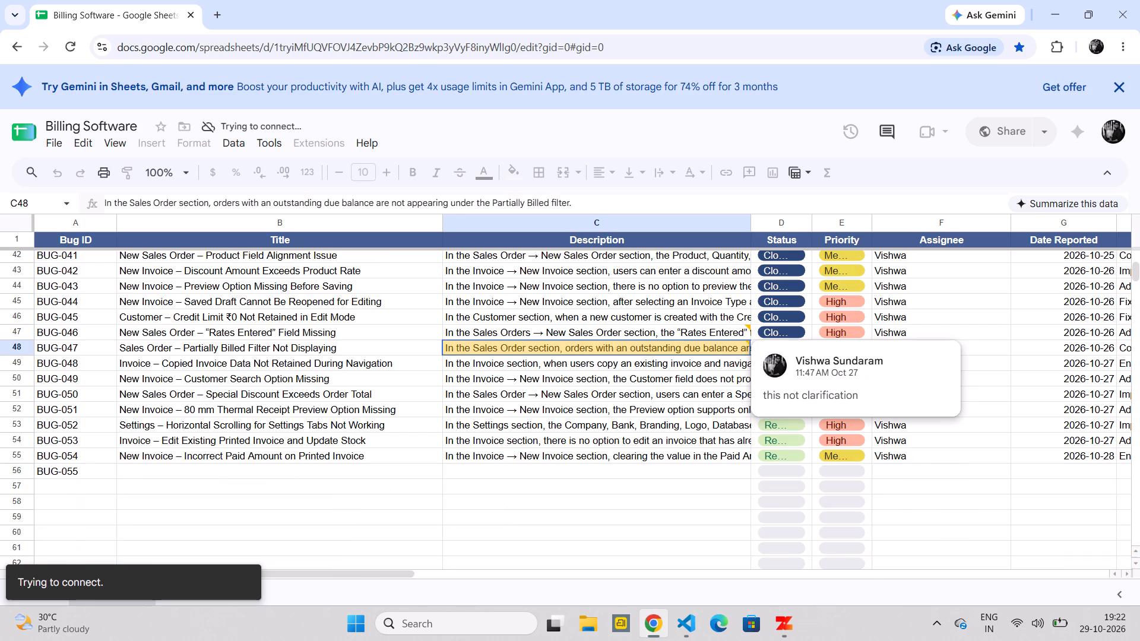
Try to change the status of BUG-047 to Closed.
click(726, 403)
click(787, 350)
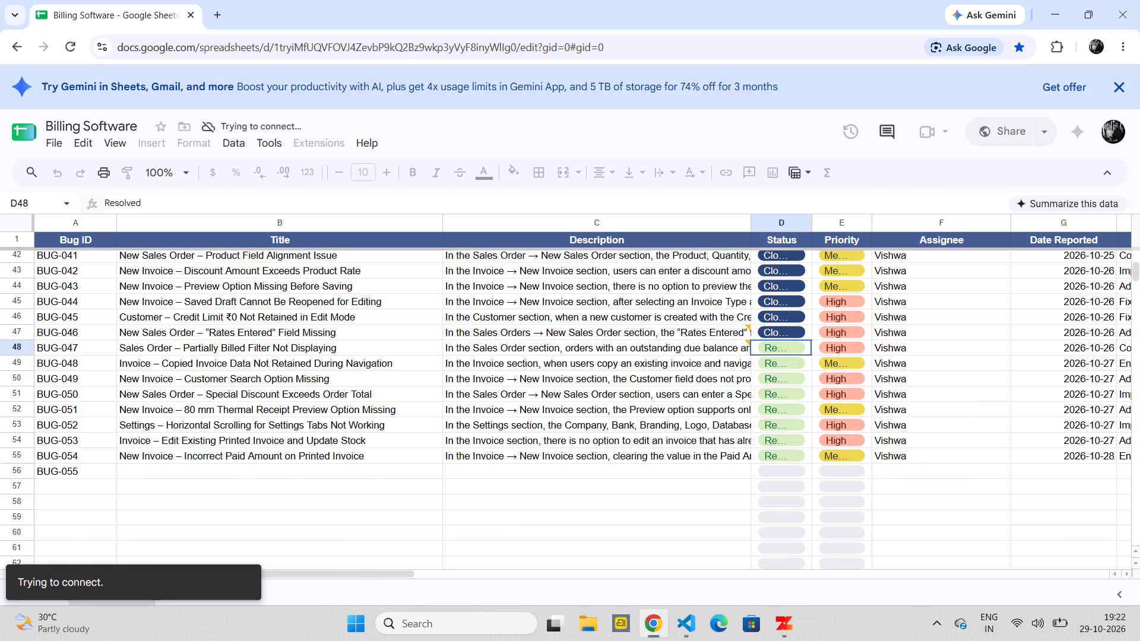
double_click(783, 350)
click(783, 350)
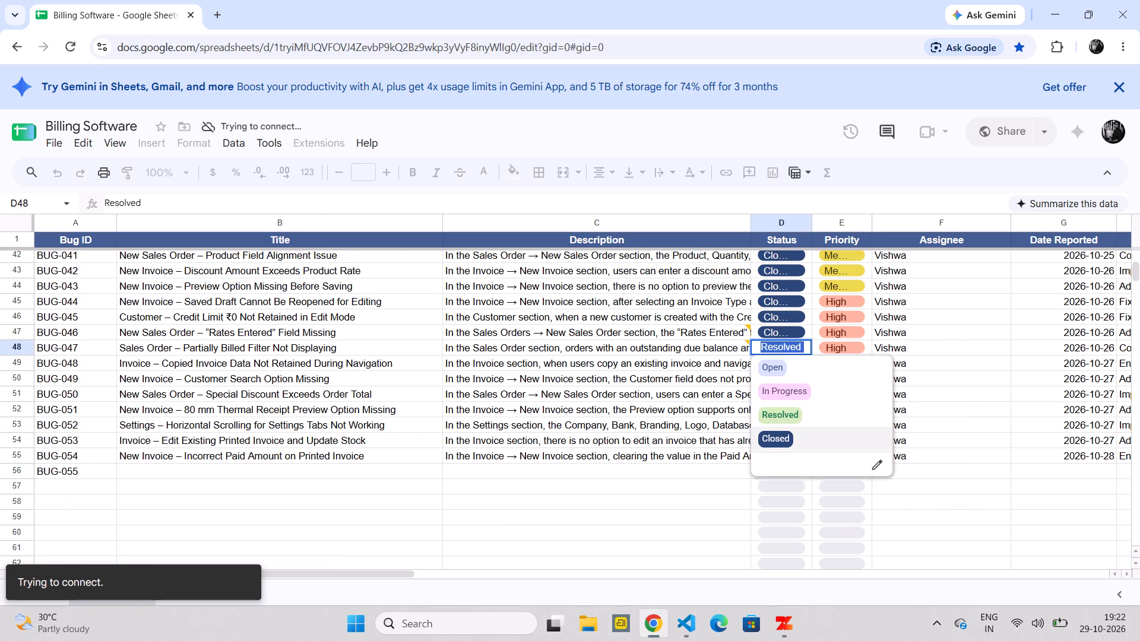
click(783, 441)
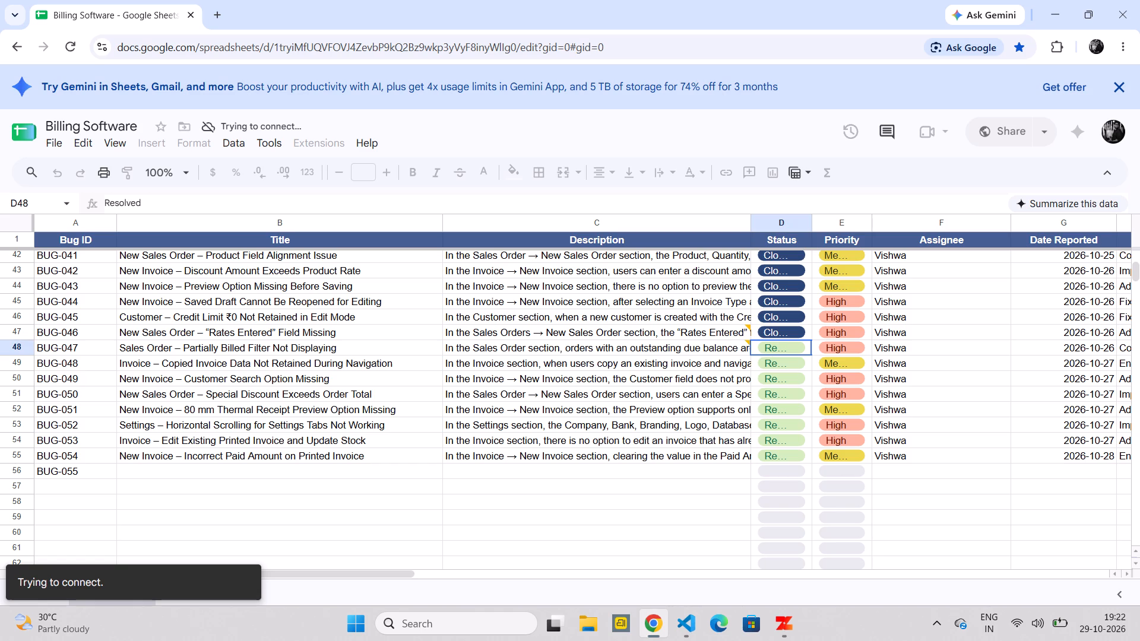
Reread the full description of BUG-047 about the Partially Billed filter in sales orders.
click(619, 349)
double_click(619, 349)
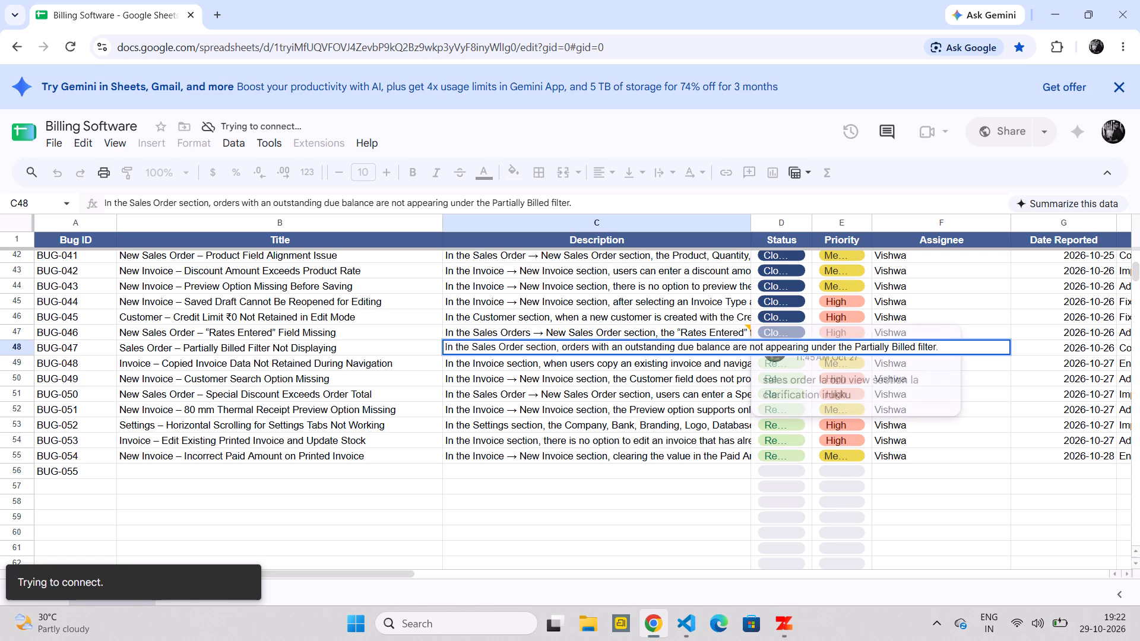
click(696, 358)
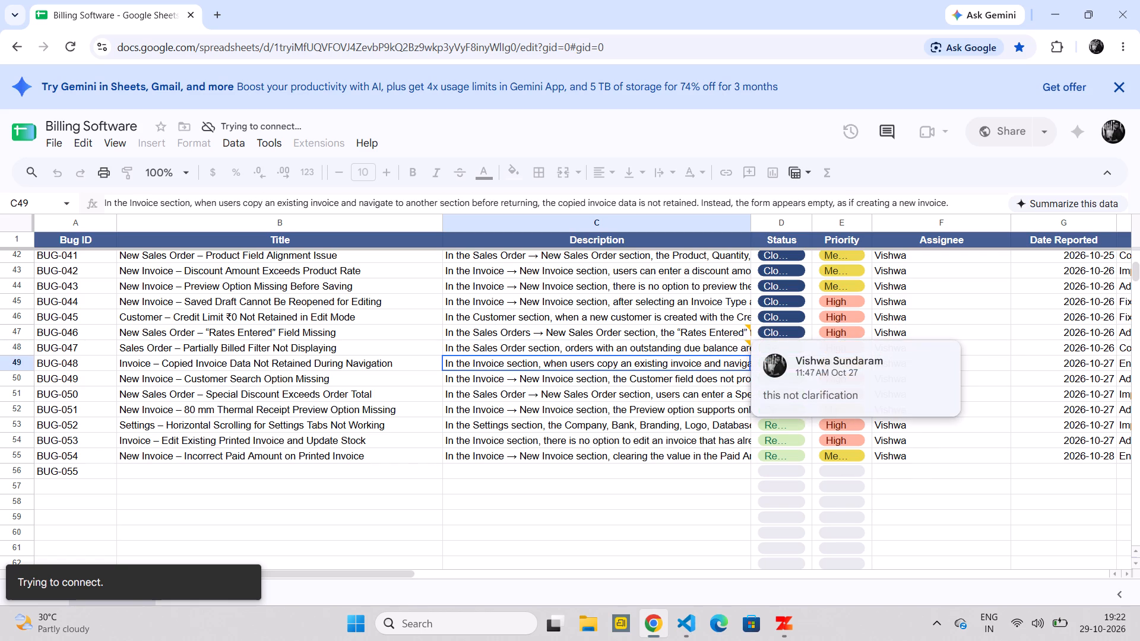
click(683, 345)
click(683, 345)
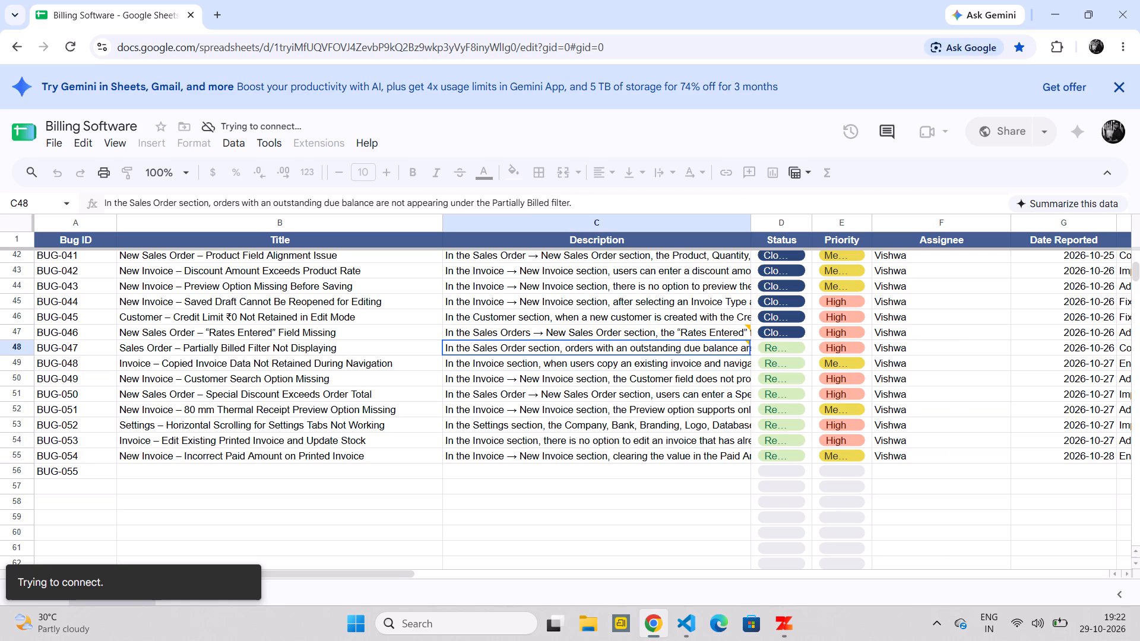
double_click(683, 345)
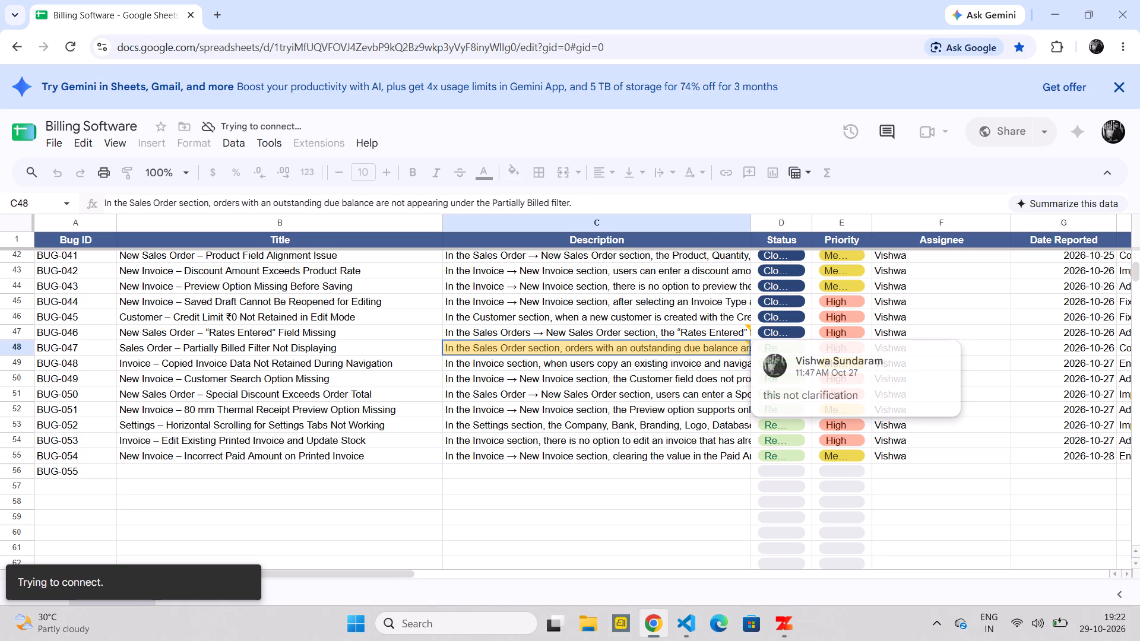
Switch back to GST Billing and review the Multi-PC Sync settings and the PCs in the group.
click(682, 233)
scroll(441, 327, down, 1)
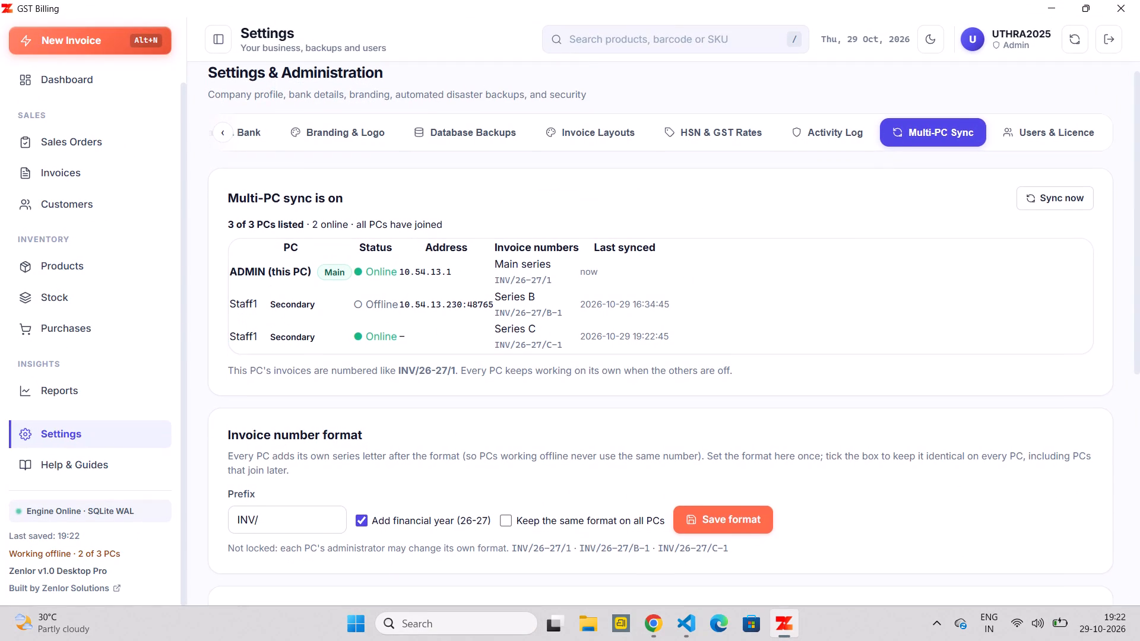
scroll(441, 327, down, 1)
scroll(436, 310, right, 2)
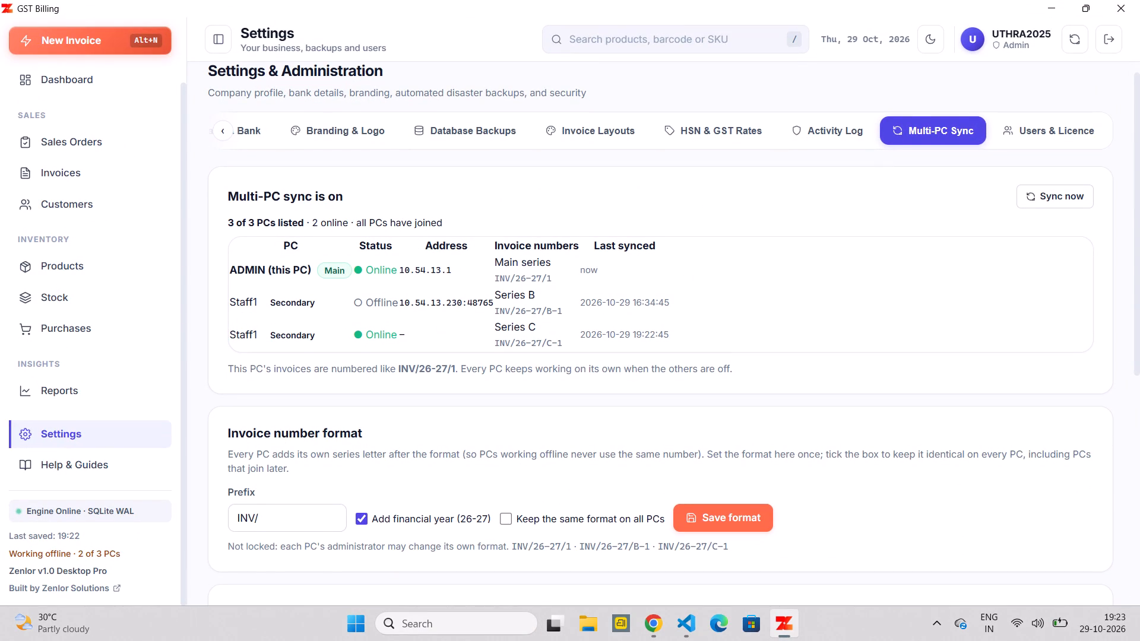
scroll(359, 140, right, 7)
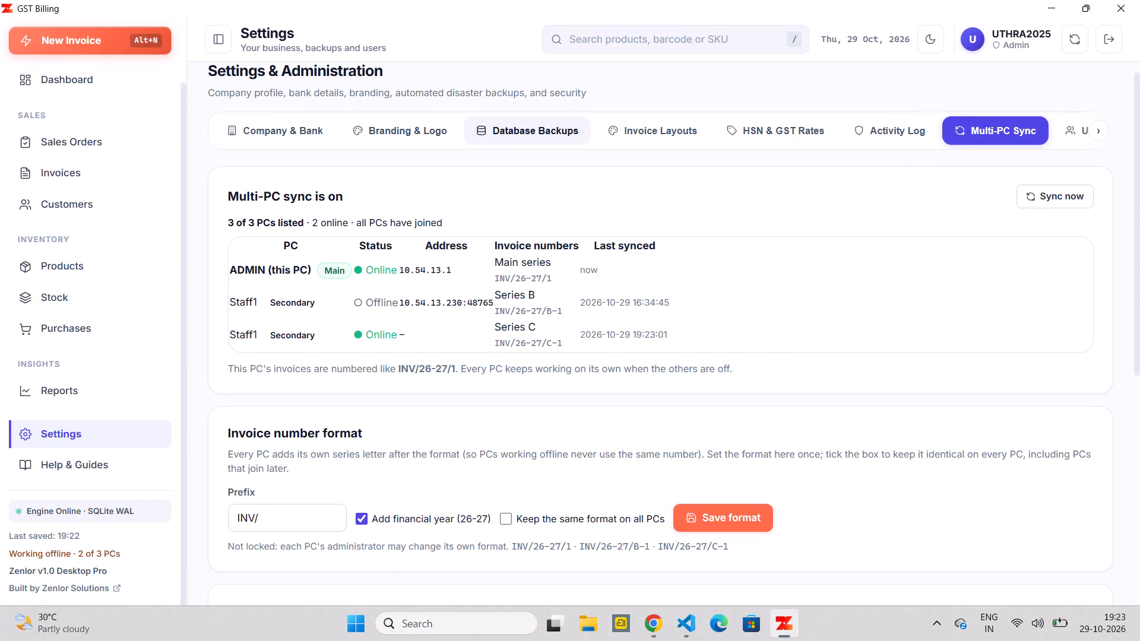
click(107, 552)
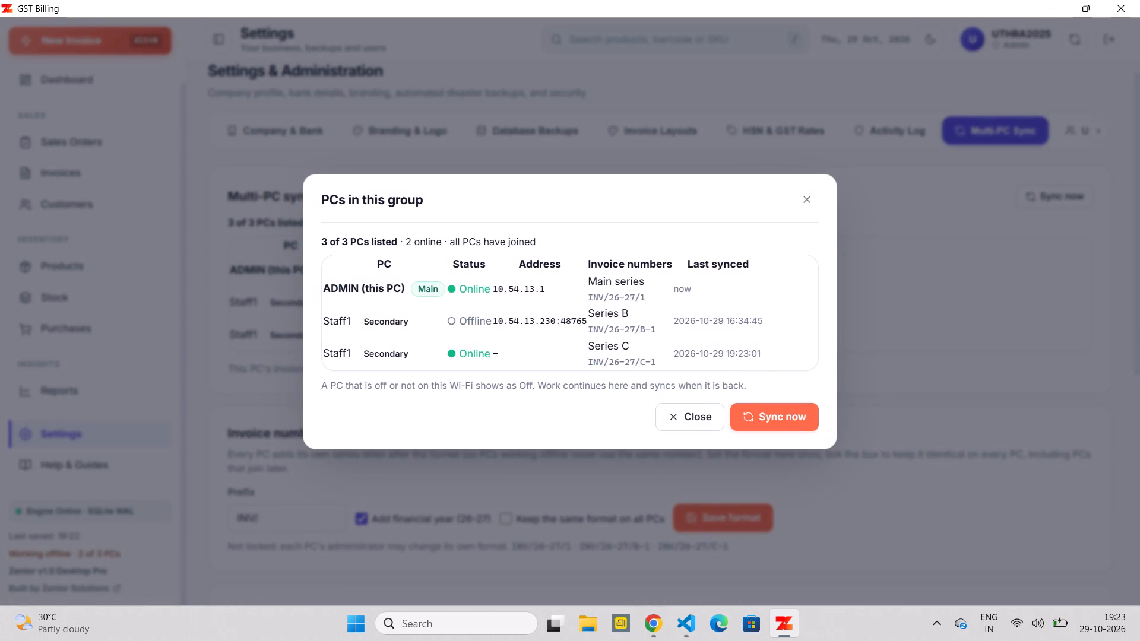
click(534, 328)
click(453, 320)
click(805, 205)
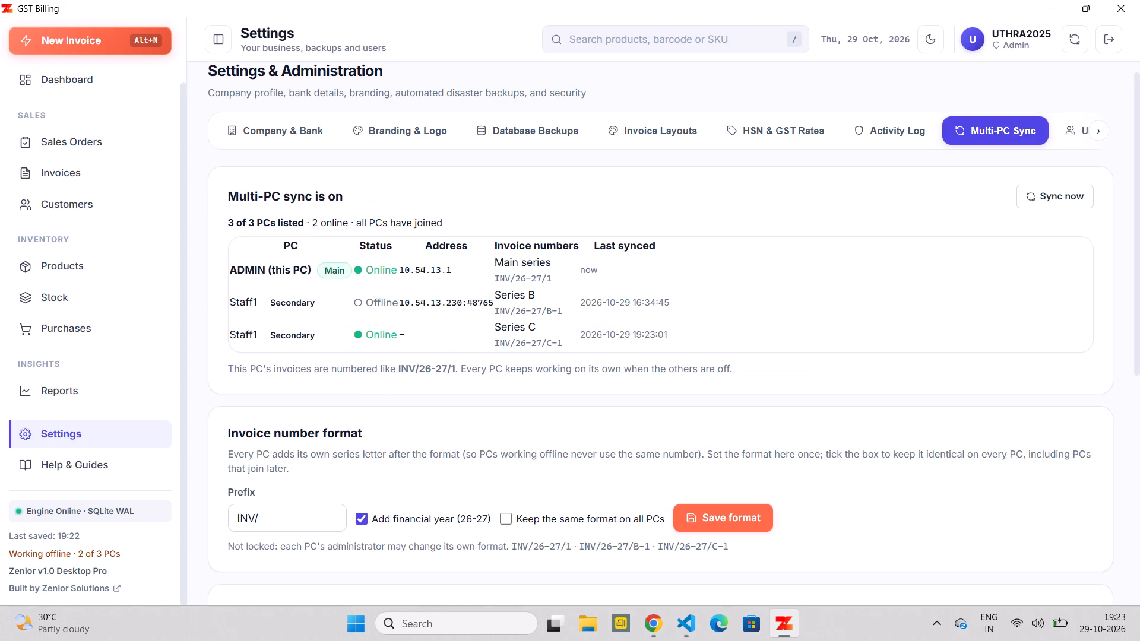
Switch to the Billing Software bug sheet in Chrome and reread BUG-047's full description.
click(524, 261)
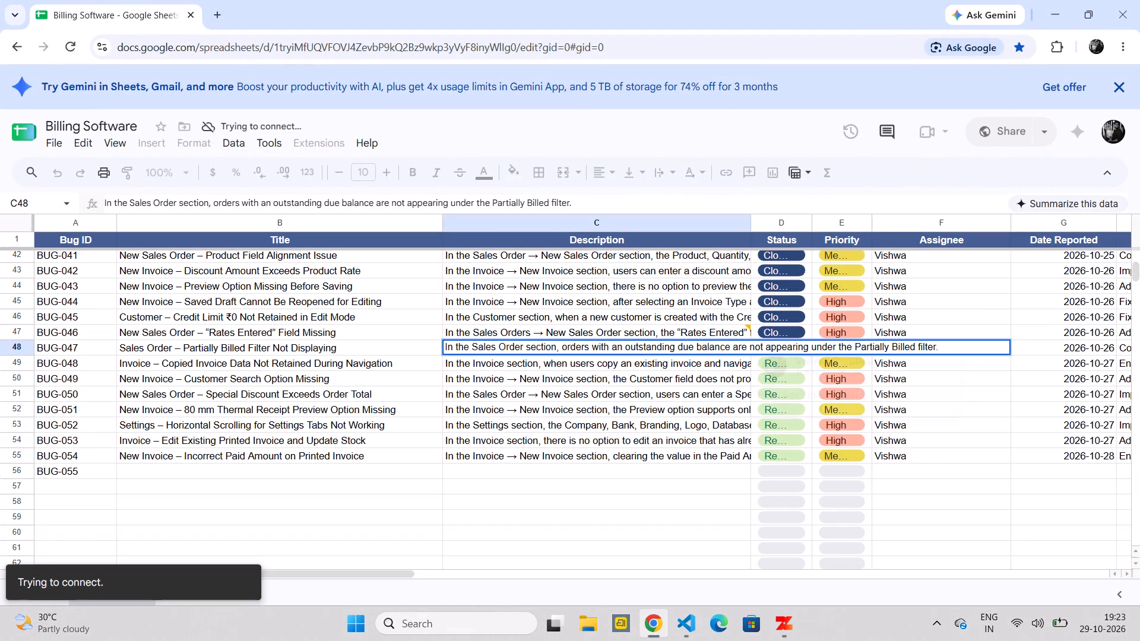
click(644, 358)
triple_click(642, 345)
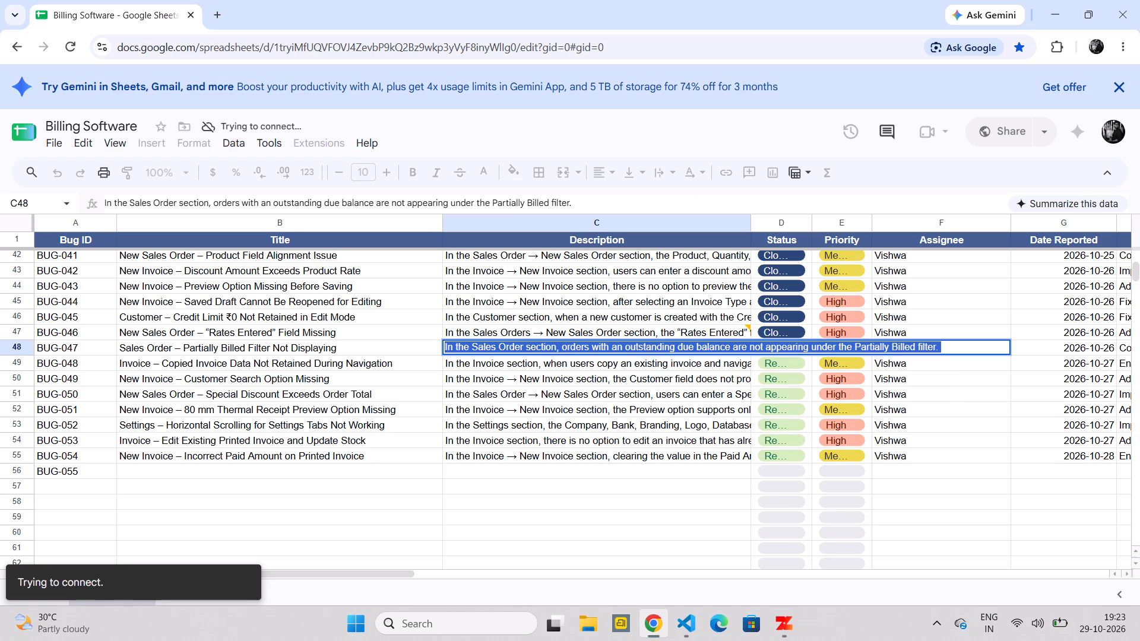
click(644, 364)
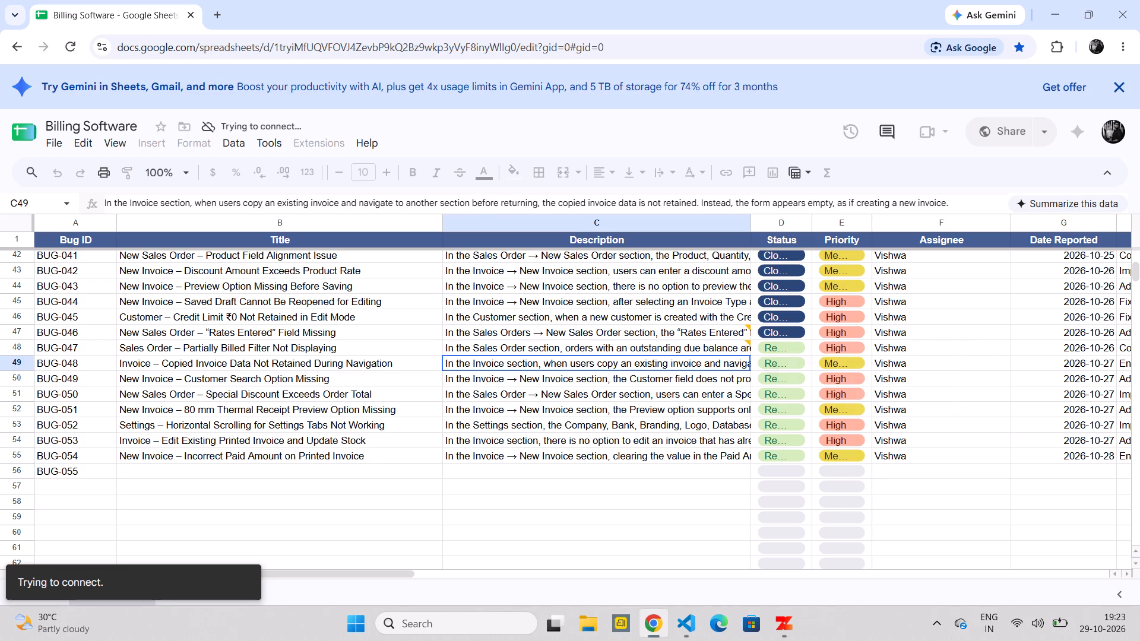
triple_click(639, 343)
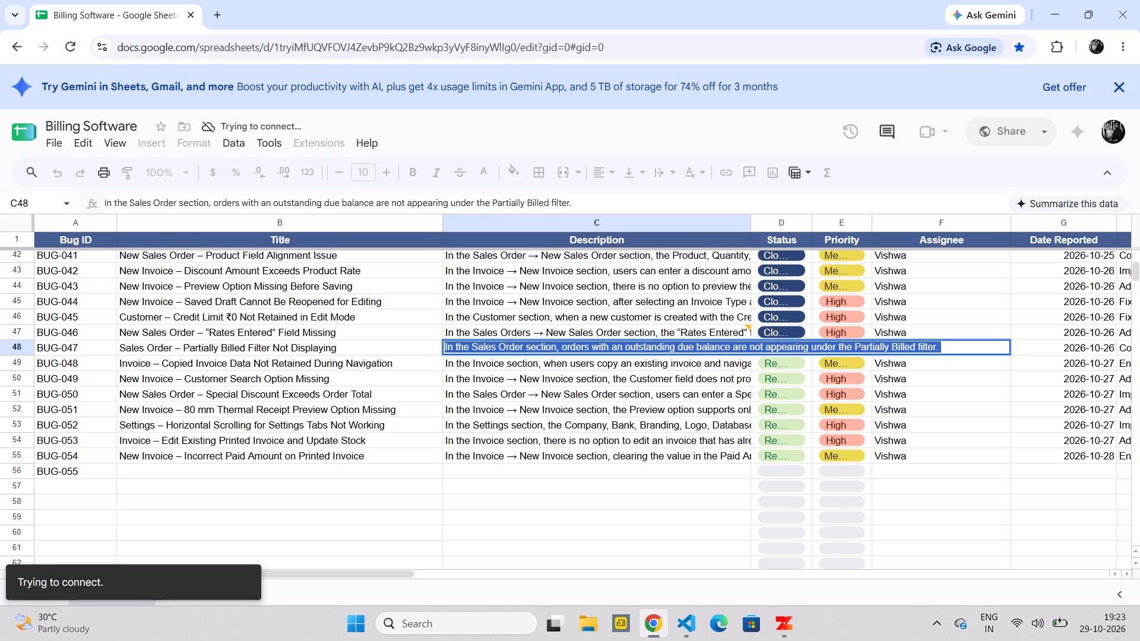
click(657, 363)
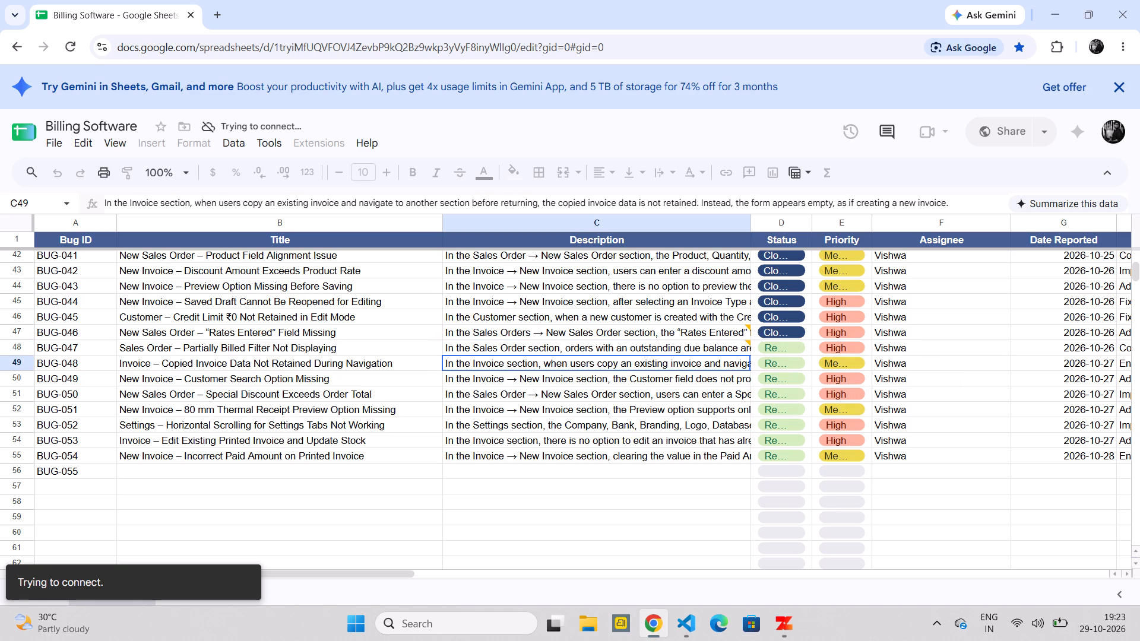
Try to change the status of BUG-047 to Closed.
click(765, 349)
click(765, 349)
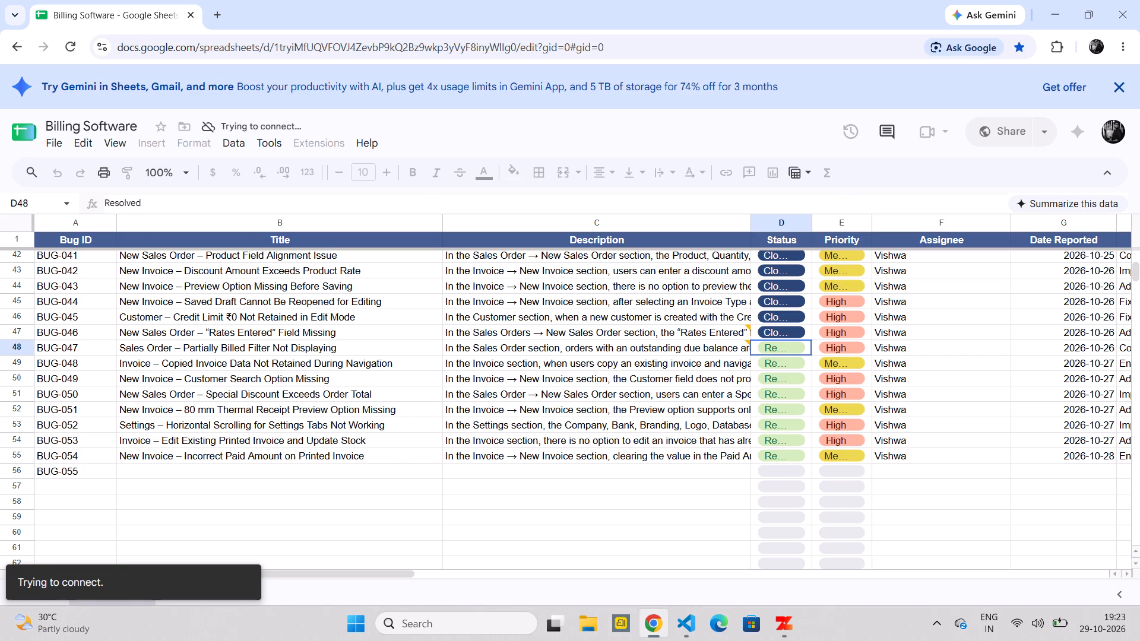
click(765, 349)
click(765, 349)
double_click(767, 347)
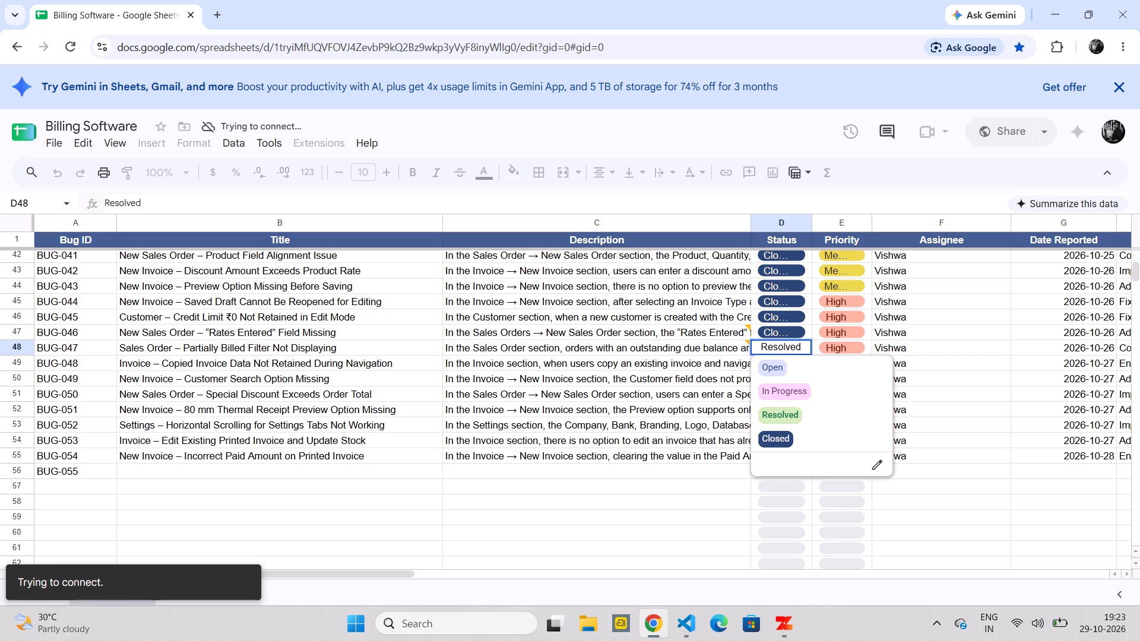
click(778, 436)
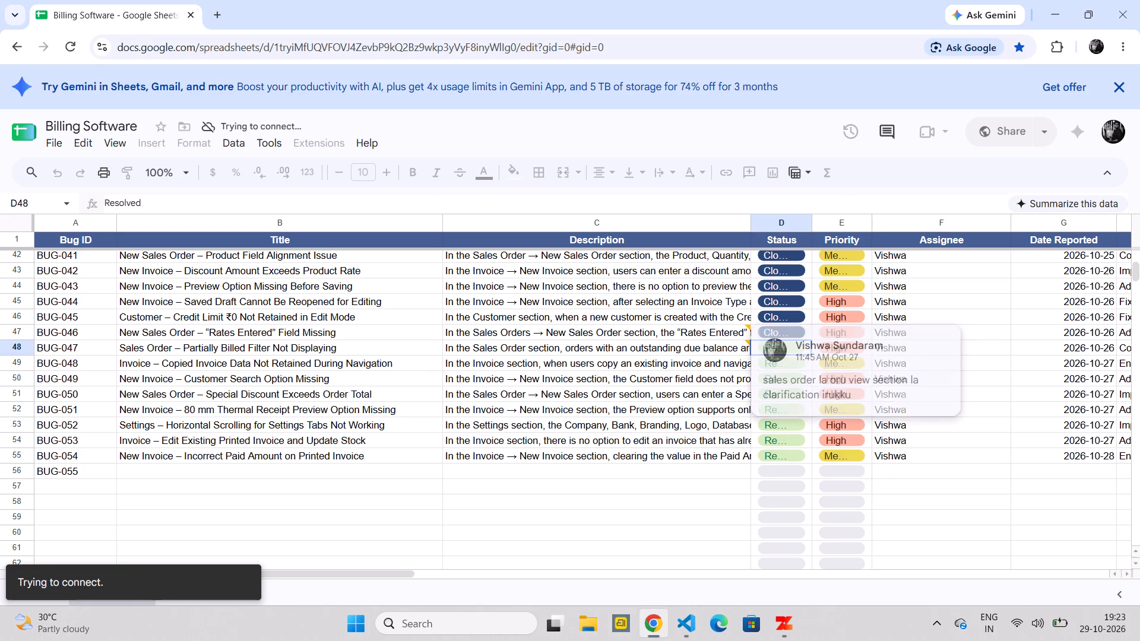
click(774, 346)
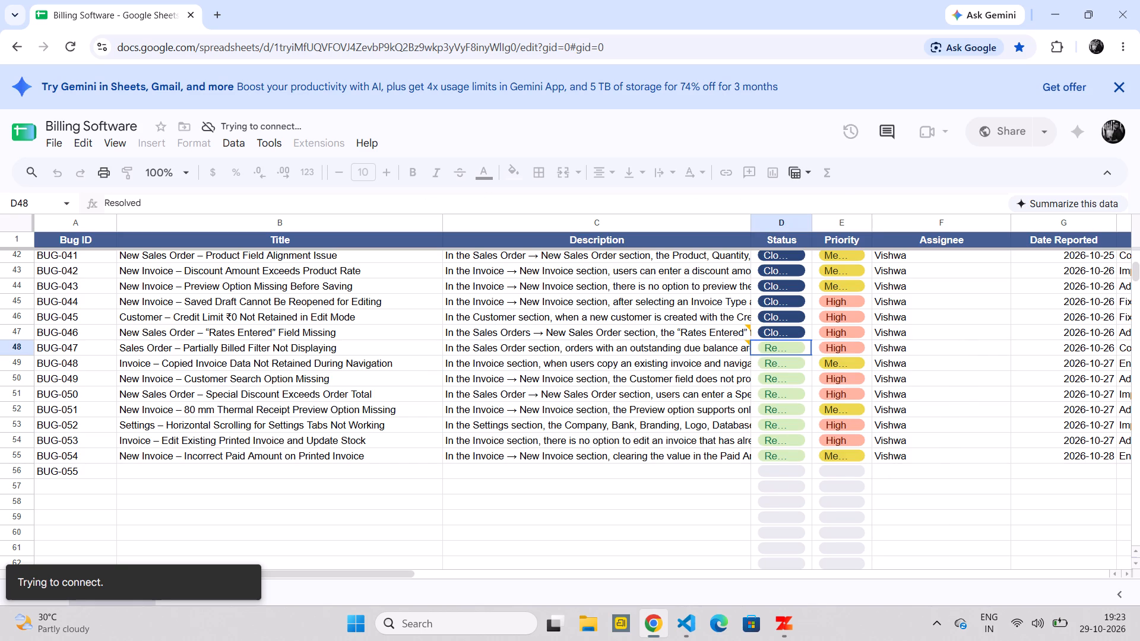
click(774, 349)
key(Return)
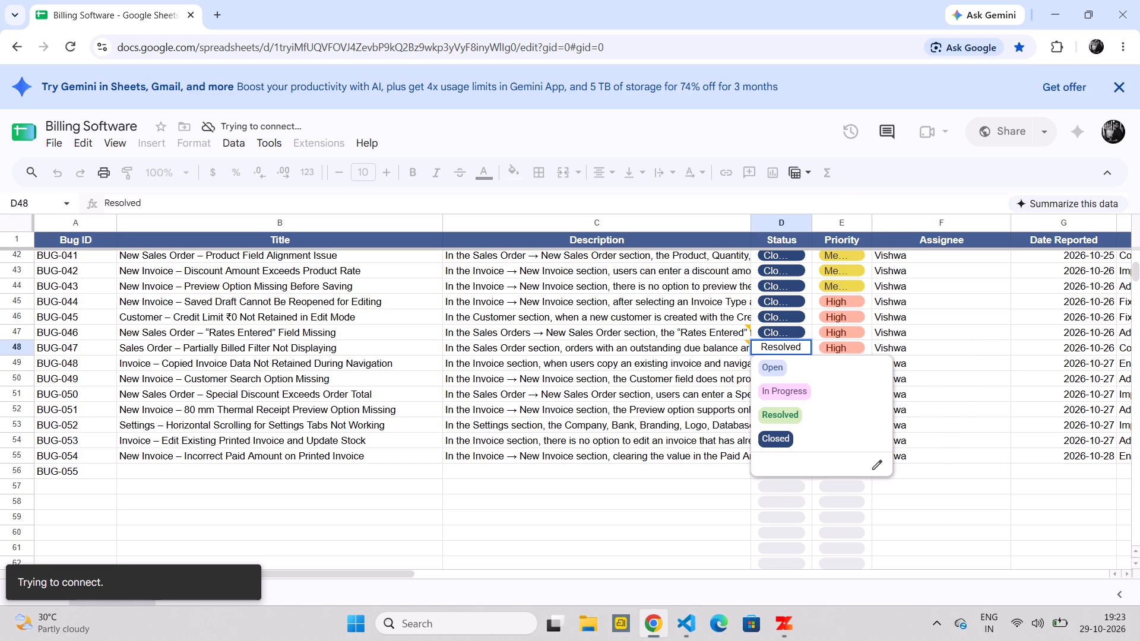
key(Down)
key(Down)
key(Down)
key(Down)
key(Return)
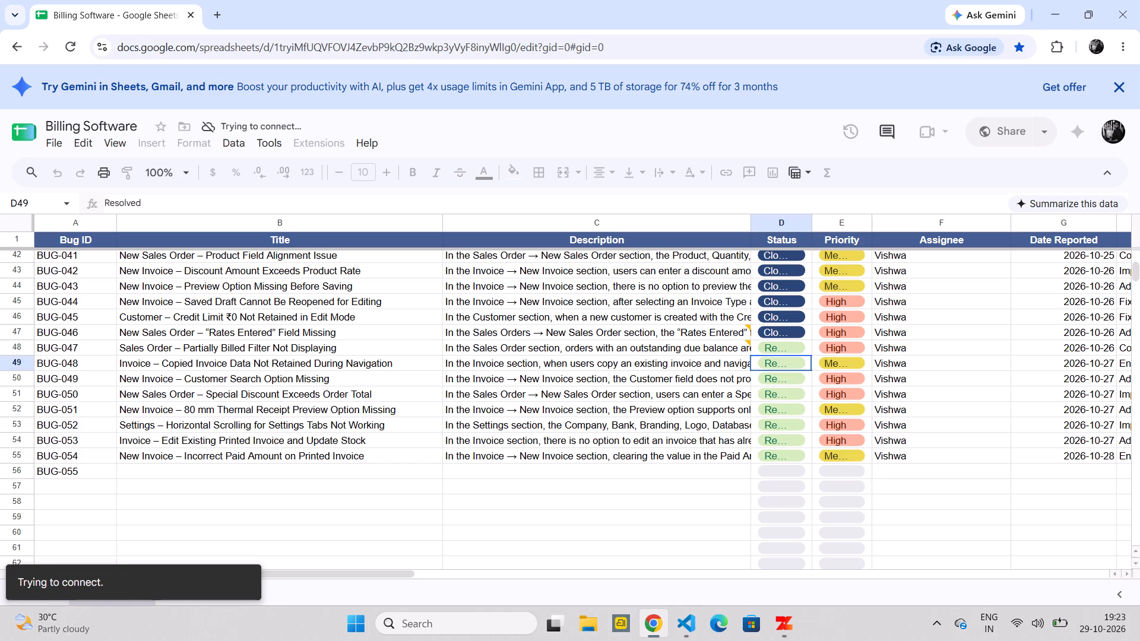
Read the full description of BUG-048 about copied invoice data during navigation.
triple_click(611, 363)
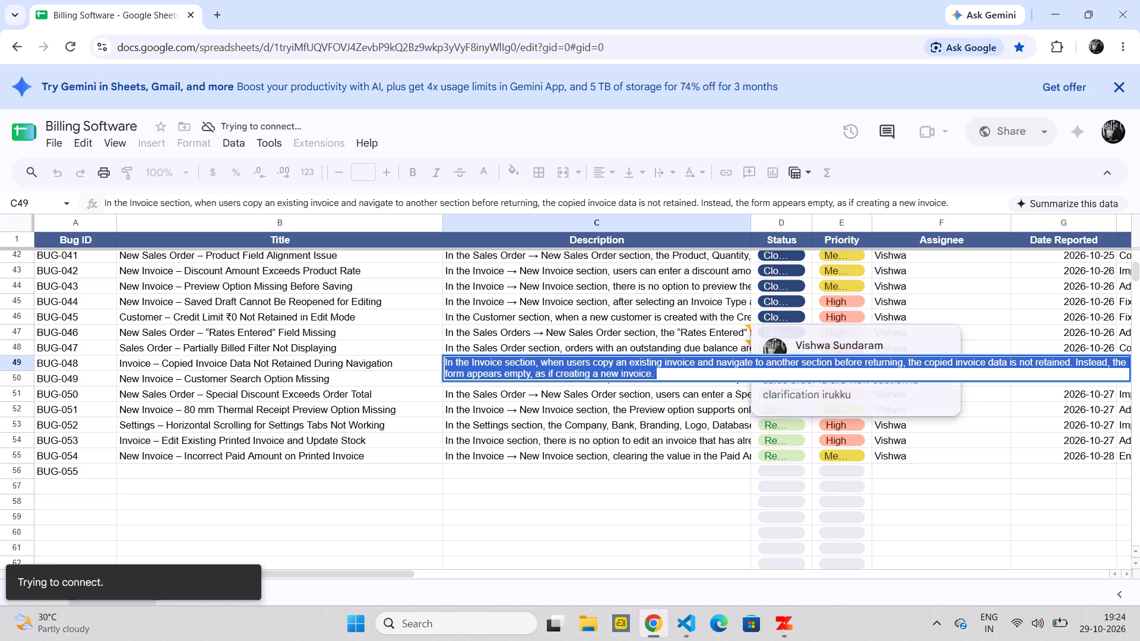
Switch to GST Billing and copy the submitted invoice INV/26-27/6 into a new invoice.
click(644, 239)
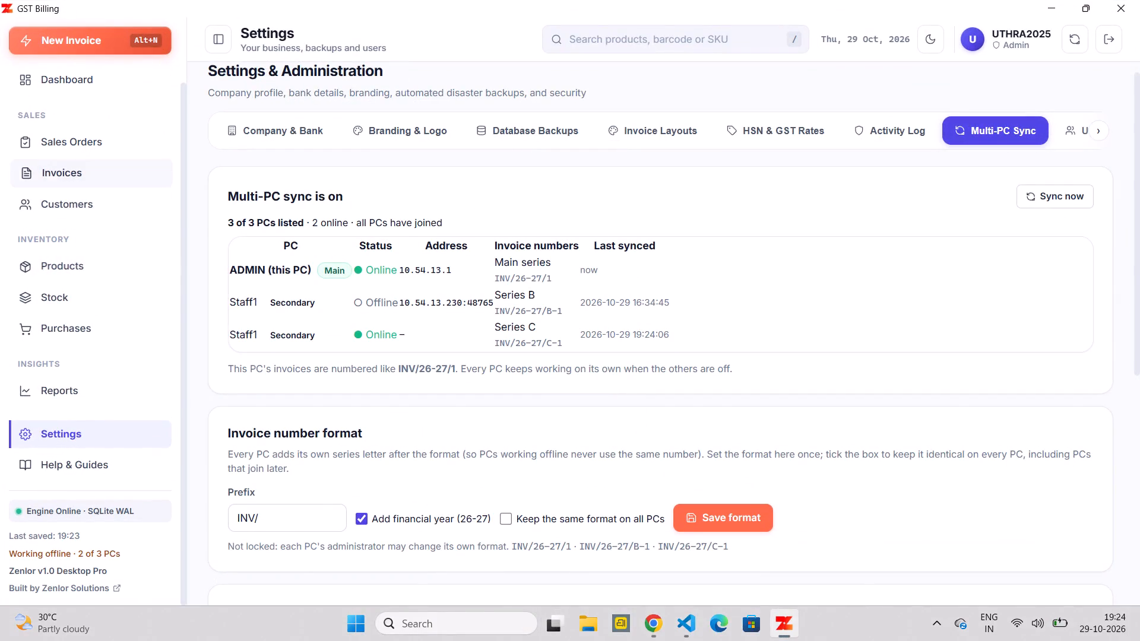
click(28, 180)
scroll(689, 531, down, 3)
scroll(689, 531, left, 4)
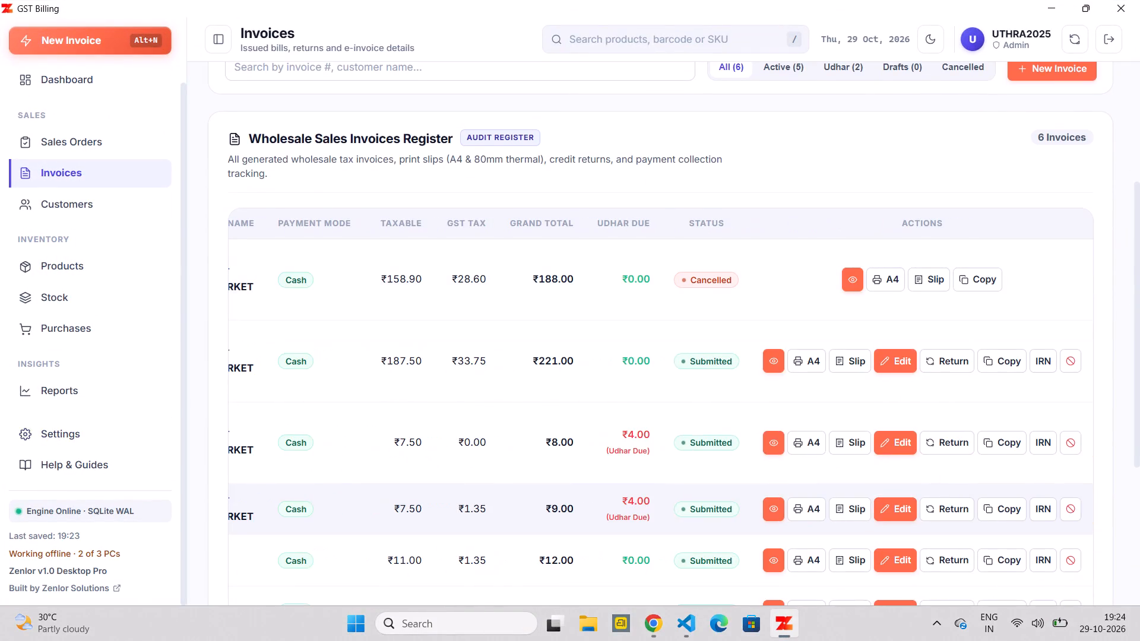
click(993, 358)
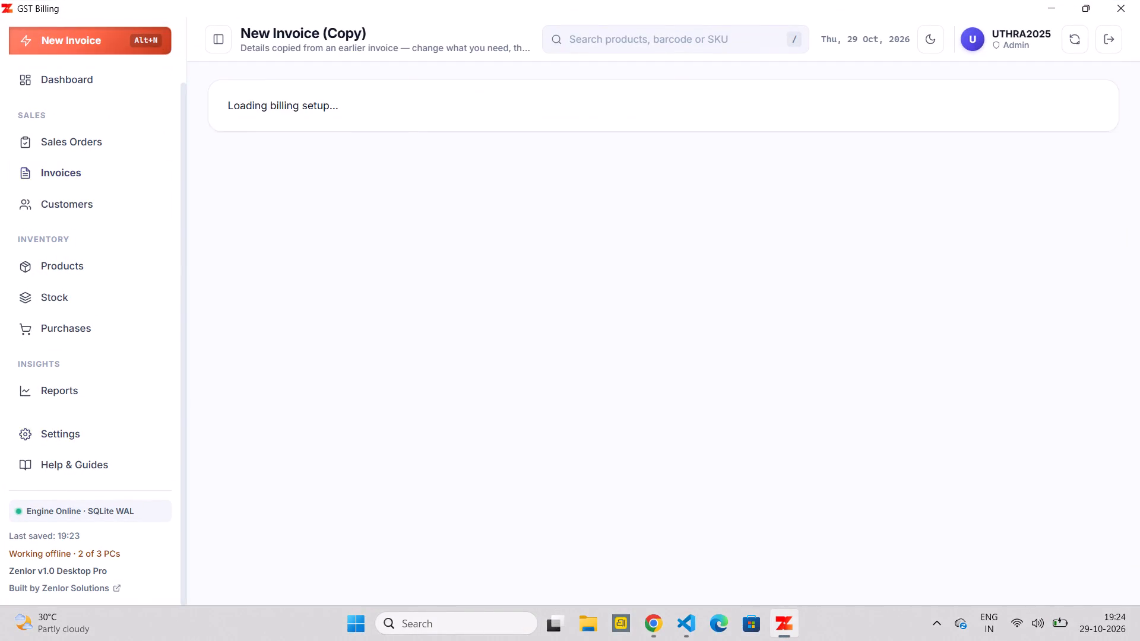
scroll(646, 332, down, 6)
scroll(512, 289, up, 7)
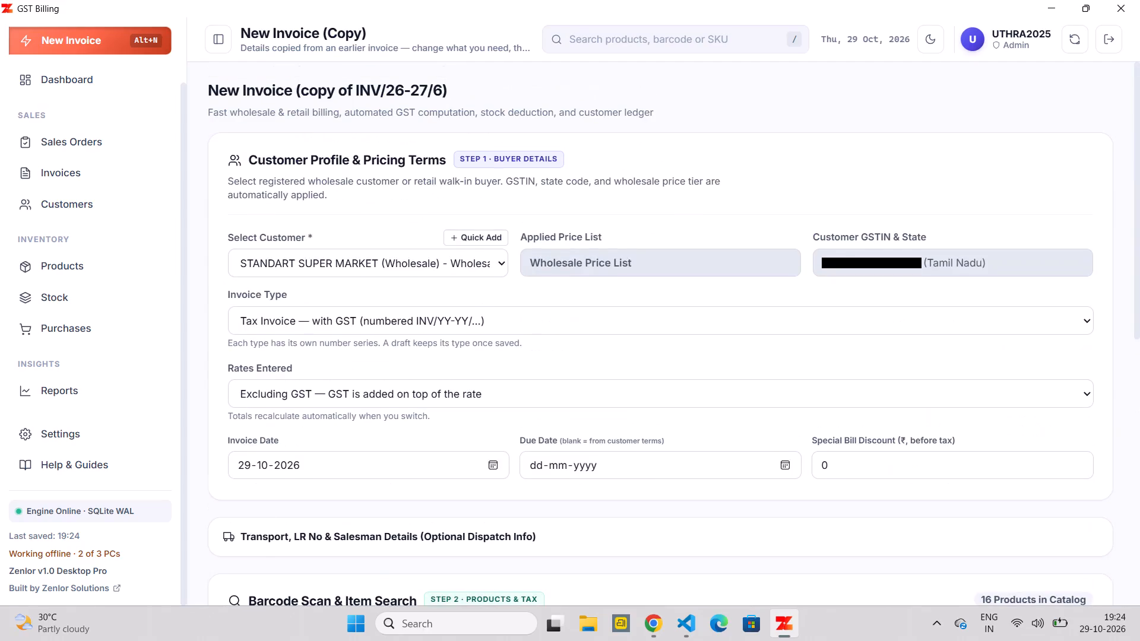
Leave the copied invoice for Products, return to Invoices and reopen a new invoice to check whether the copied data is retained.
click(122, 429)
click(111, 268)
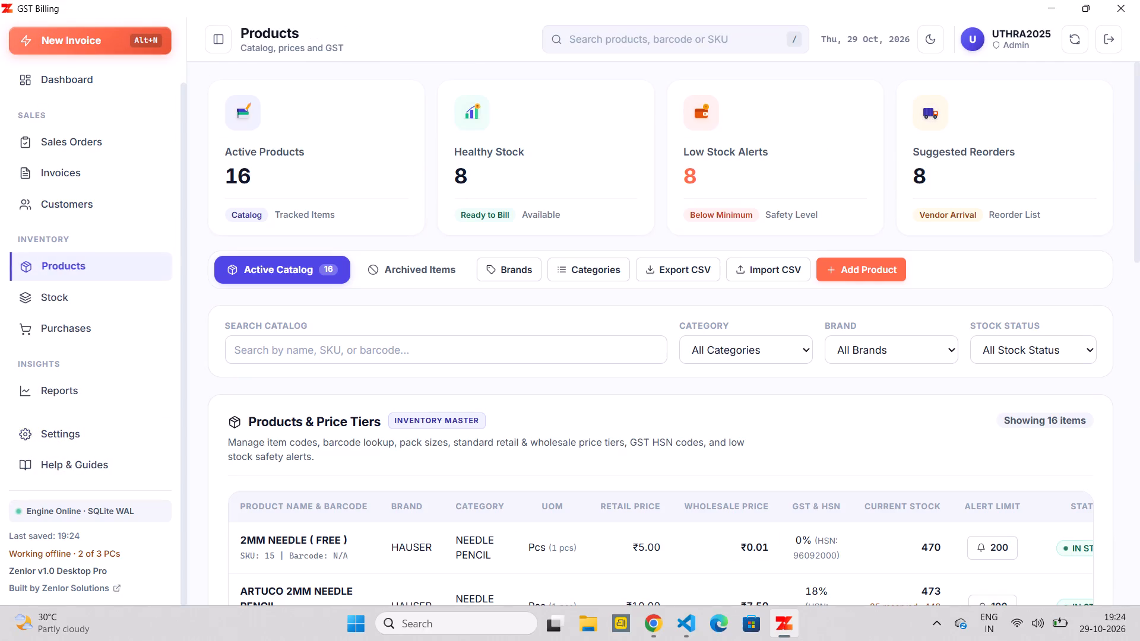
click(93, 164)
scroll(312, 341, down, 1)
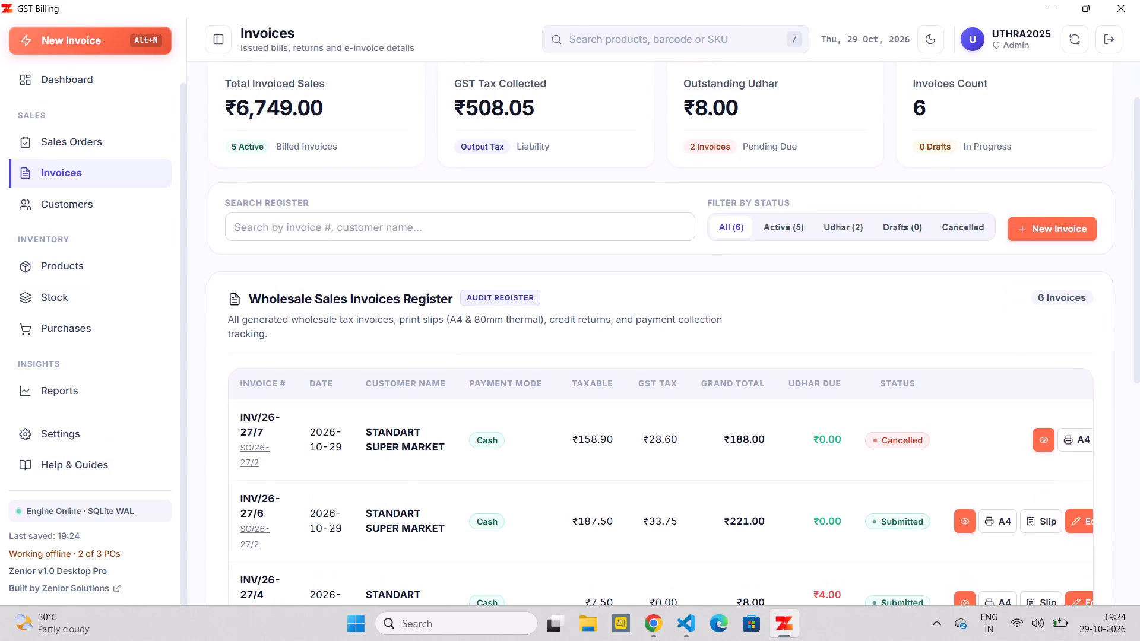
click(1038, 237)
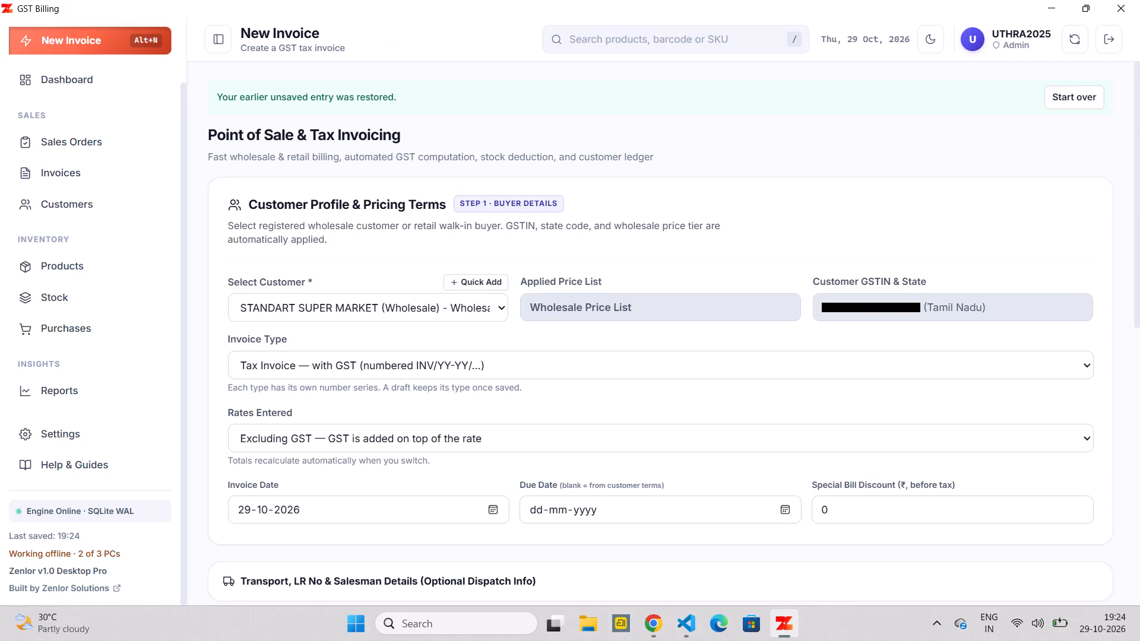
scroll(600, 232, down, 1)
Switch to the Billing Software bug sheet in Chrome and select the status of BUG-048.
click(635, 236)
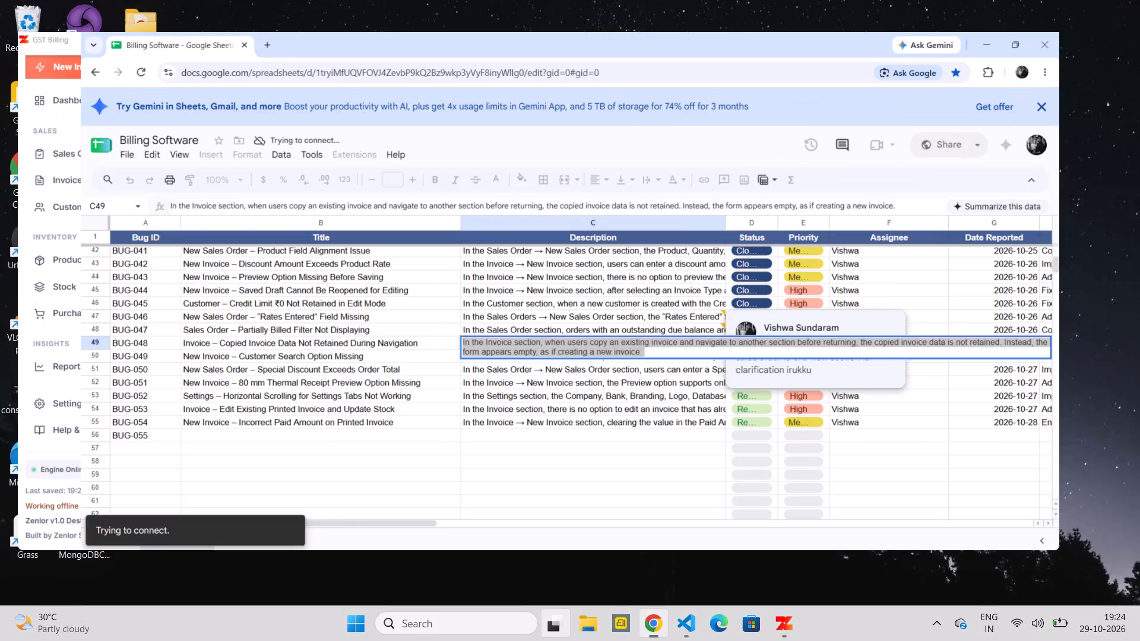
click(637, 388)
click(774, 360)
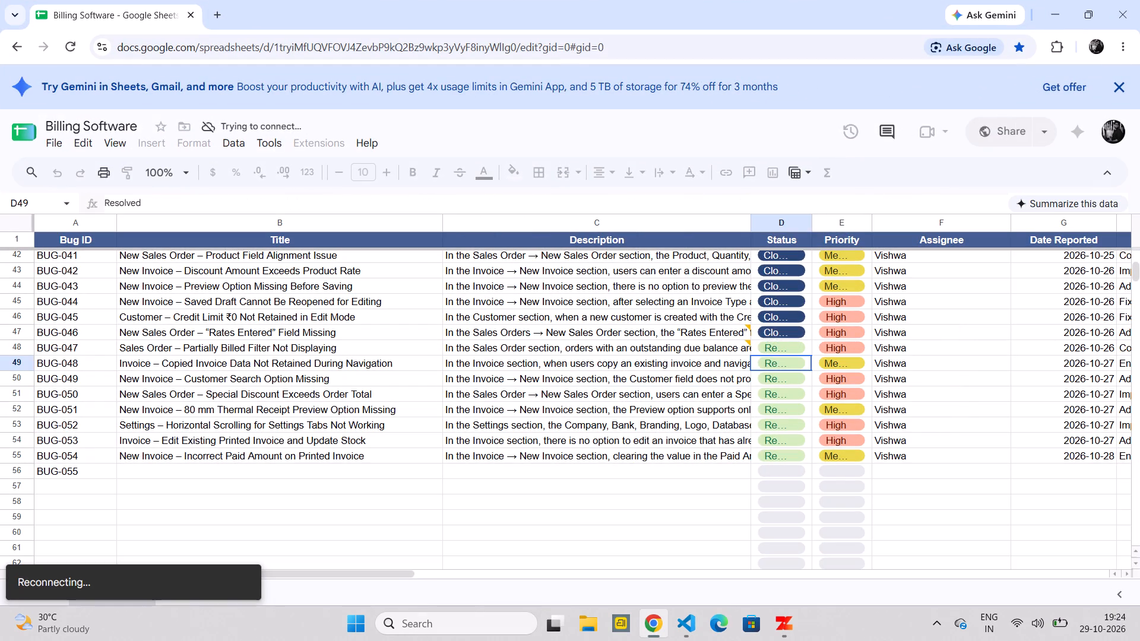
Refresh the available Wi-Fi networks and connect the computer to the network named Real.
click(1044, 634)
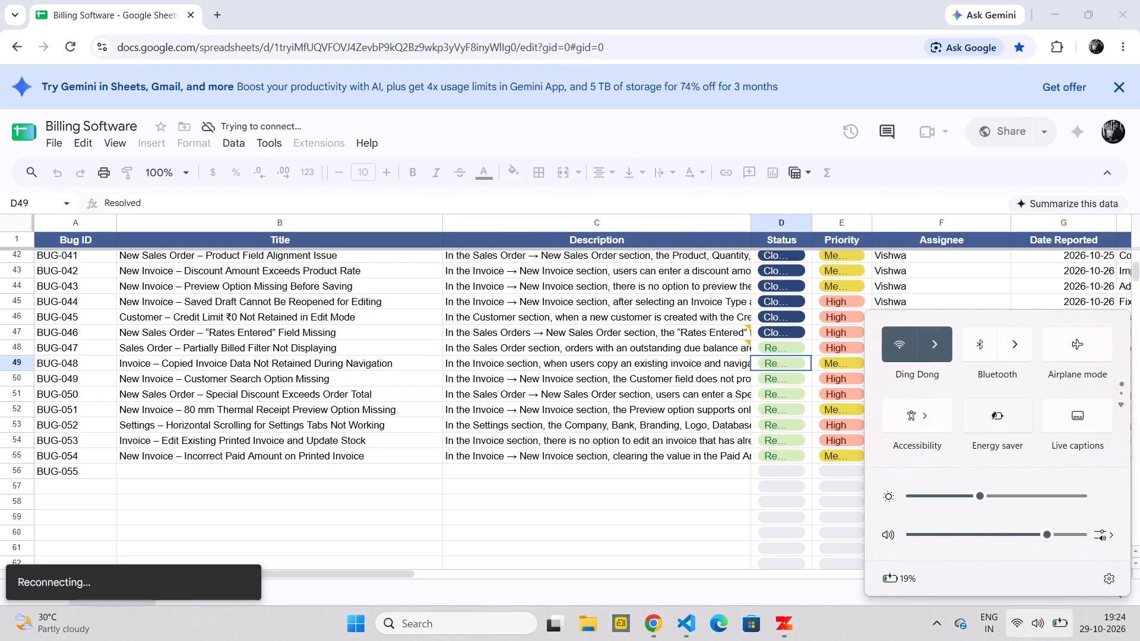
click(940, 343)
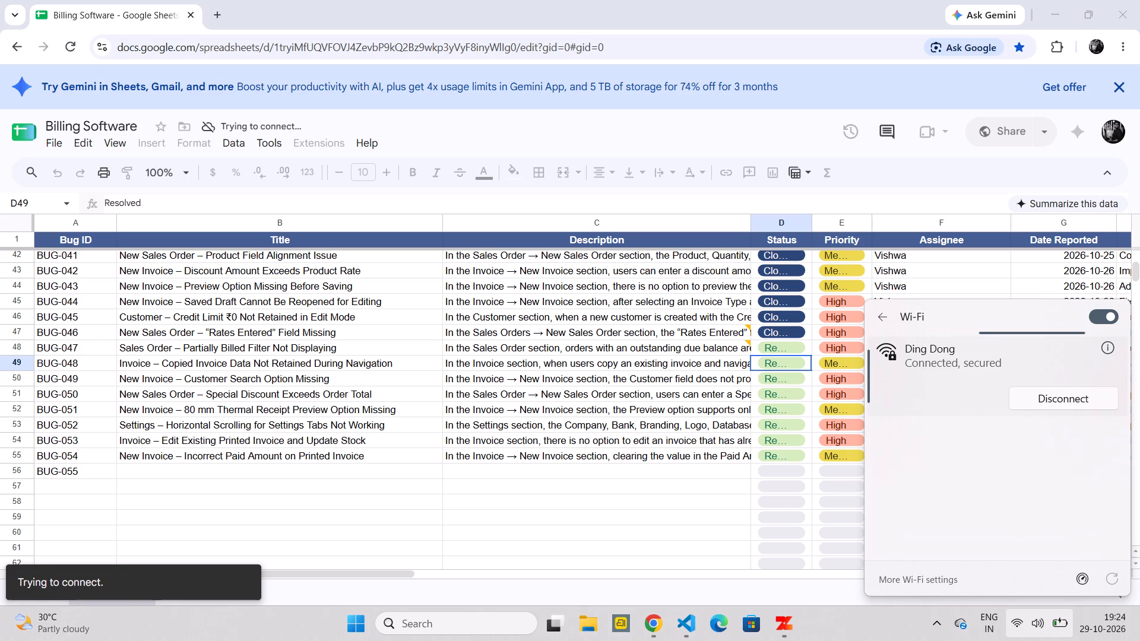
click(1104, 571)
click(997, 432)
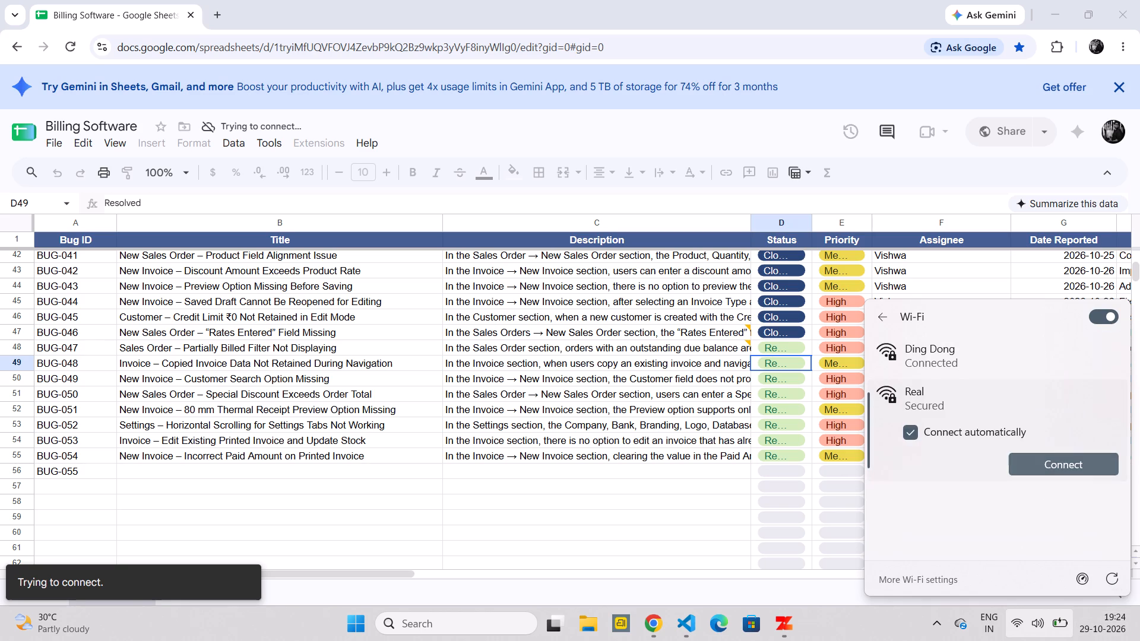
click(1033, 471)
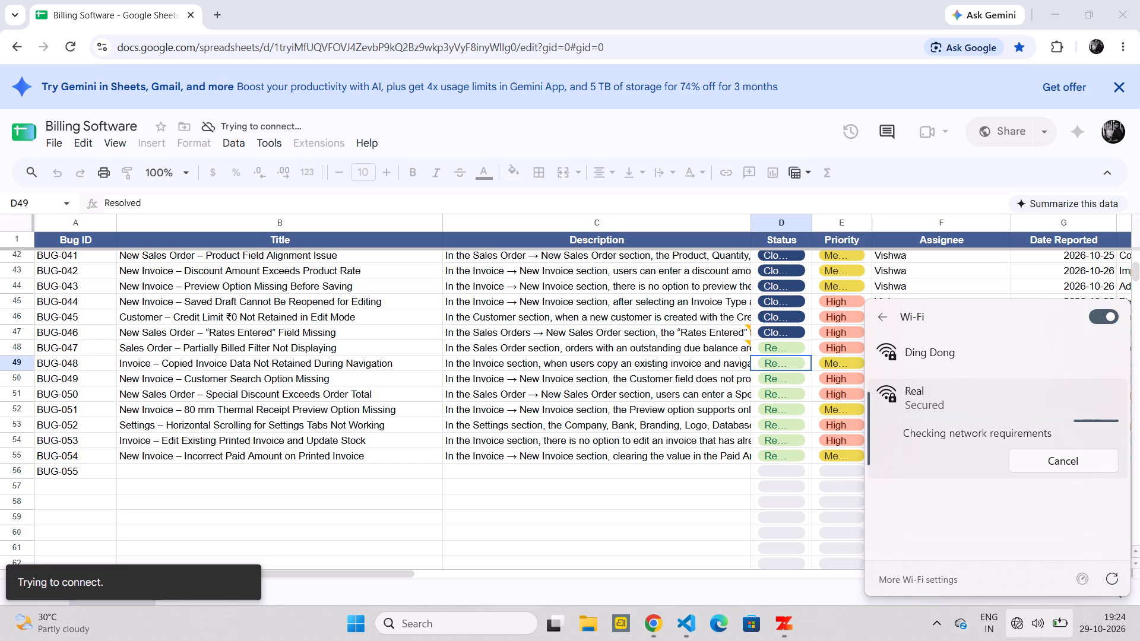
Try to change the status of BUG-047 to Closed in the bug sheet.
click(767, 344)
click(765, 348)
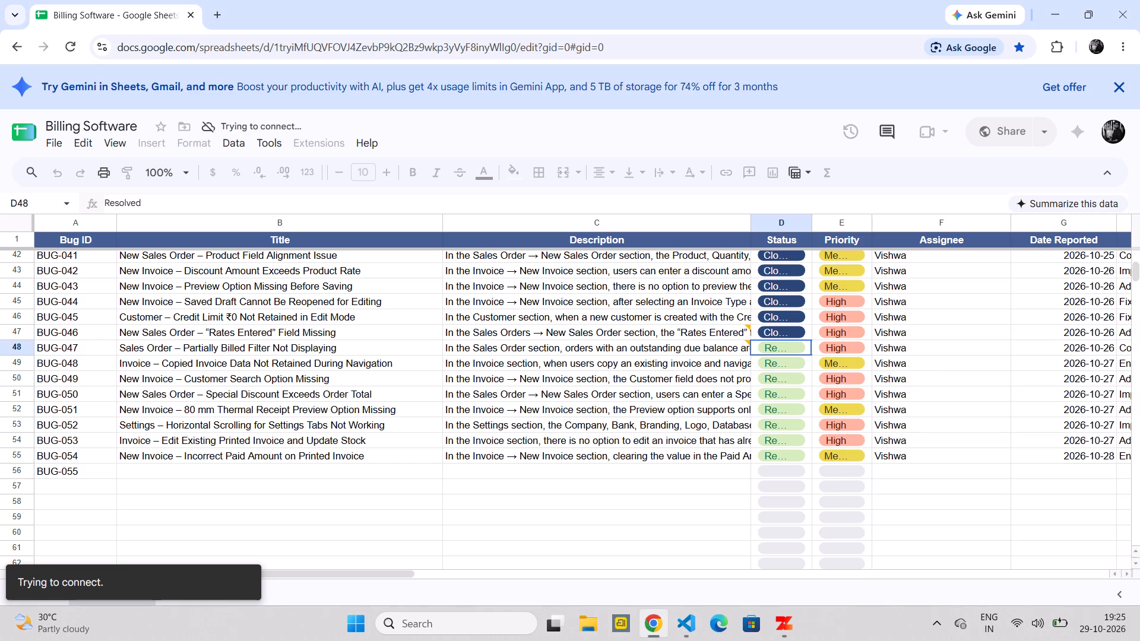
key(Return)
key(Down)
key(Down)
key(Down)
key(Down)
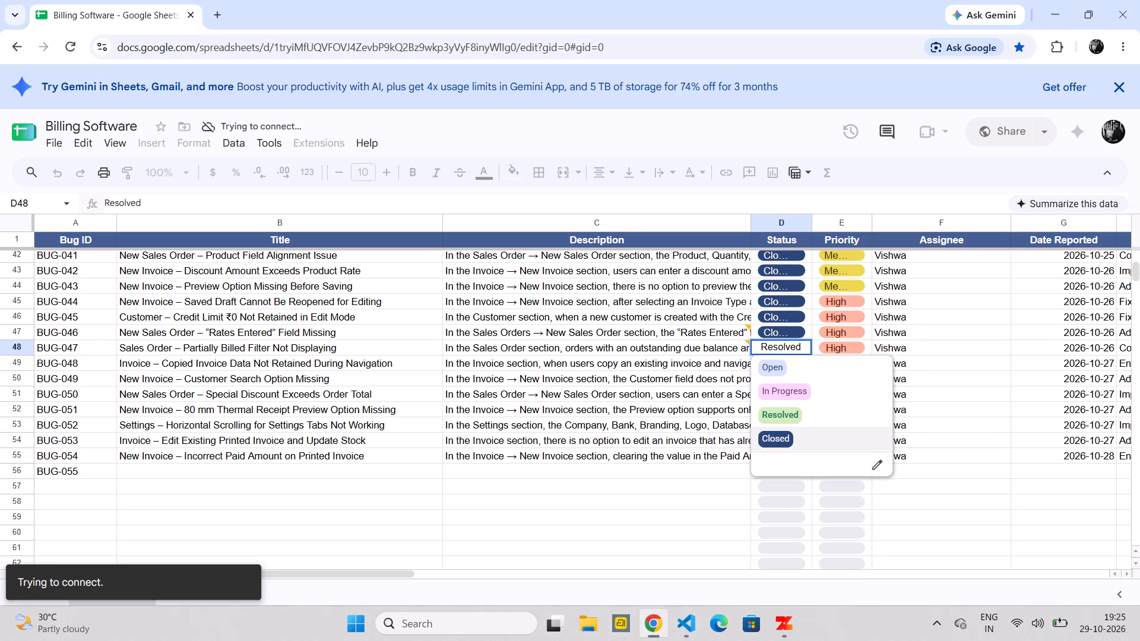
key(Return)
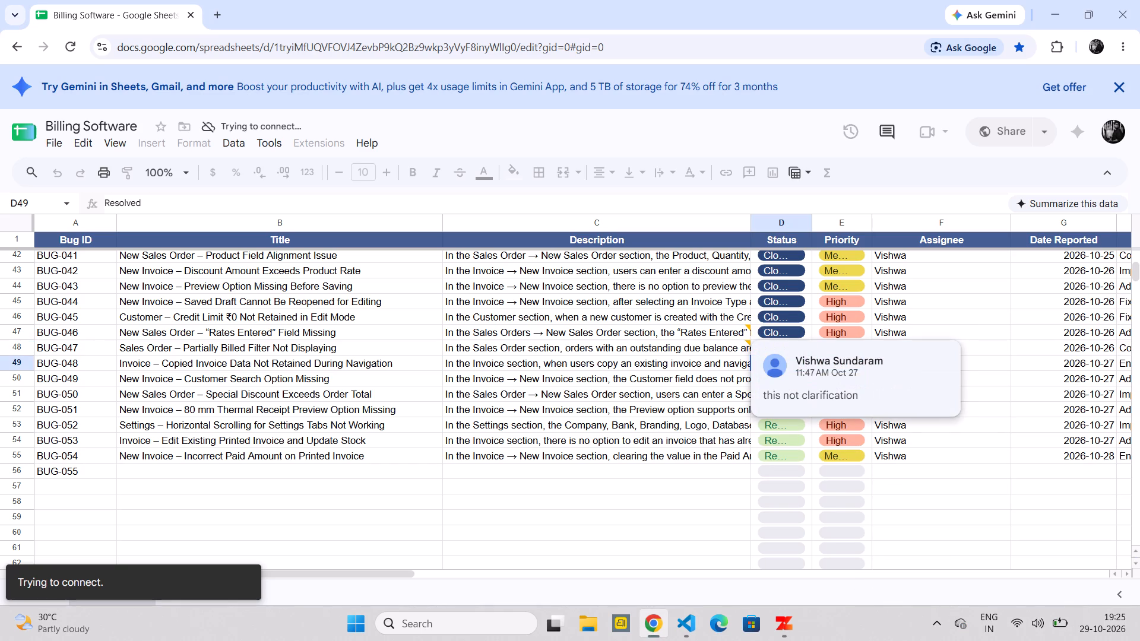
Delete the comment "this not clarification" from the description of BUG-047.
click(695, 347)
double_click(695, 347)
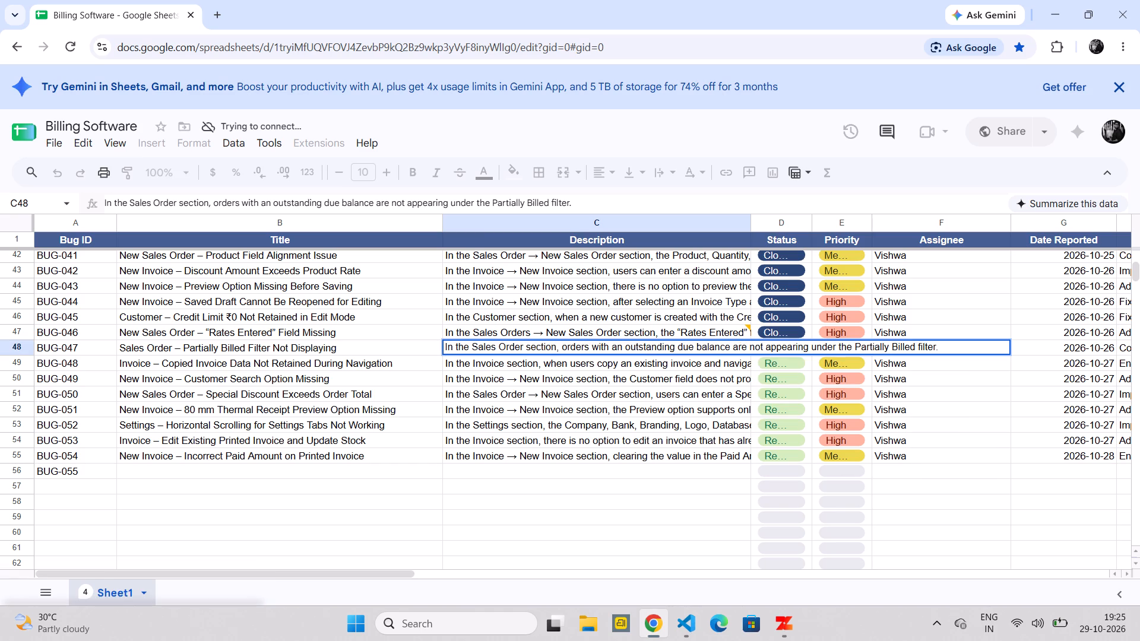
click(702, 356)
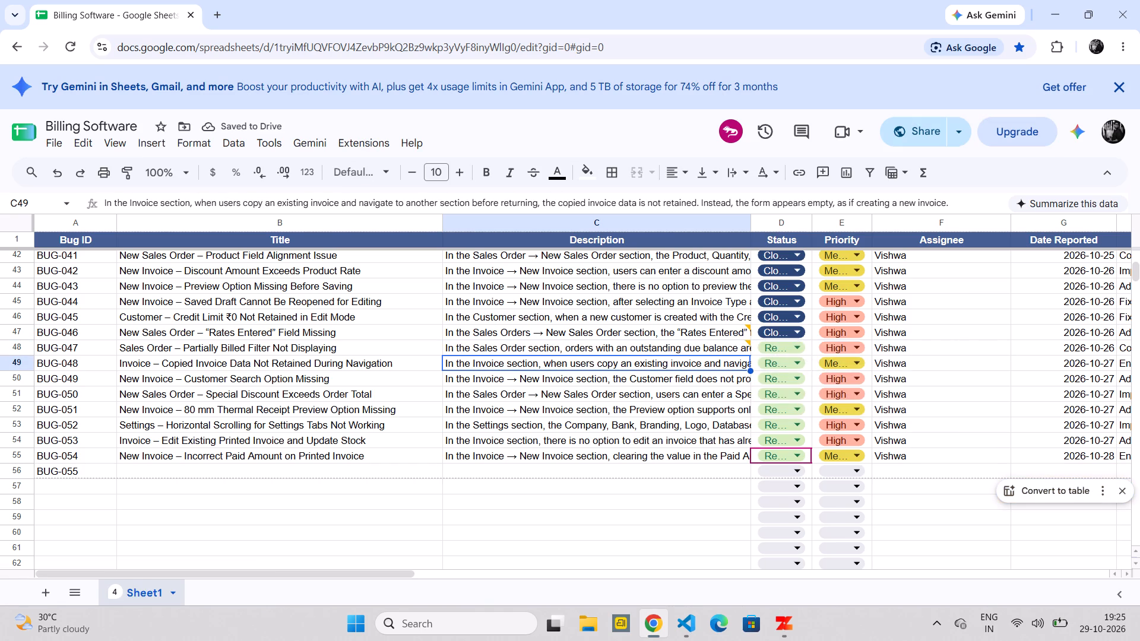
click(699, 346)
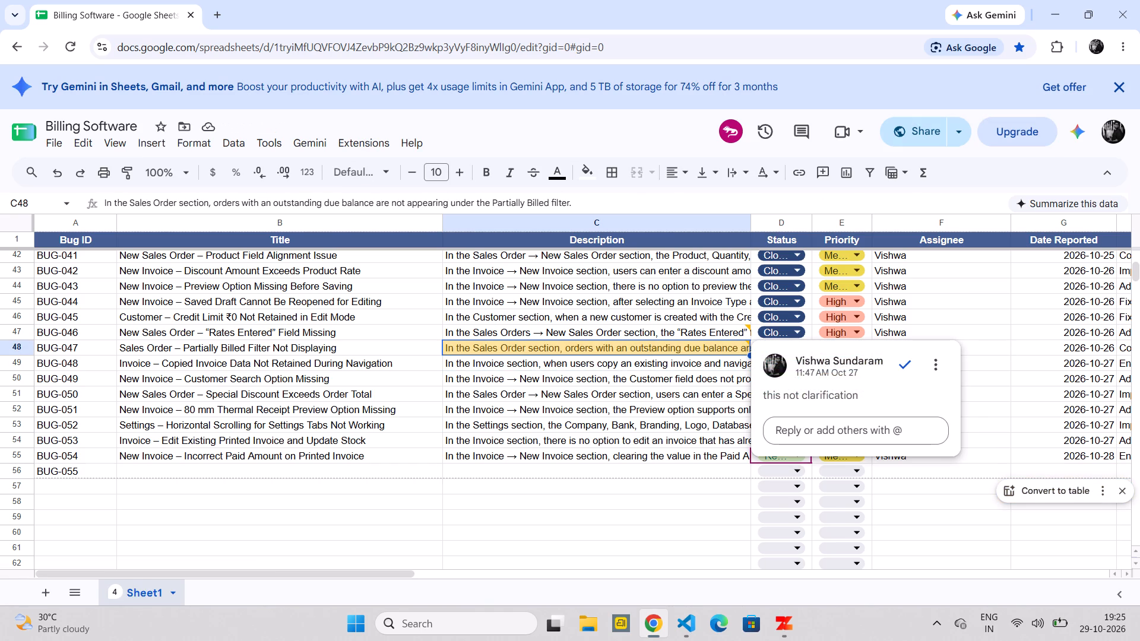
click(930, 366)
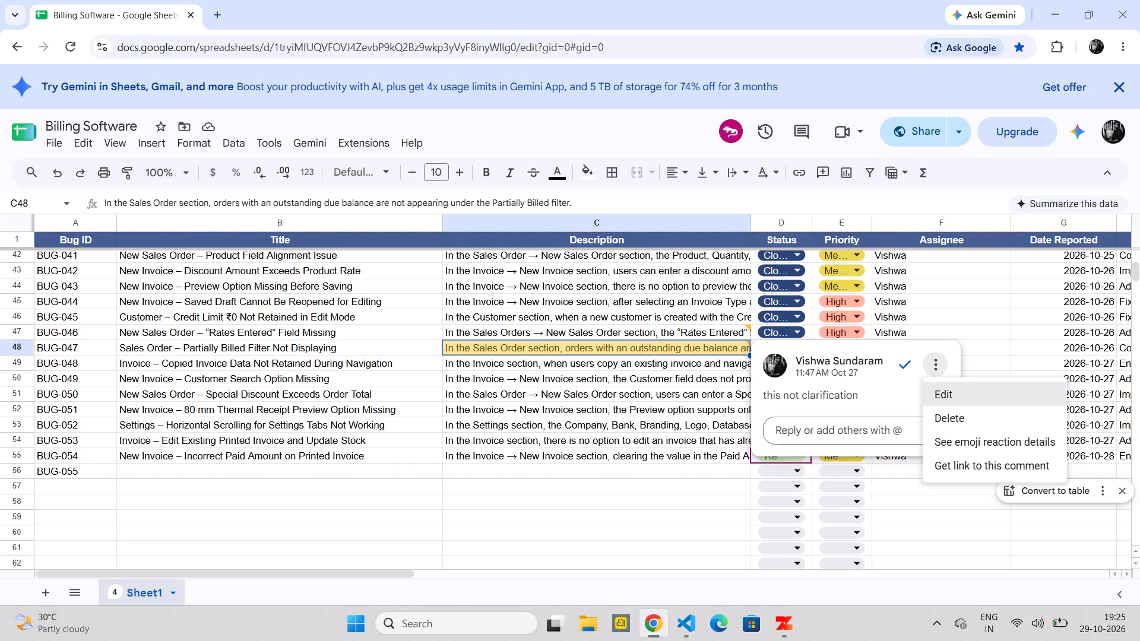
click(940, 423)
click(837, 399)
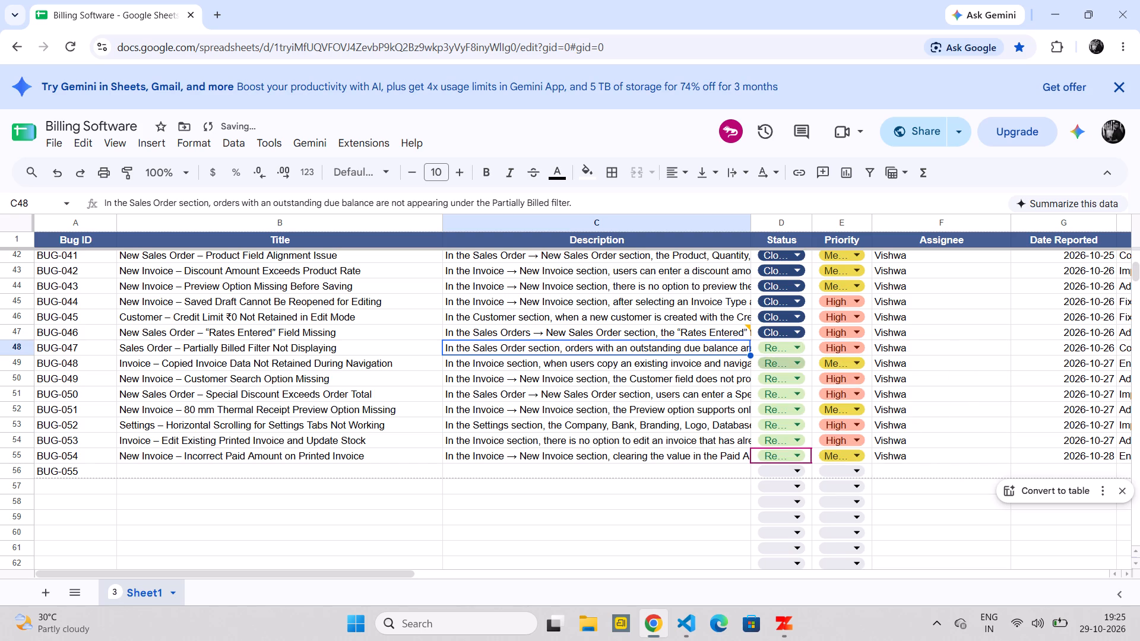
Delete the comment thread about the sales order view section on BUG-046's description.
click(737, 331)
click(935, 350)
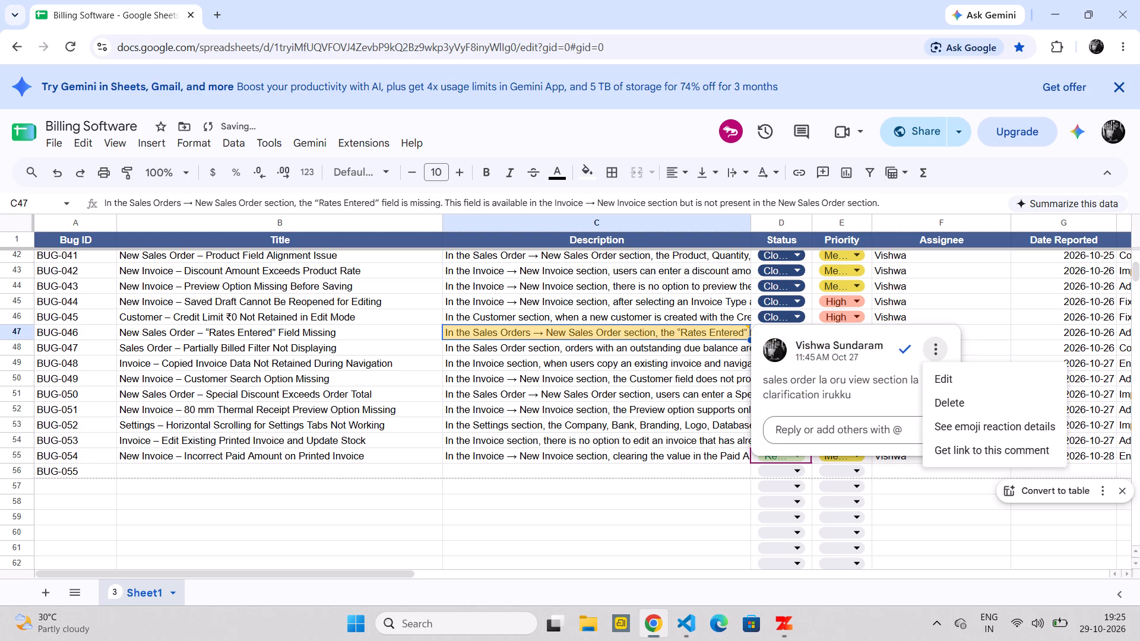
click(943, 401)
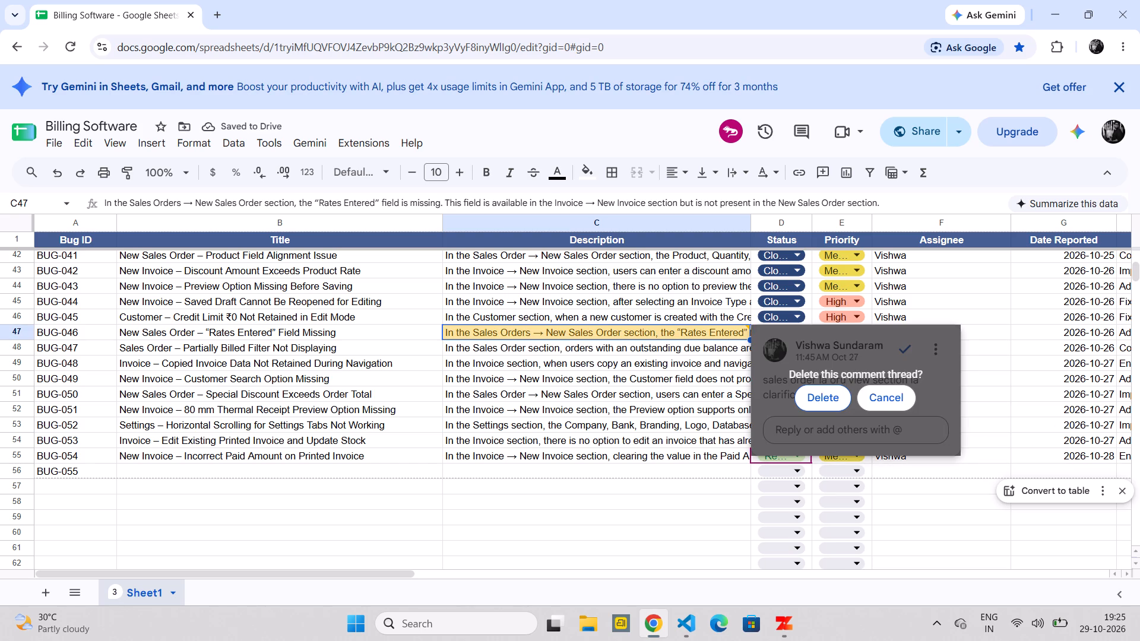
click(824, 401)
Set the status of BUG-047 to Closed.
click(774, 346)
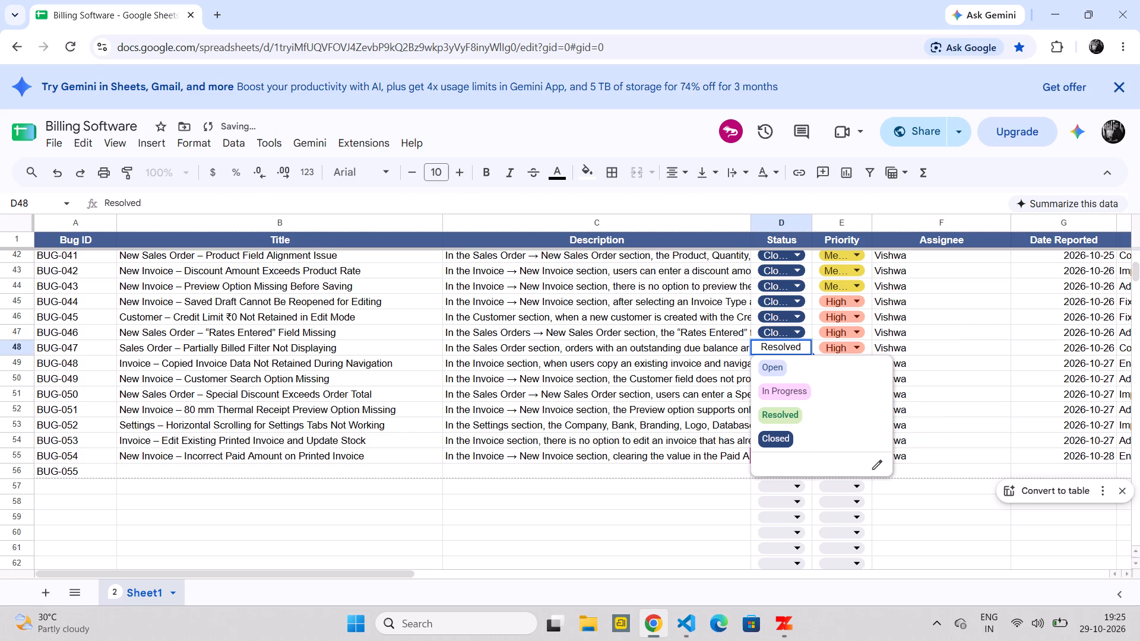
click(784, 441)
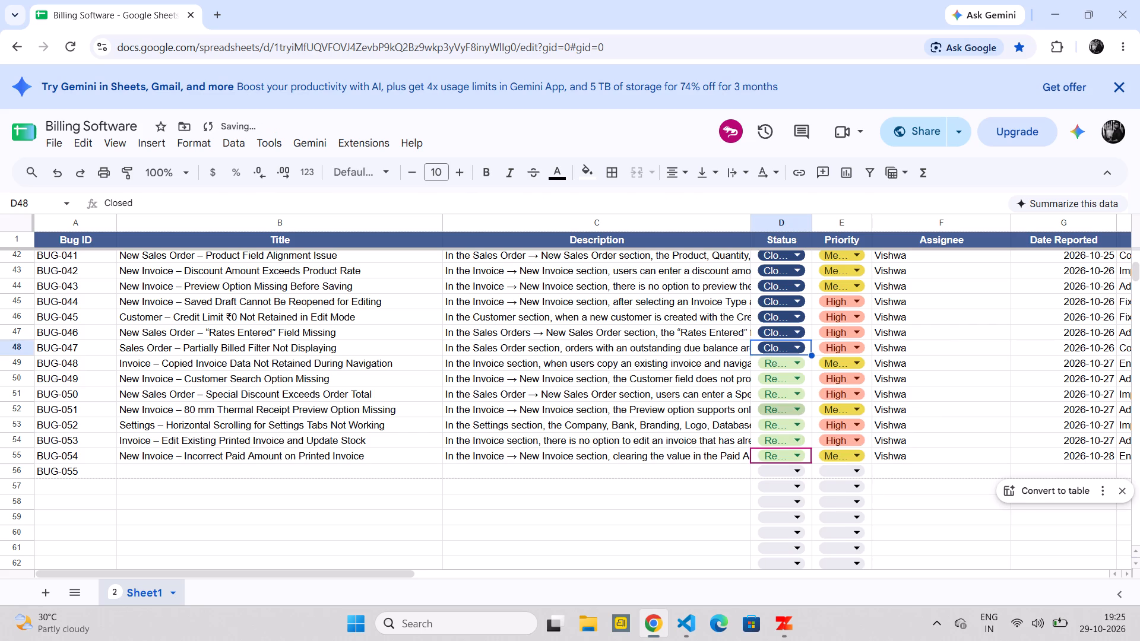
Reread the full descriptions of BUG-047 and BUG-048.
double_click(696, 345)
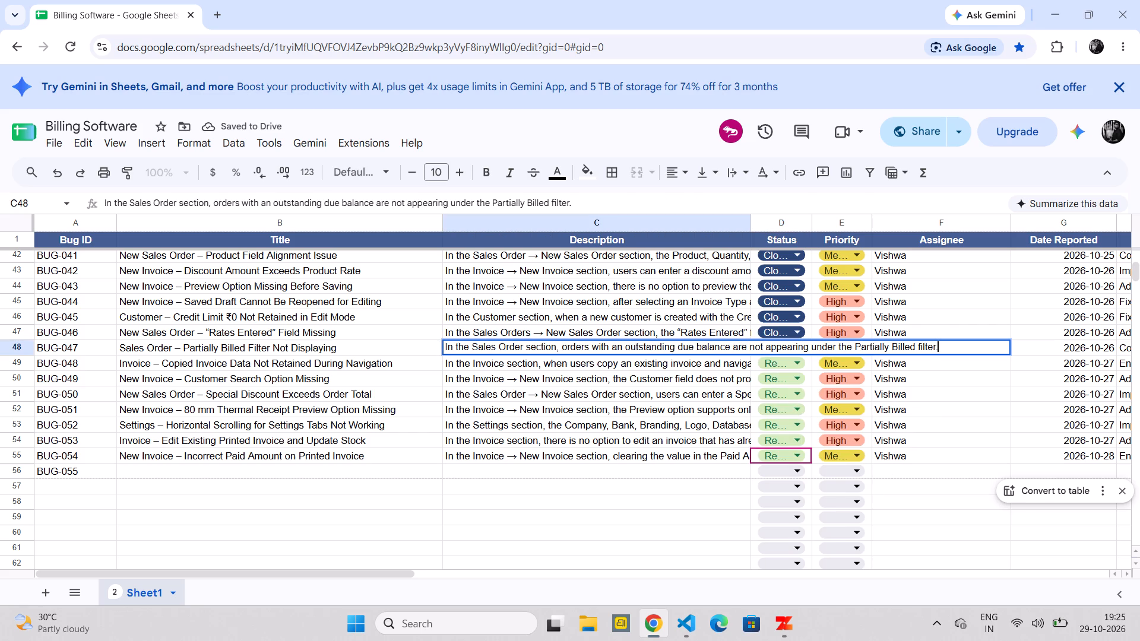
click(695, 361)
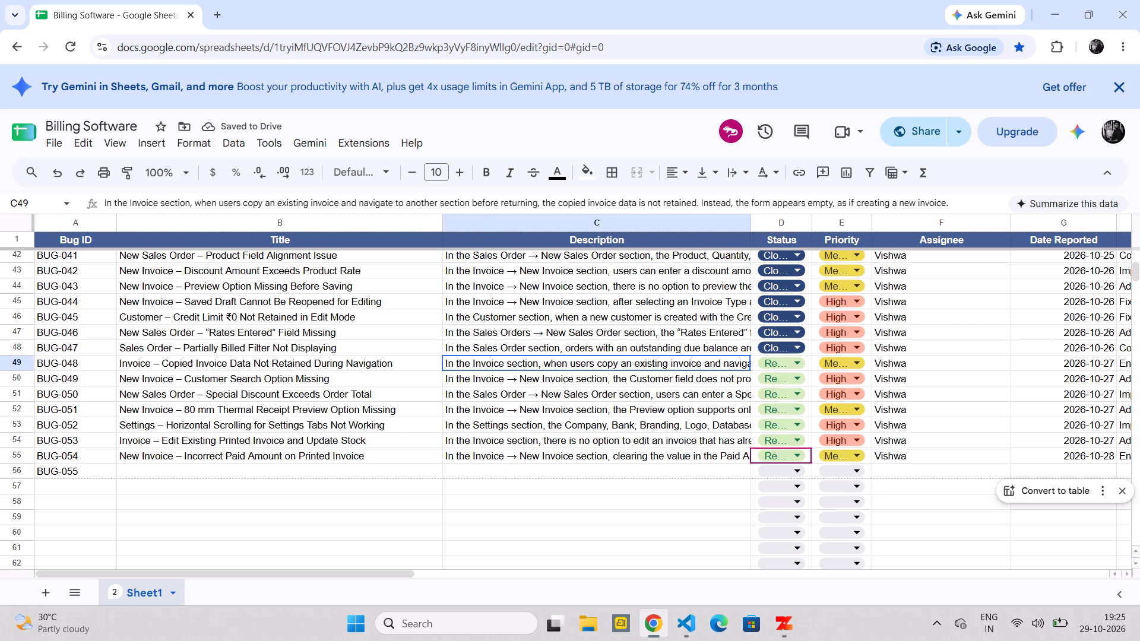
double_click(695, 361)
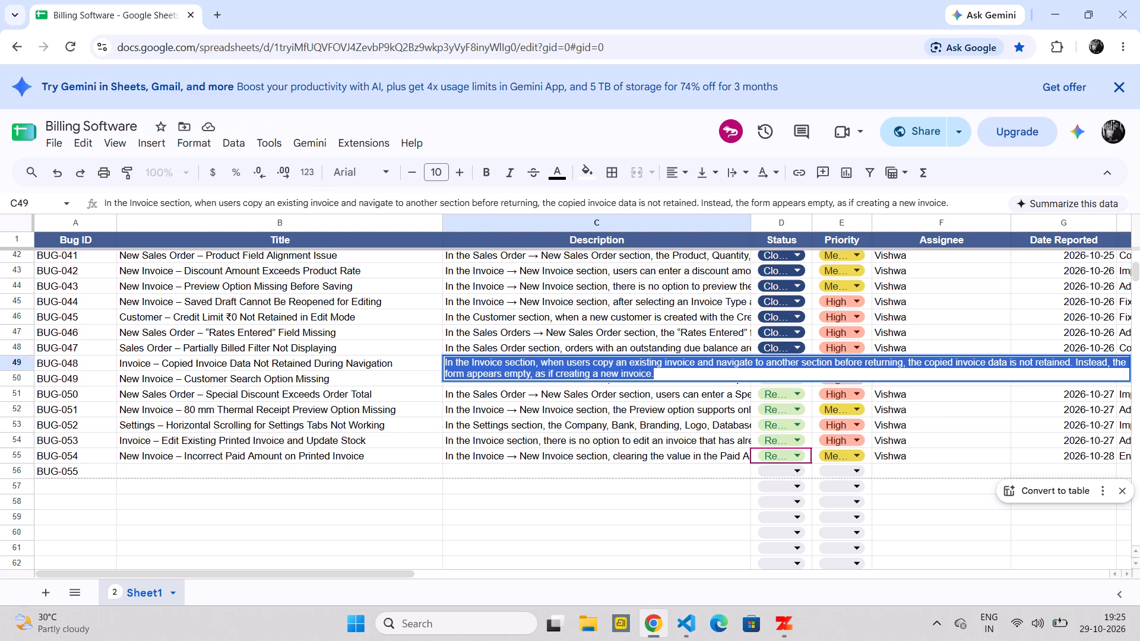
click(704, 373)
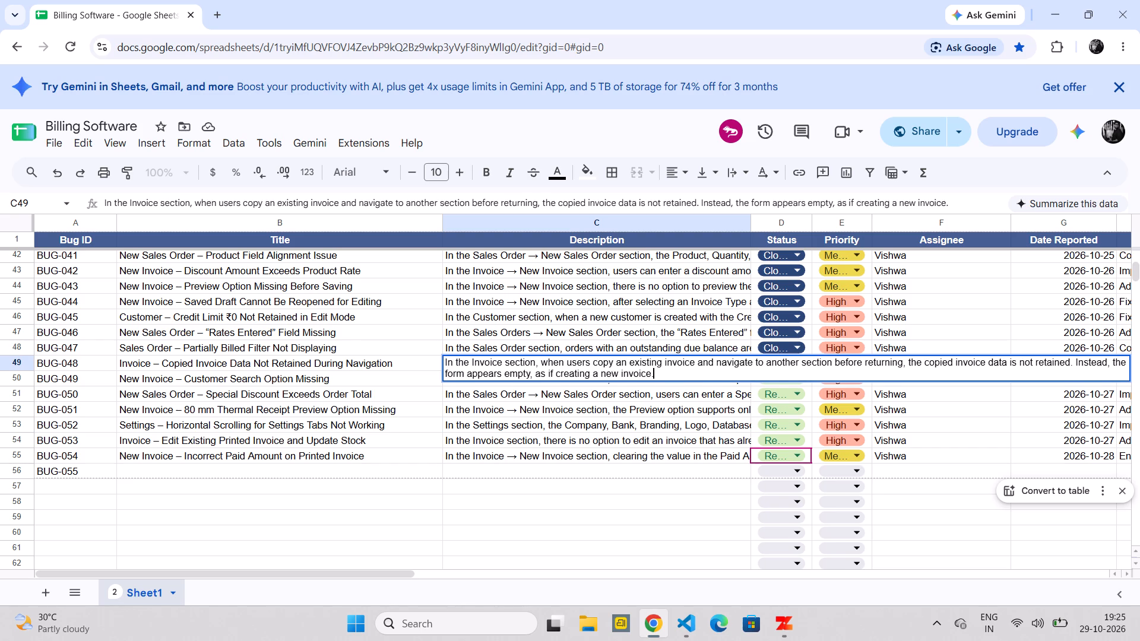
click(710, 395)
double_click(726, 367)
click(724, 383)
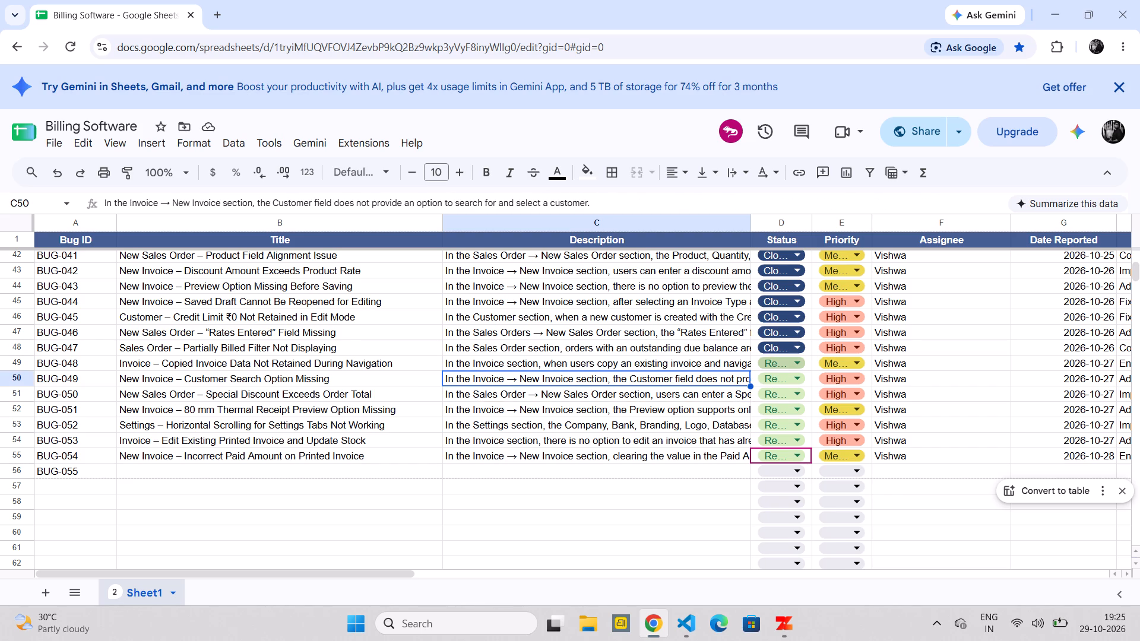
Set the status of BUG-048 to Closed.
click(762, 362)
key(Down)
key(Down)
key(Down)
key(Down)
key(Return)
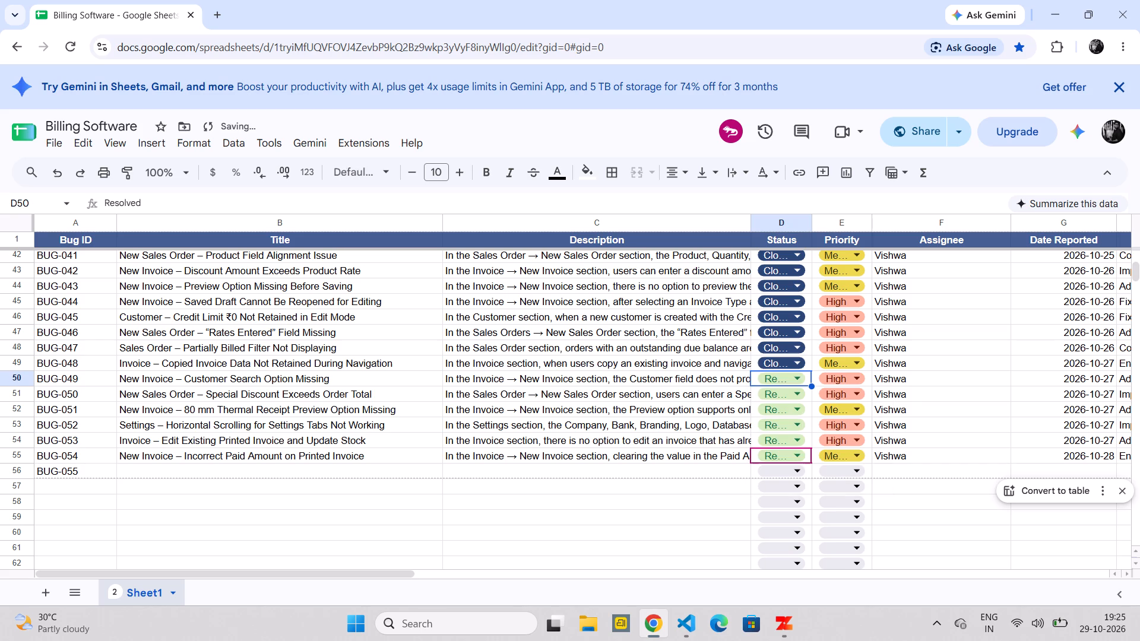
Read the full description of BUG-049 and set its status to Closed.
double_click(677, 375)
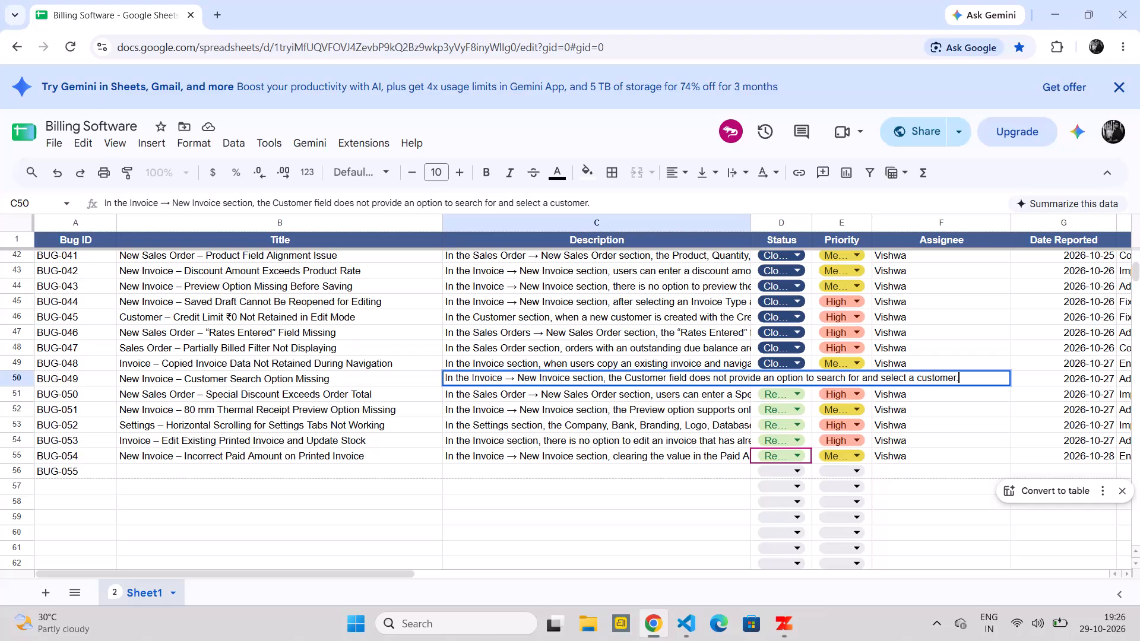
click(705, 370)
click(701, 360)
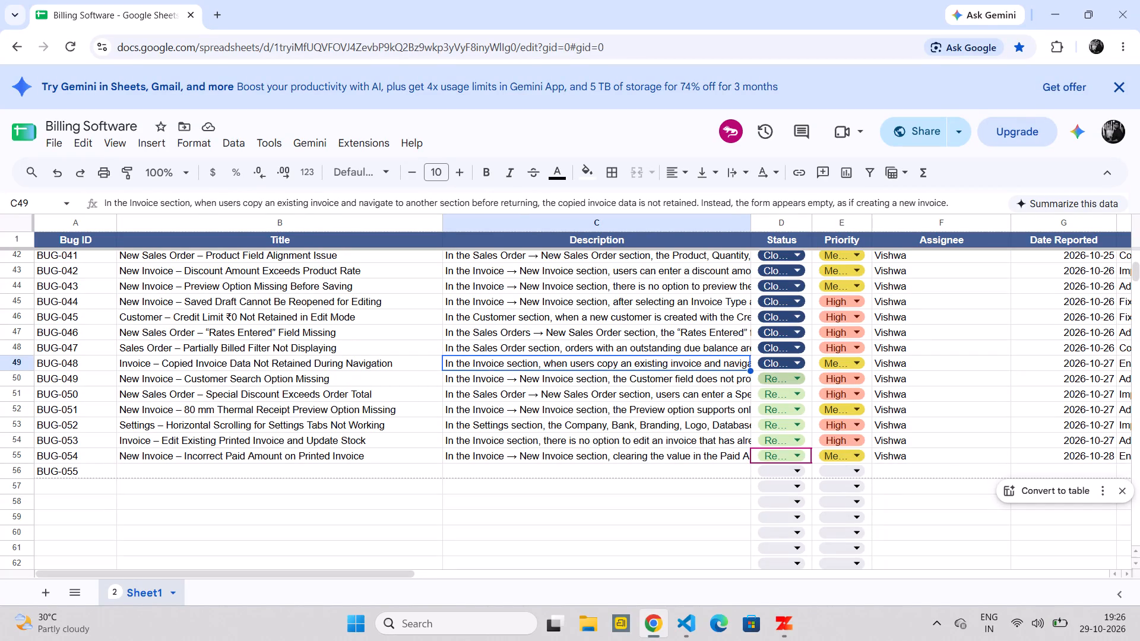
click(767, 384)
click(775, 469)
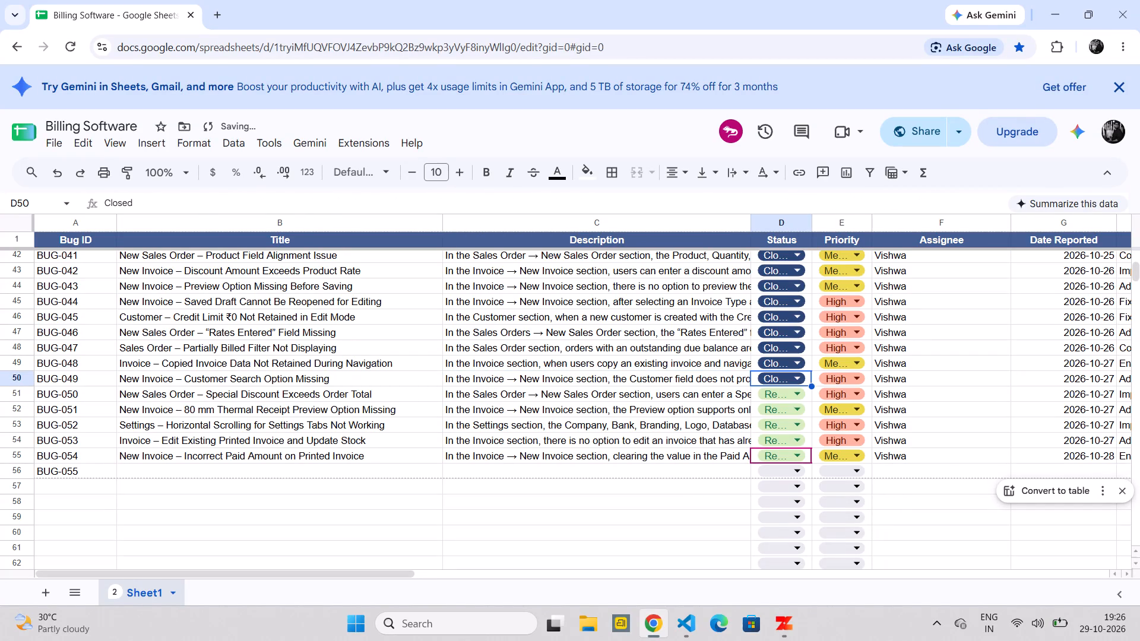
Read the full description of BUG-050 about the special discount.
click(705, 396)
double_click(705, 396)
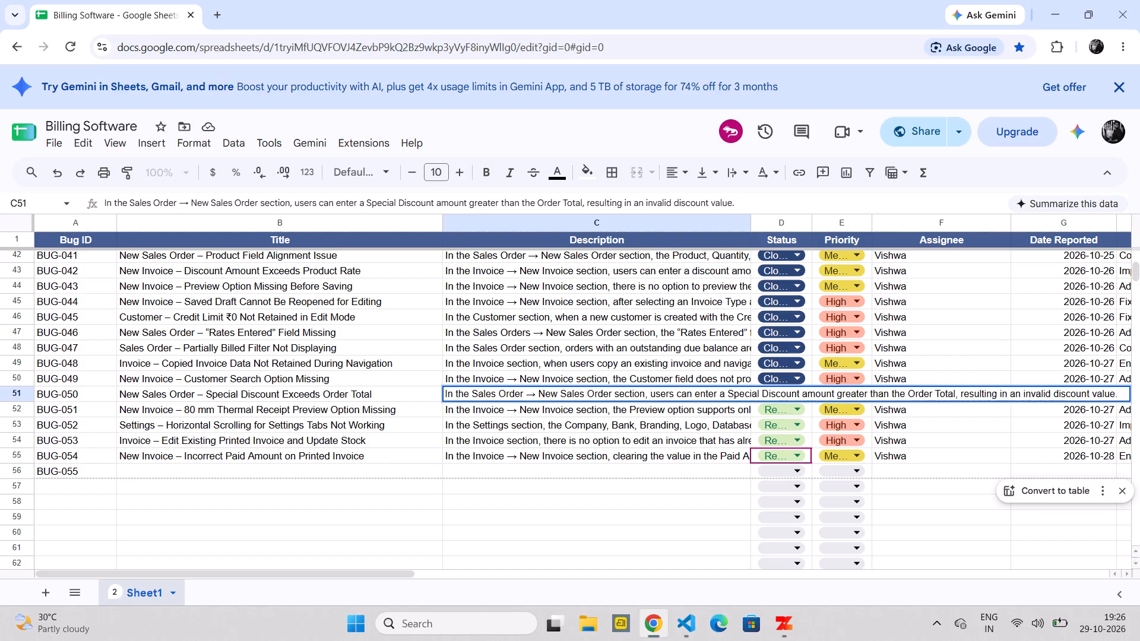
Switch to GST Billing and open an invoice from the partially billed sales order SO/26-27/2.
click(699, 255)
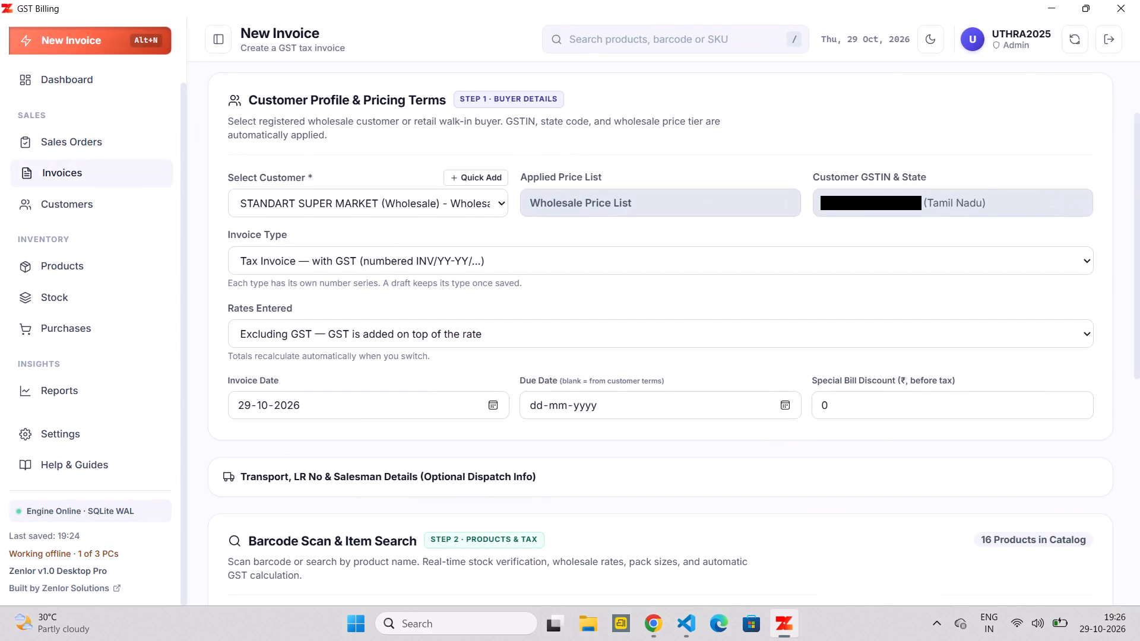
click(81, 137)
scroll(413, 474, down, 3)
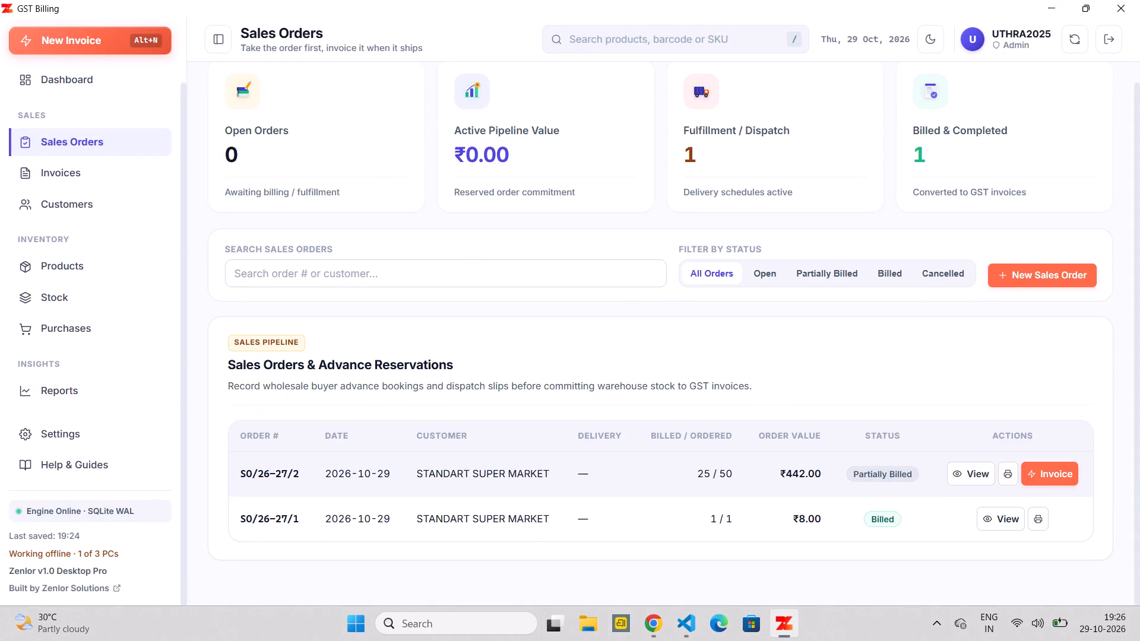
click(1042, 480)
scroll(615, 444, down, 6)
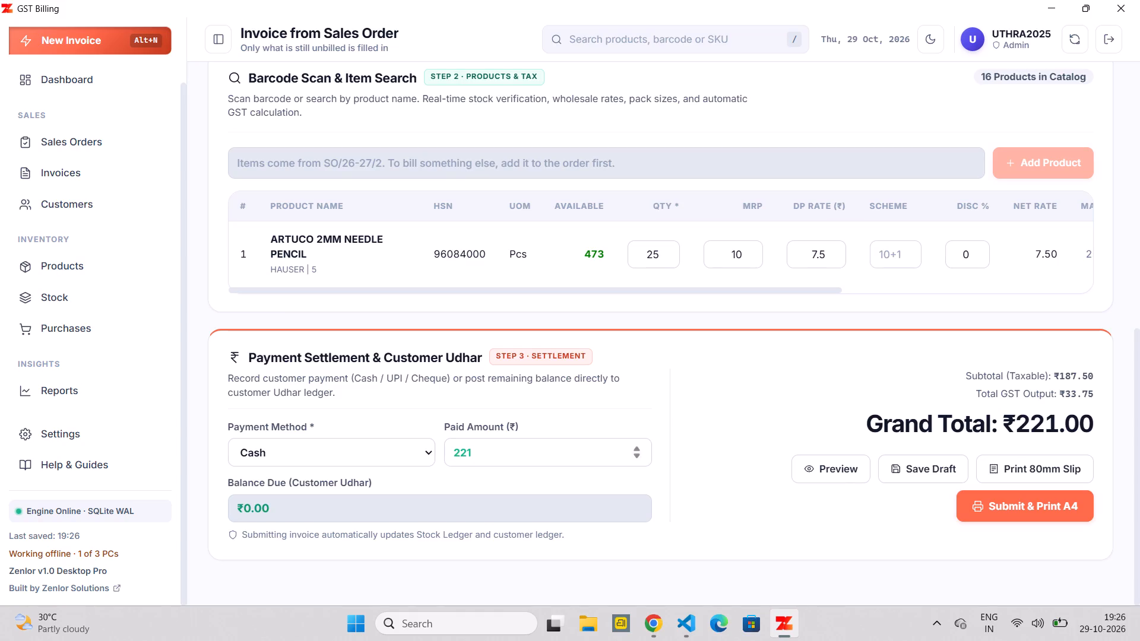
scroll(808, 346, up, 4)
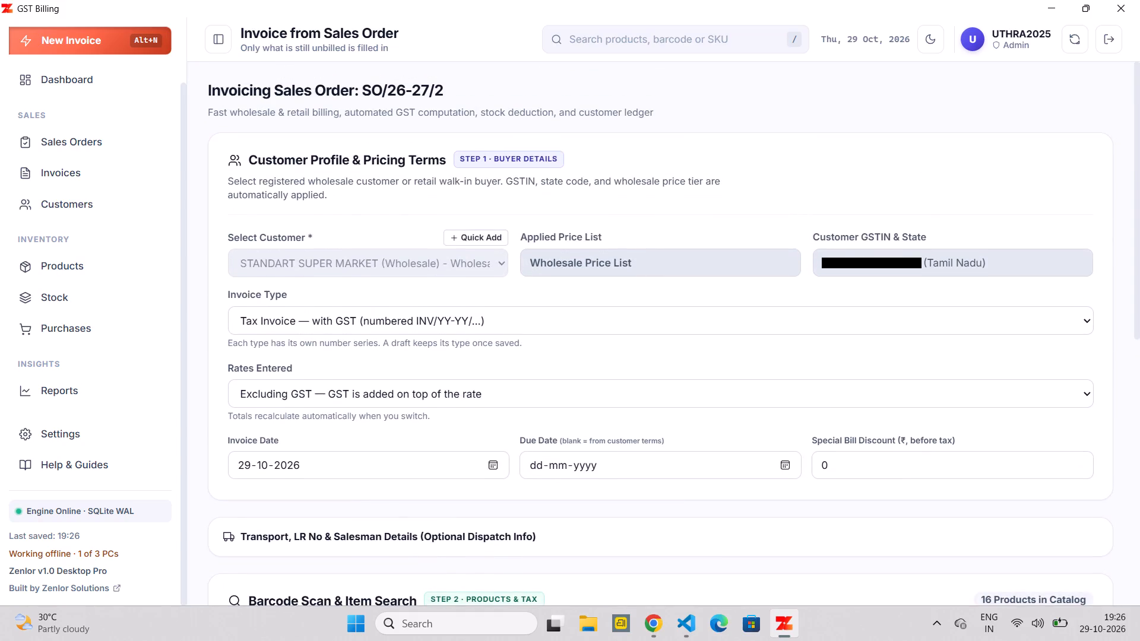
Test the special bill discount on the invoice with 2224, more than the bill amount, and clear the value.
click(844, 456)
scroll(844, 456, down, 5)
scroll(797, 426, down, 5)
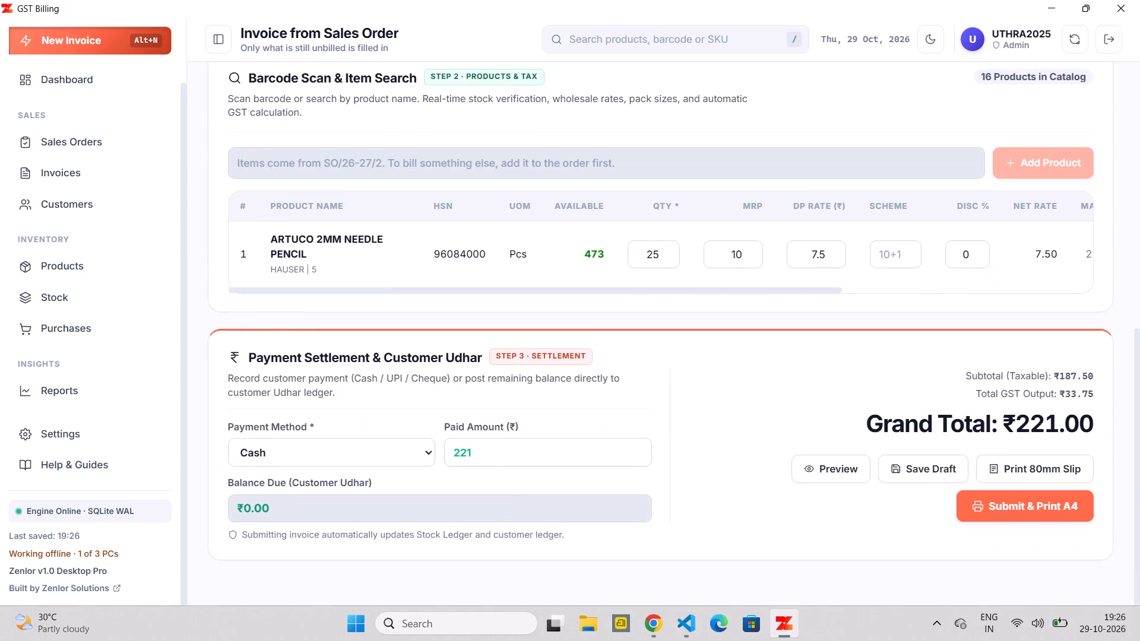
scroll(771, 372, up, 3)
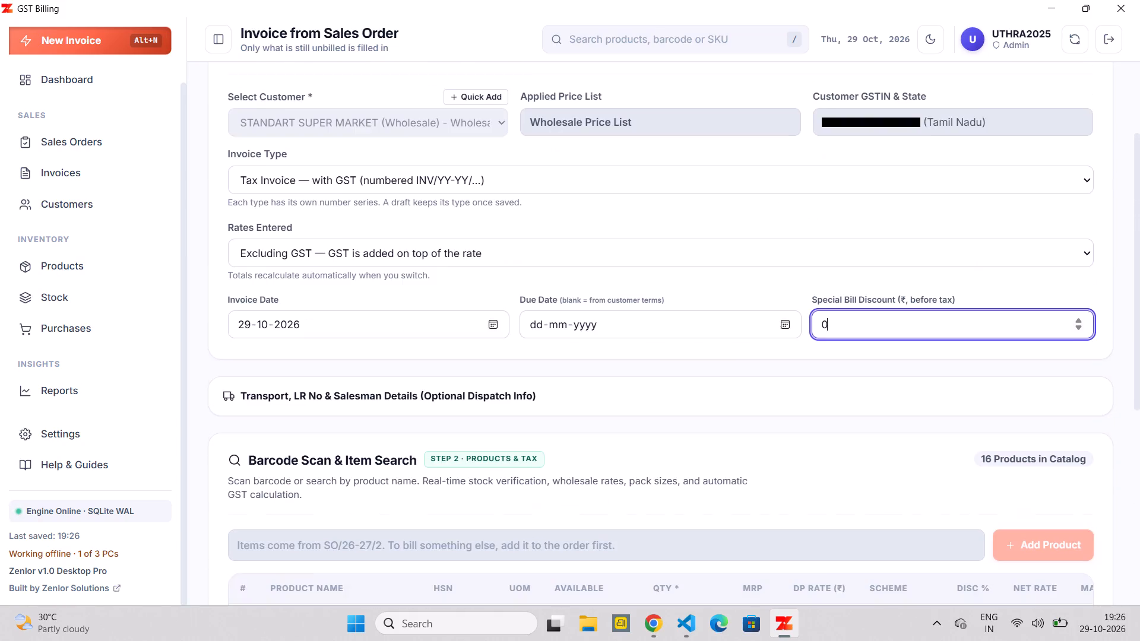
click(845, 334)
key(BackSpace)
text(2224)
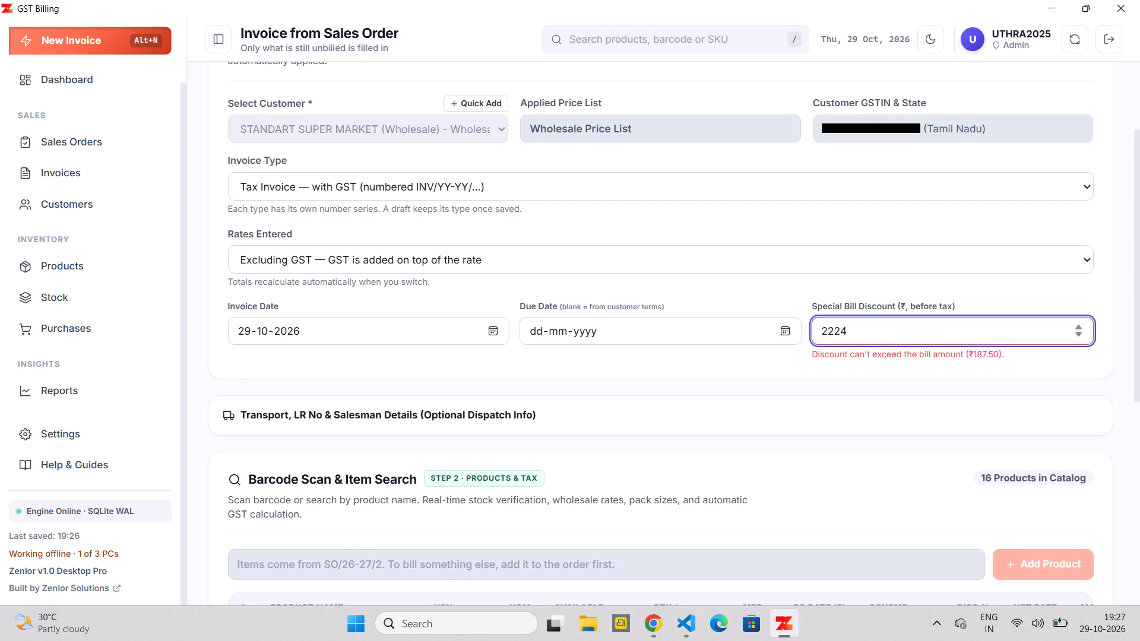
key(BackSpace)
key(BackSpace)
key(BackSpace)
key(BackSpace)
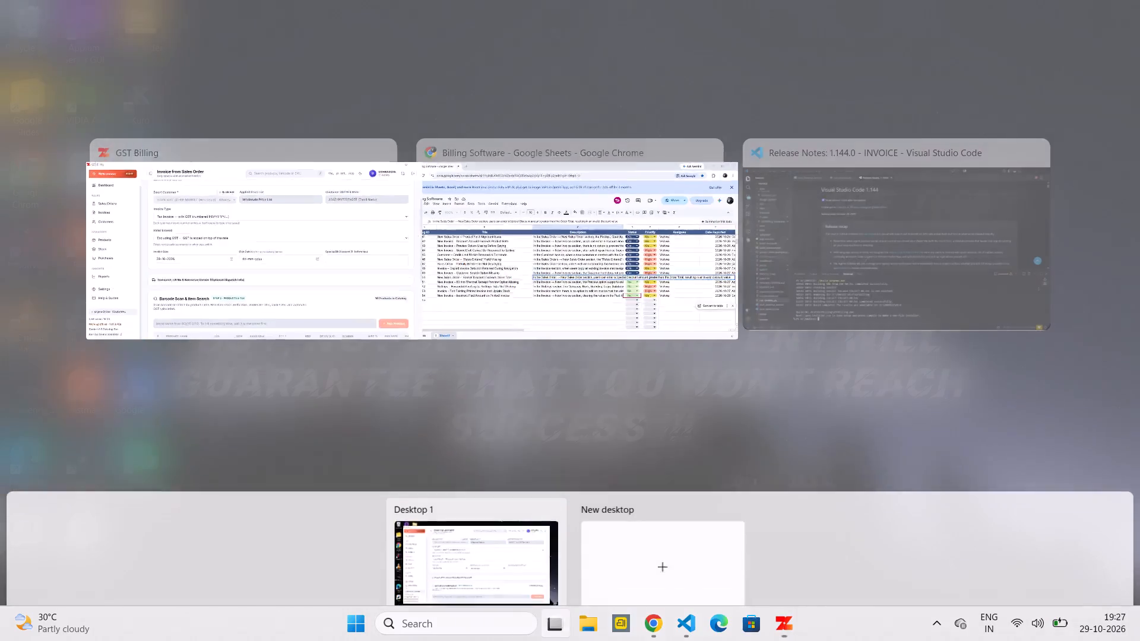
Switch back to the bug sheet and set the status of BUG-050 to Closed.
click(615, 236)
click(718, 412)
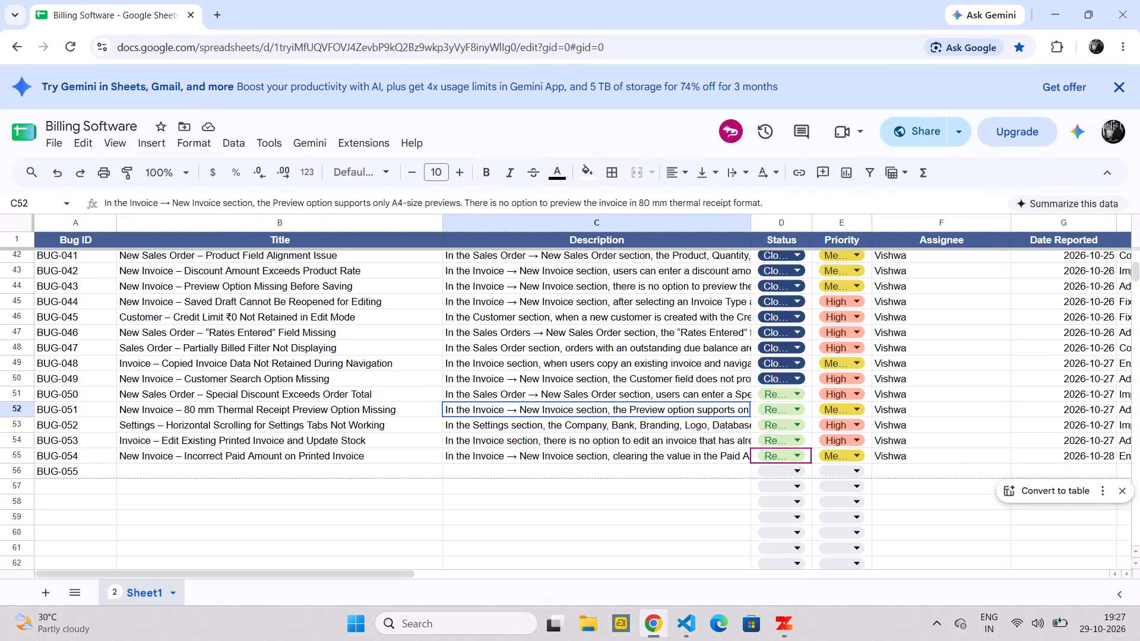
click(784, 385)
click(784, 392)
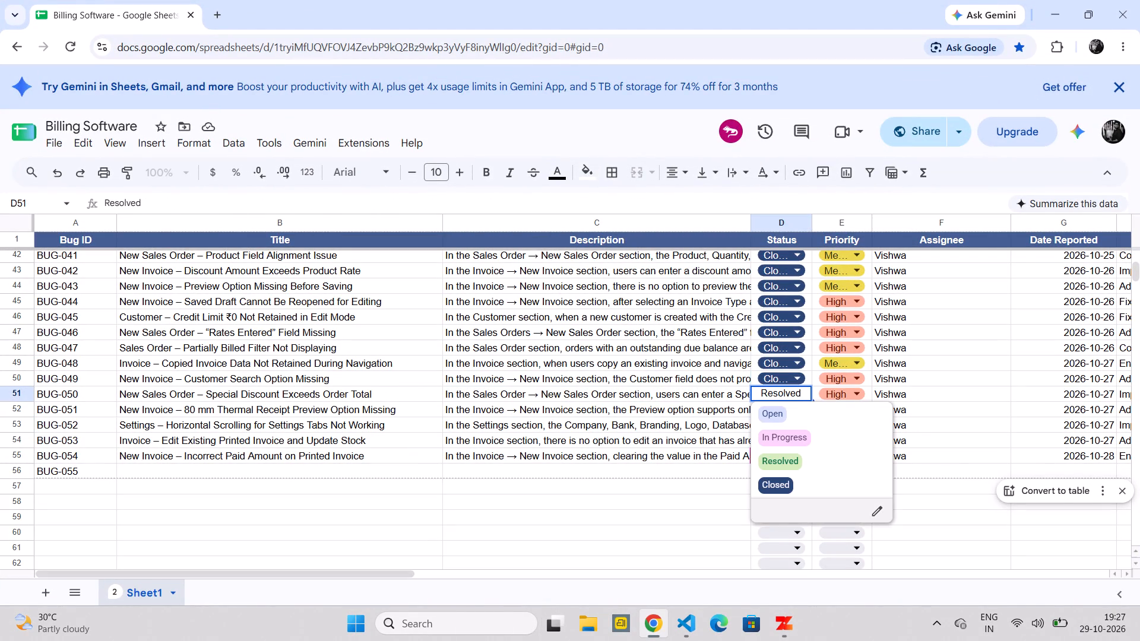
click(772, 490)
Read the full description of BUG-051 about the 80 mm thermal receipt preview.
double_click(673, 409)
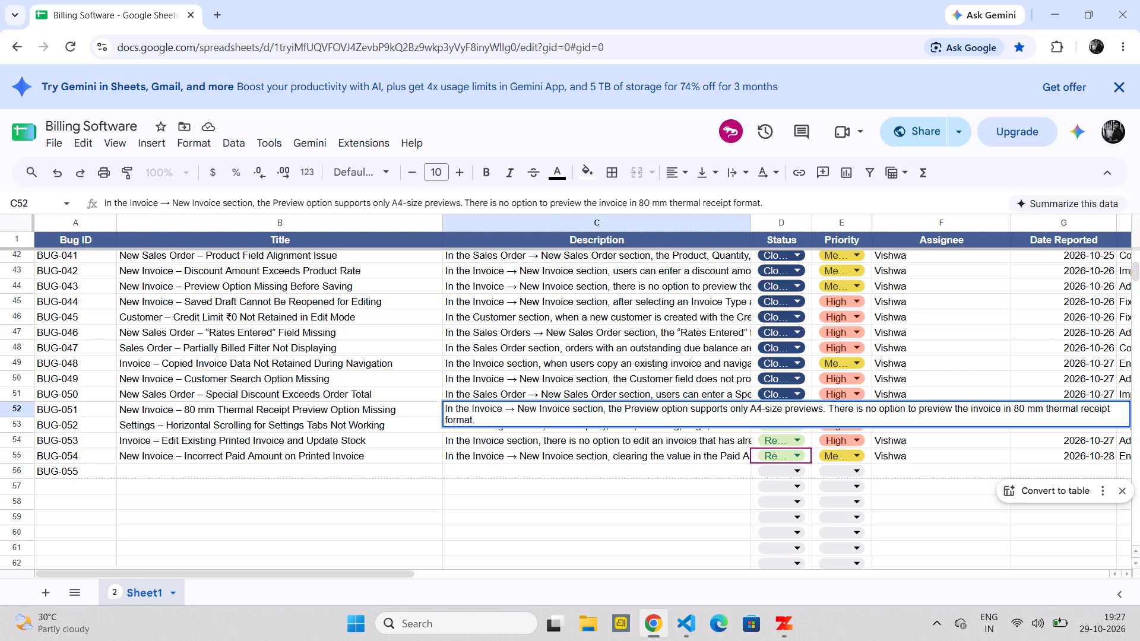
scroll(606, 368, down, 1)
Switch to GST Billing and open the submitted invoice INV/26-27/6 for editing from the invoices register.
click(594, 281)
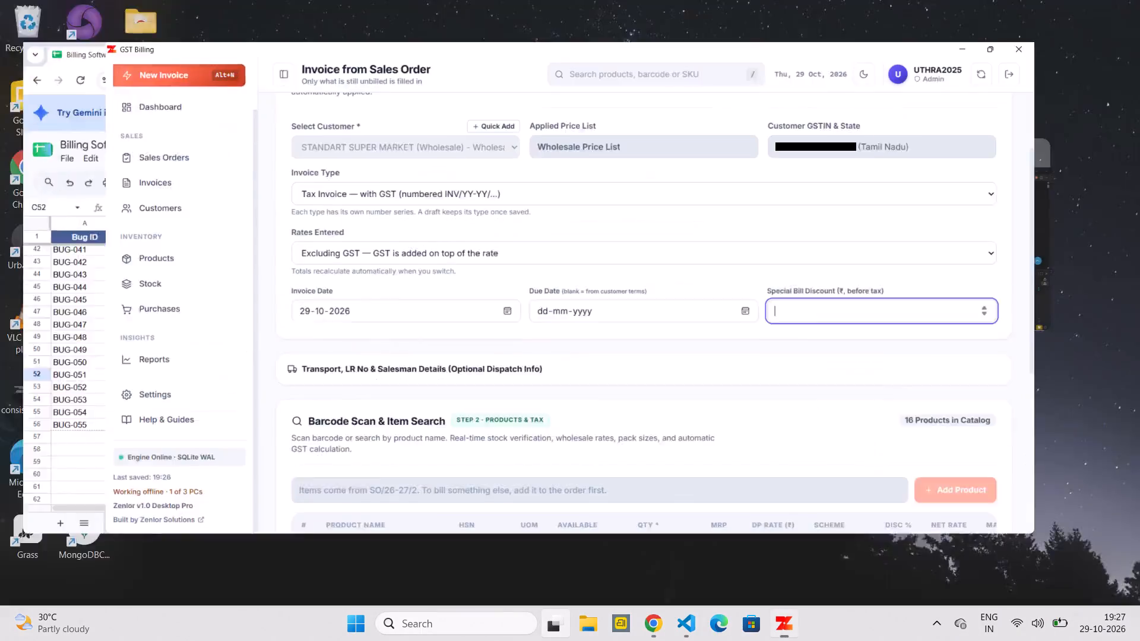
click(103, 272)
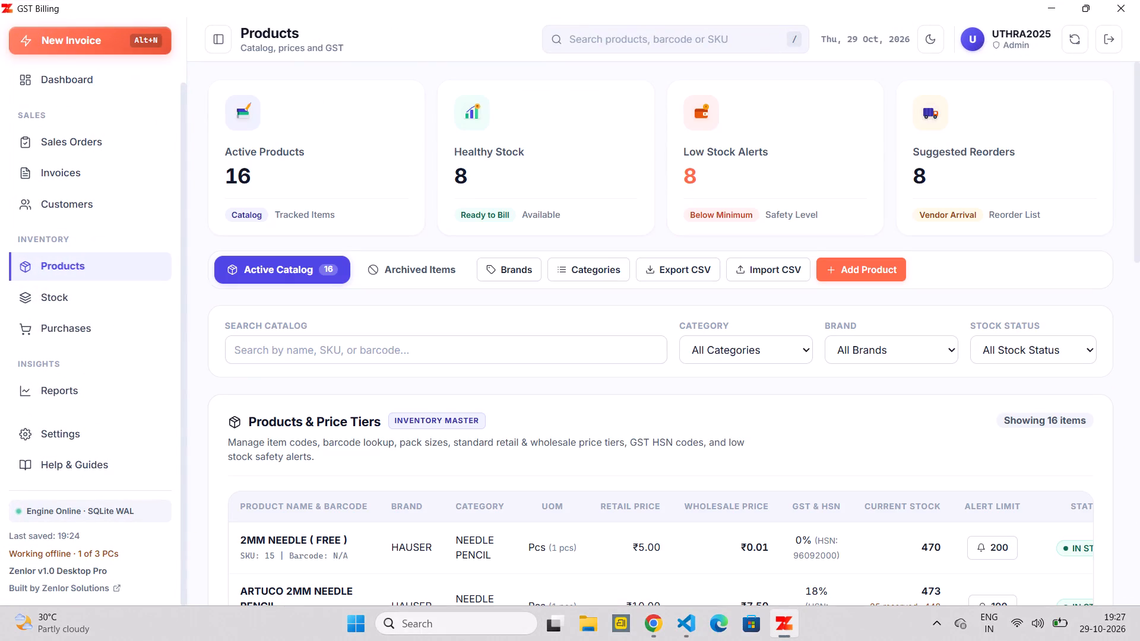
click(93, 176)
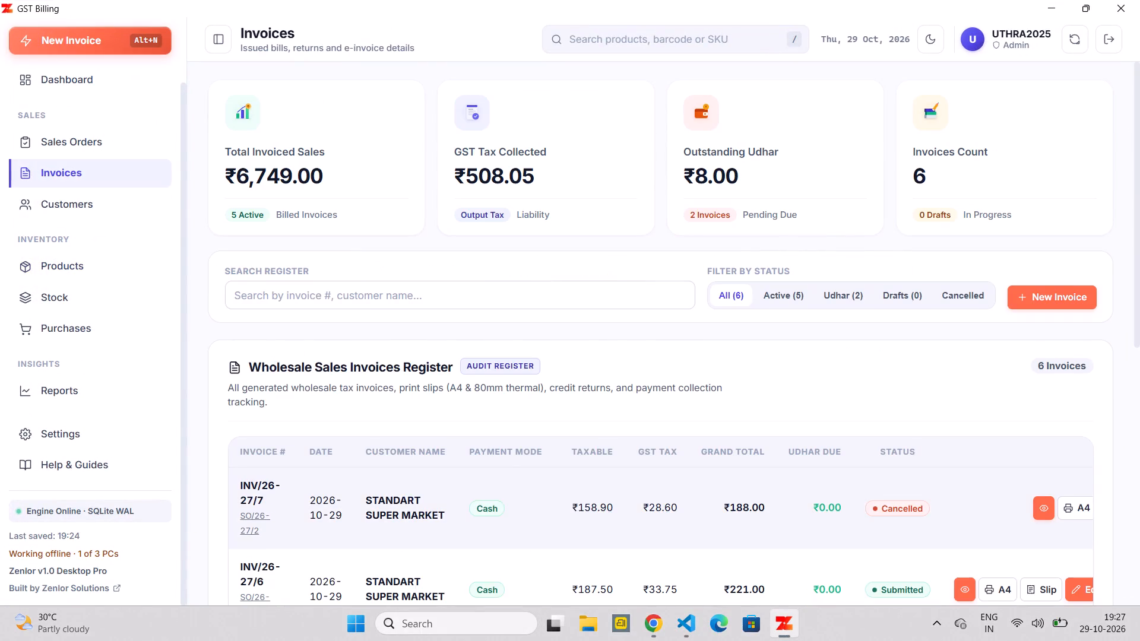
scroll(681, 513, left, 4)
scroll(681, 513, down, 3)
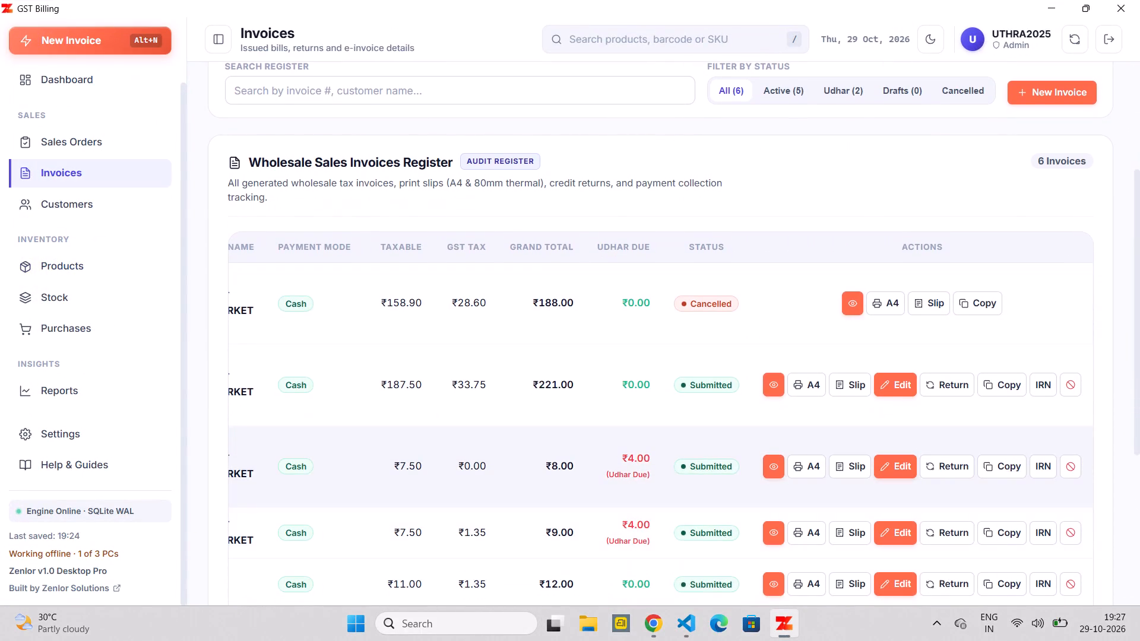
click(901, 384)
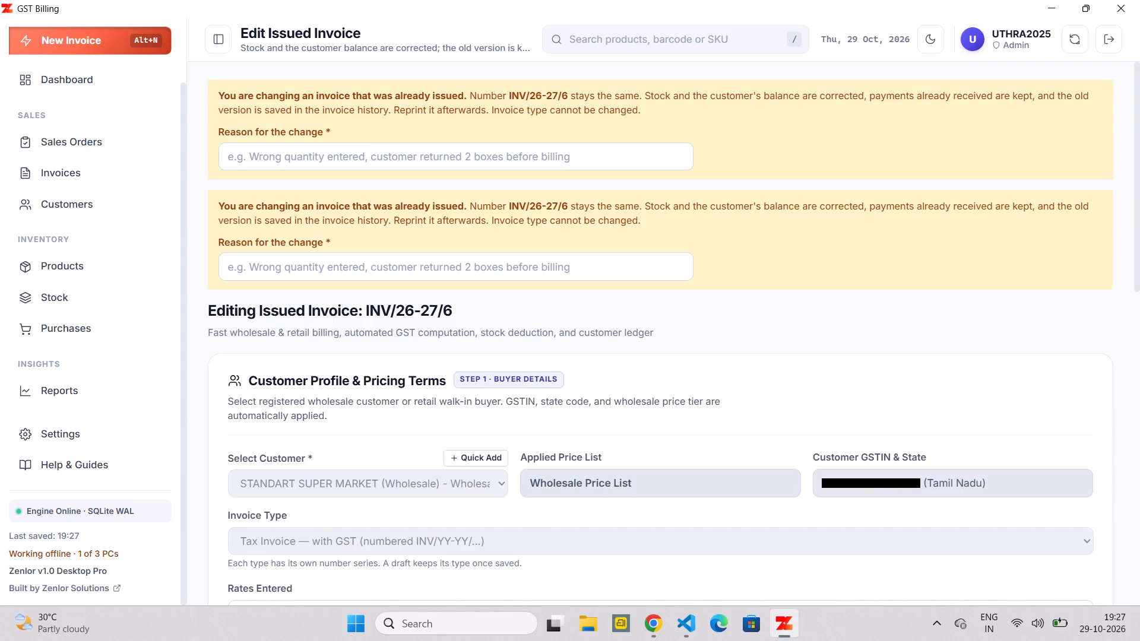
key(Delete)
Capture a full-screen screenshot of the Edit Issued Invoice page for INV/26-27/6 and switch back to the Billing Software bug sheet.
key(Print)
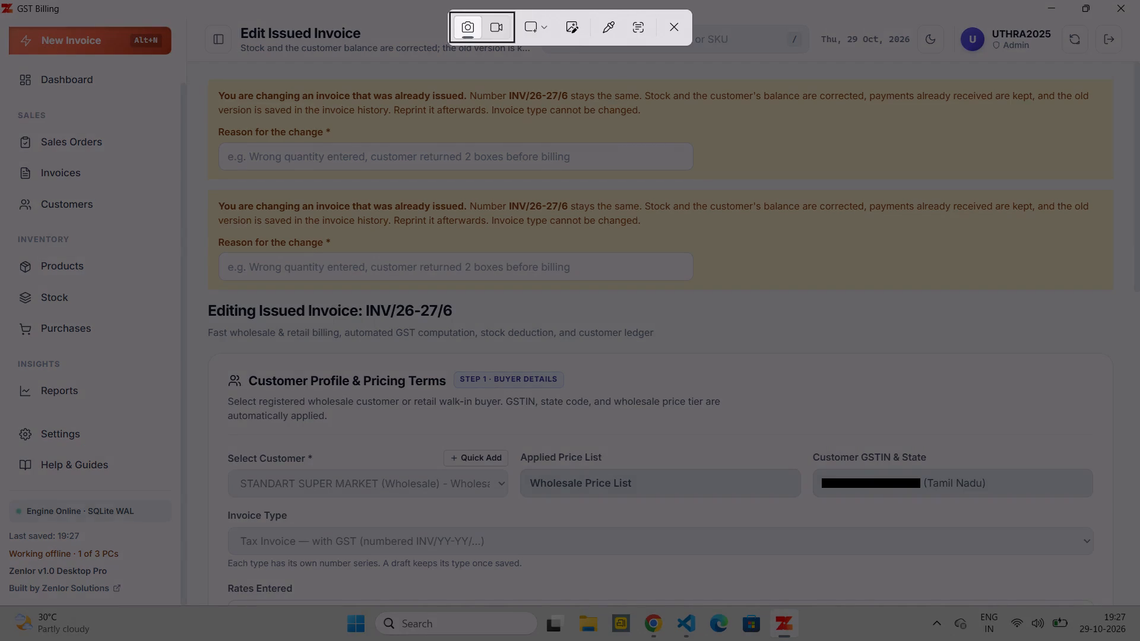
click(539, 37)
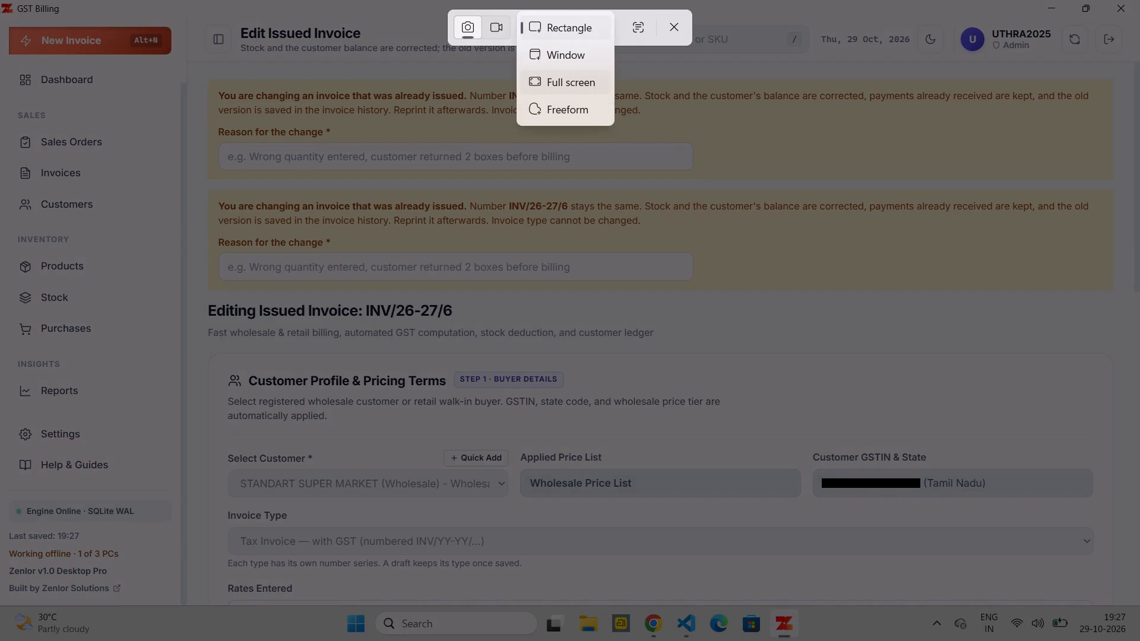
click(549, 81)
key(alt+Tab)
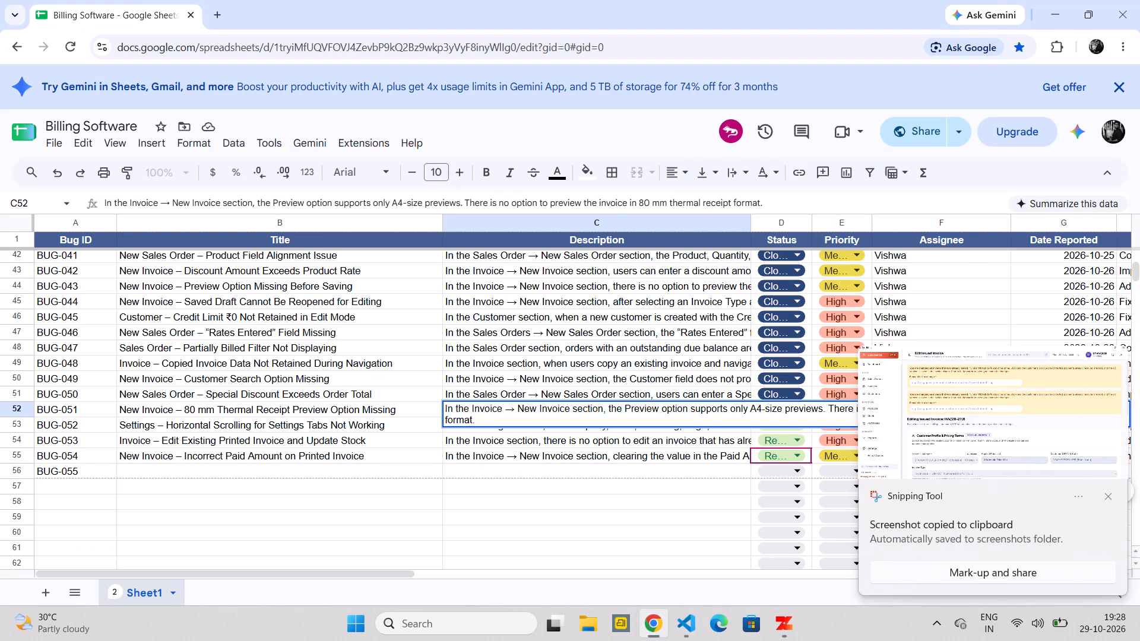
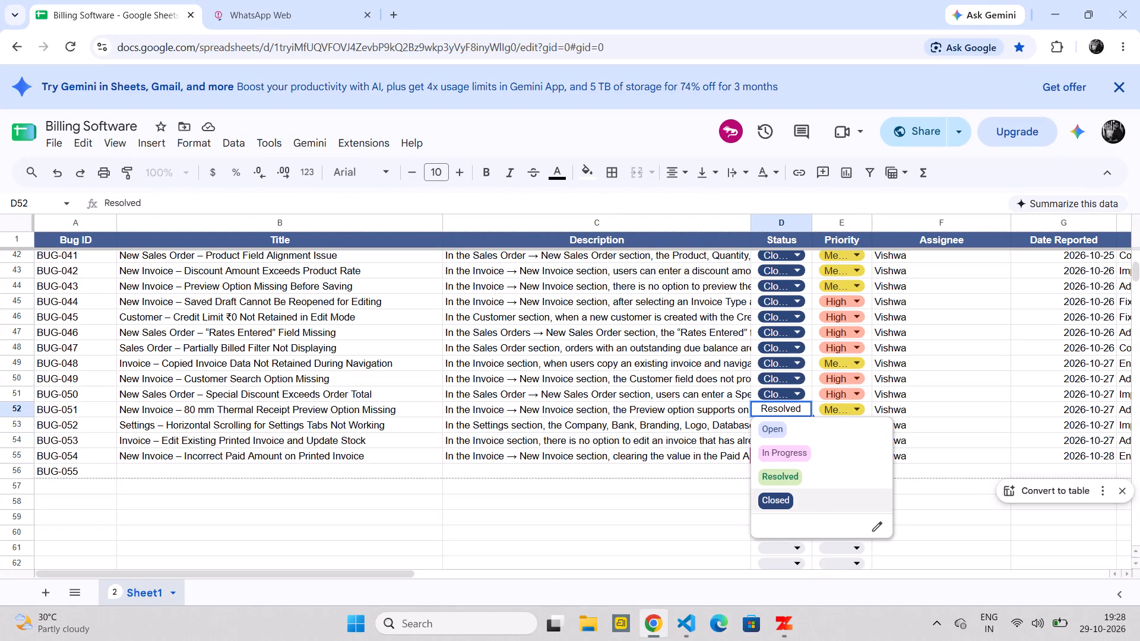
In the bug sheet, open the full description of BUG-051 about the missing 80 mm thermal receipt preview to reread it.
double_click(712, 412)
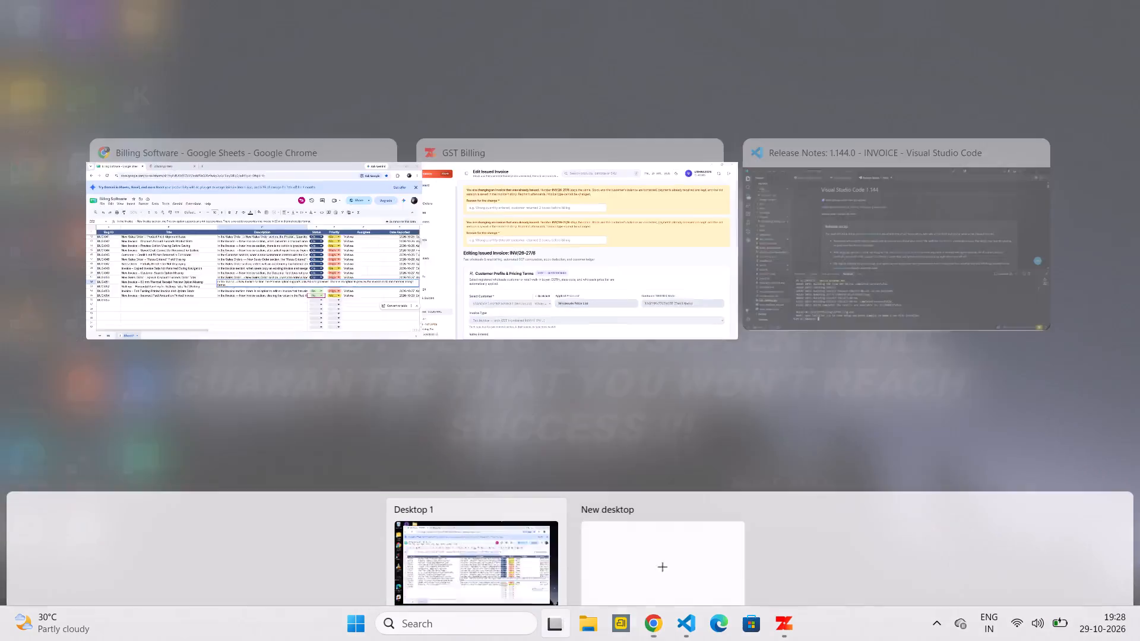
Return to GST Billing and look through the stock overview and the invoices register filtered to Udhar.
click(658, 237)
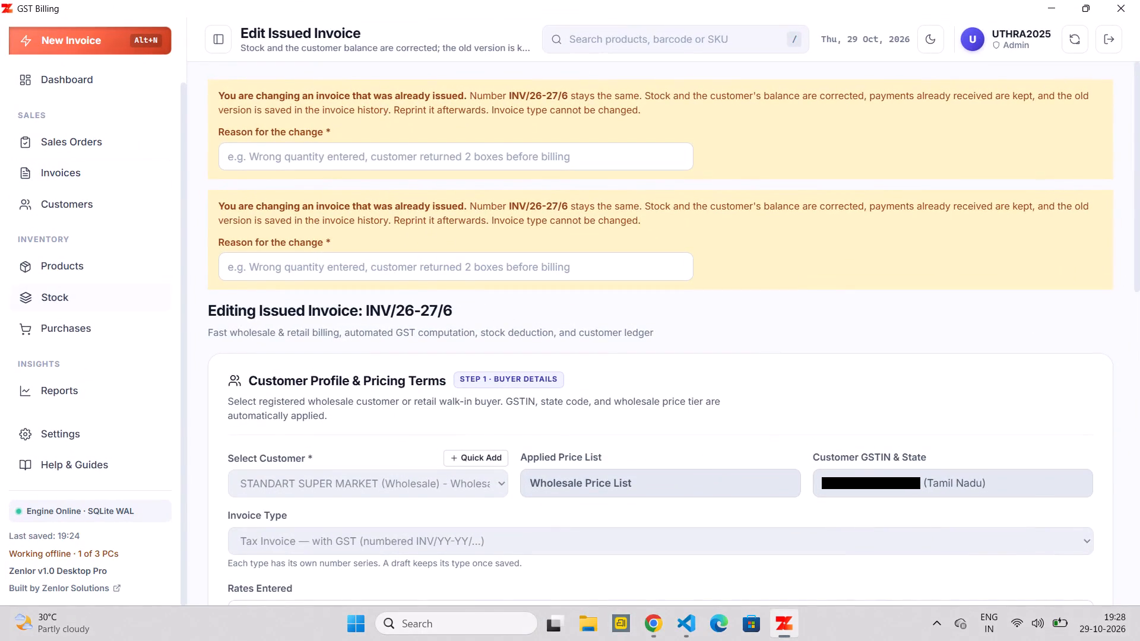
click(106, 285)
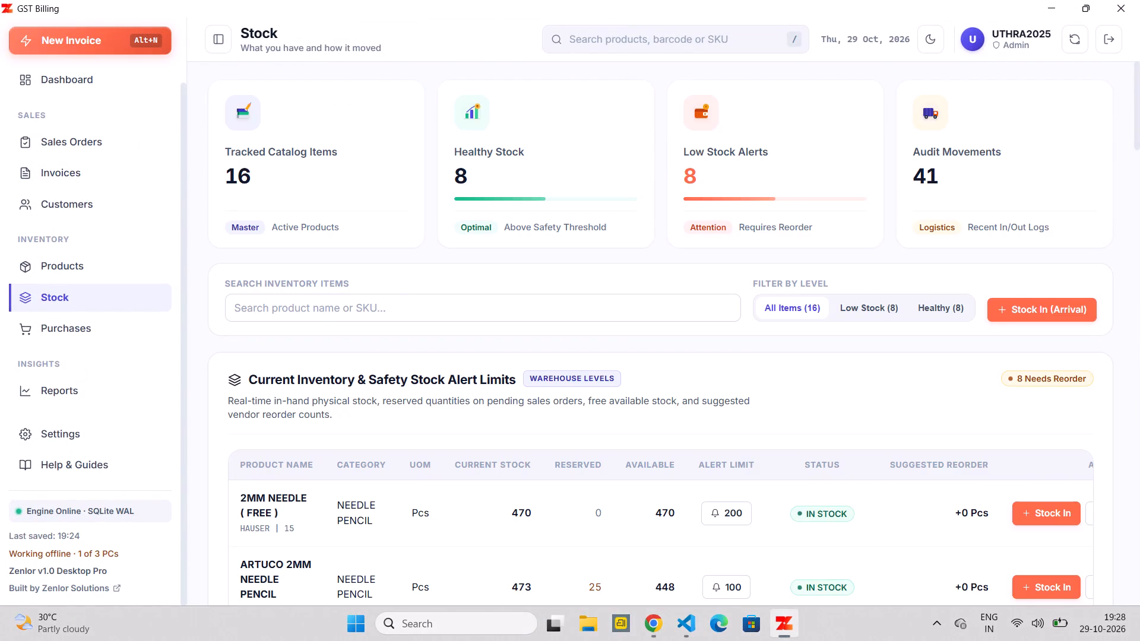
scroll(601, 404, down, 3)
scroll(601, 404, up, 7)
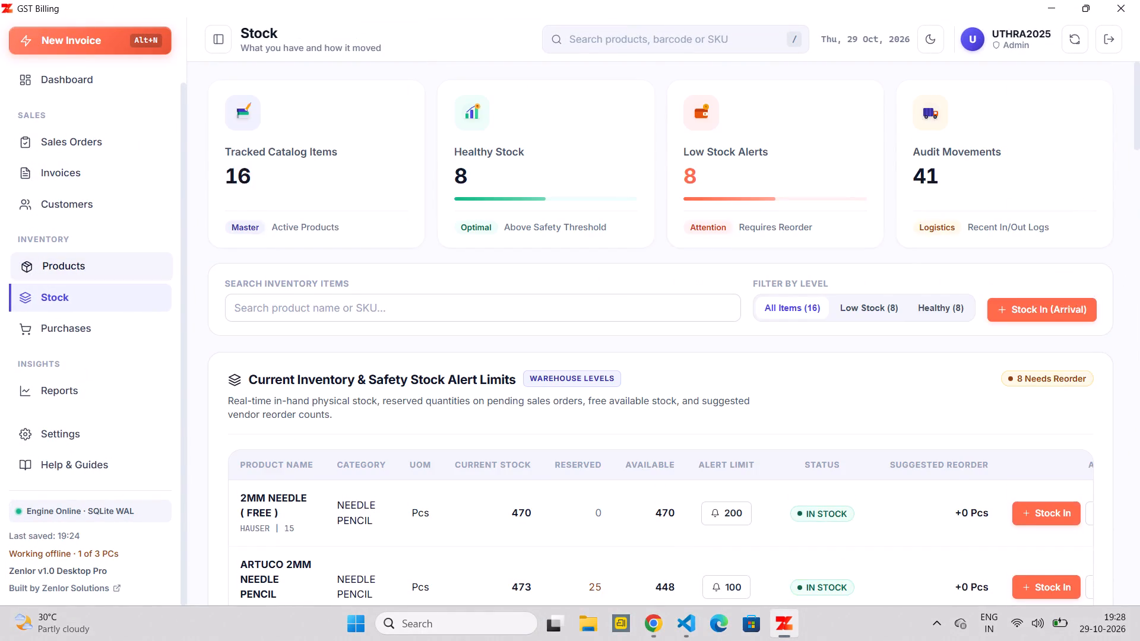
click(106, 273)
click(68, 172)
click(691, 494)
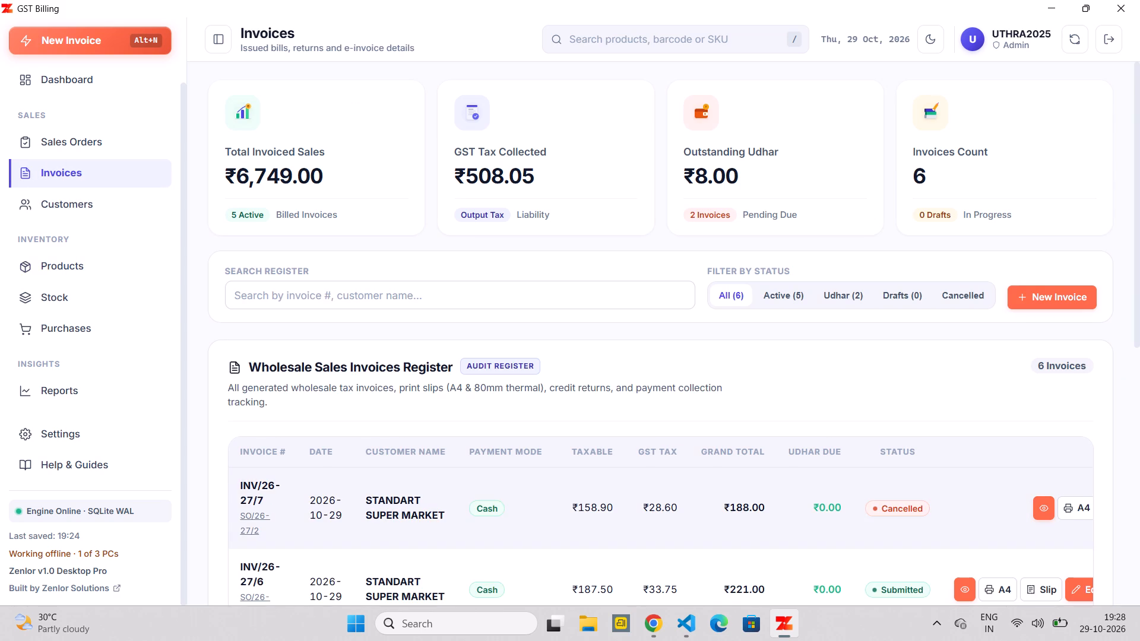
scroll(691, 494, left, 3)
click(889, 300)
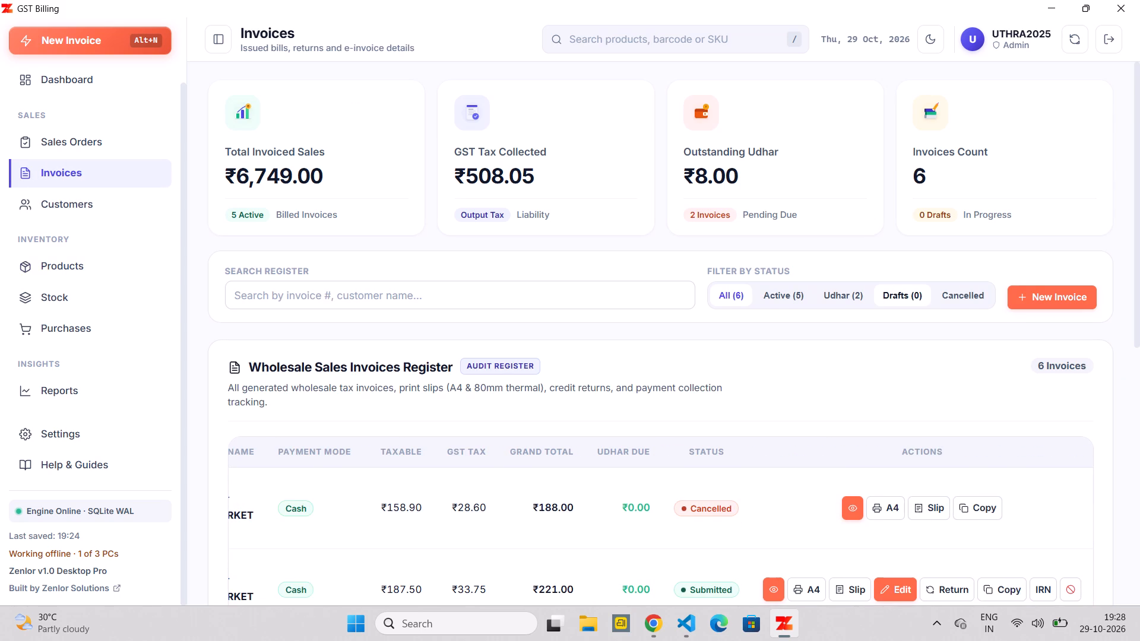
click(844, 297)
scroll(869, 511, down, 1)
scroll(869, 511, left, 1)
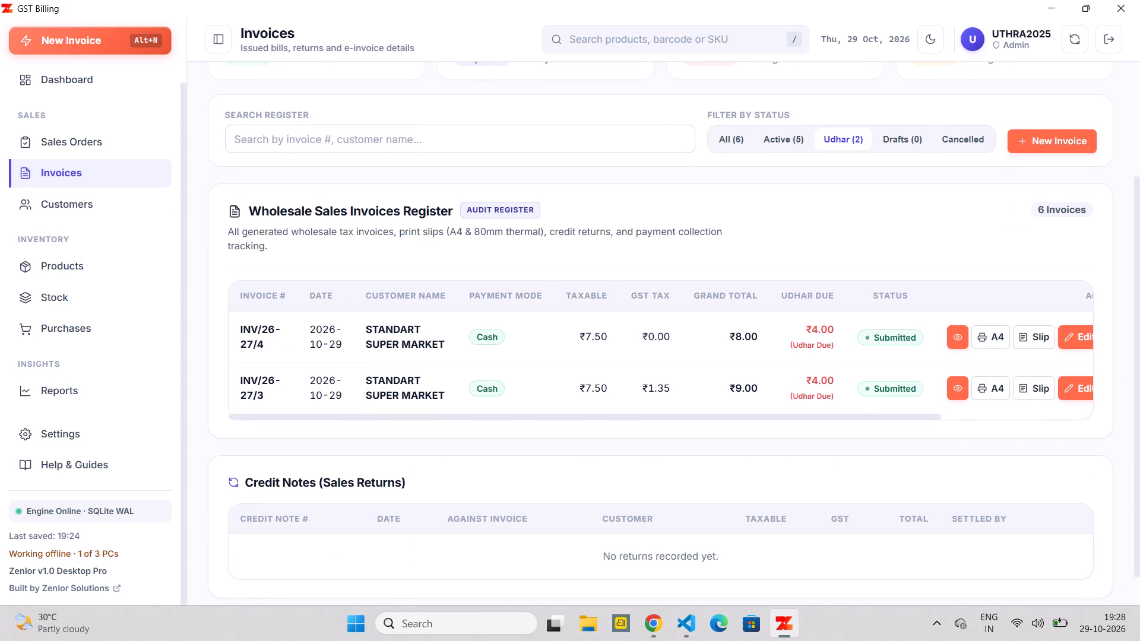
scroll(869, 511, left, 1)
scroll(835, 408, left, 2)
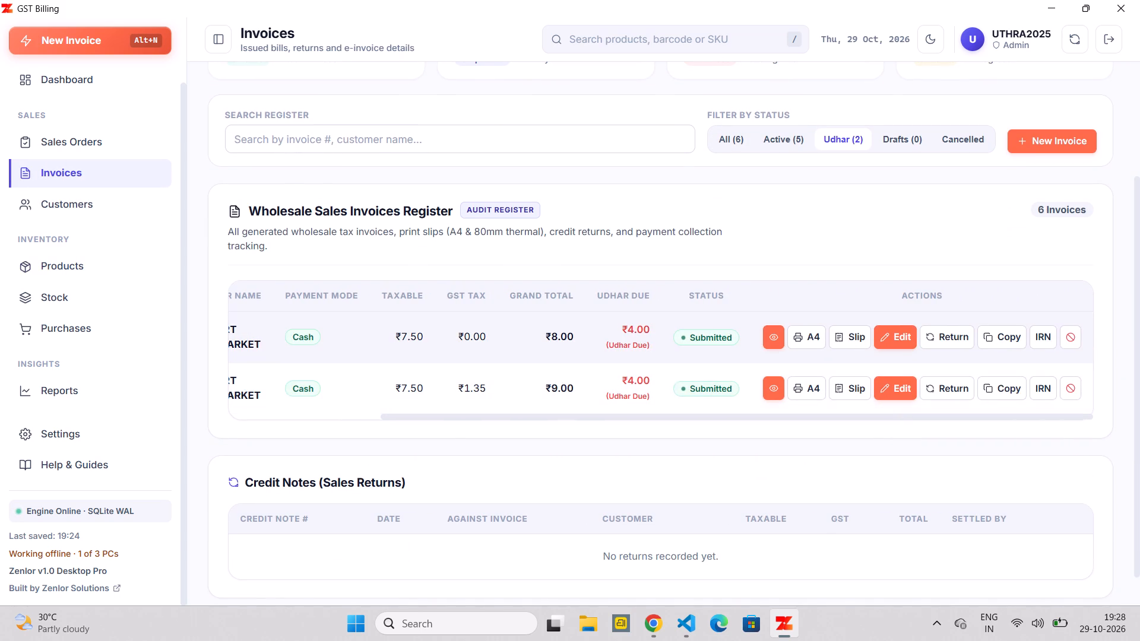
scroll(740, 332, up, 1)
Start a new invoice and preview the restored entry as an A4 invoice and as an 80 mm thermal slip.
click(1034, 220)
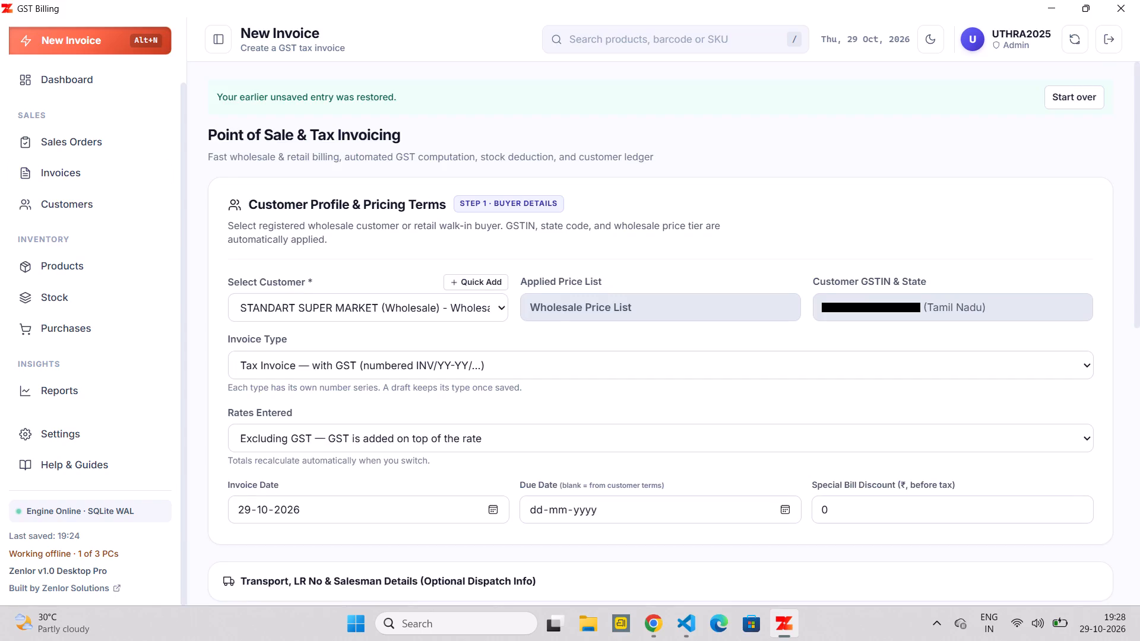
scroll(745, 342, down, 5)
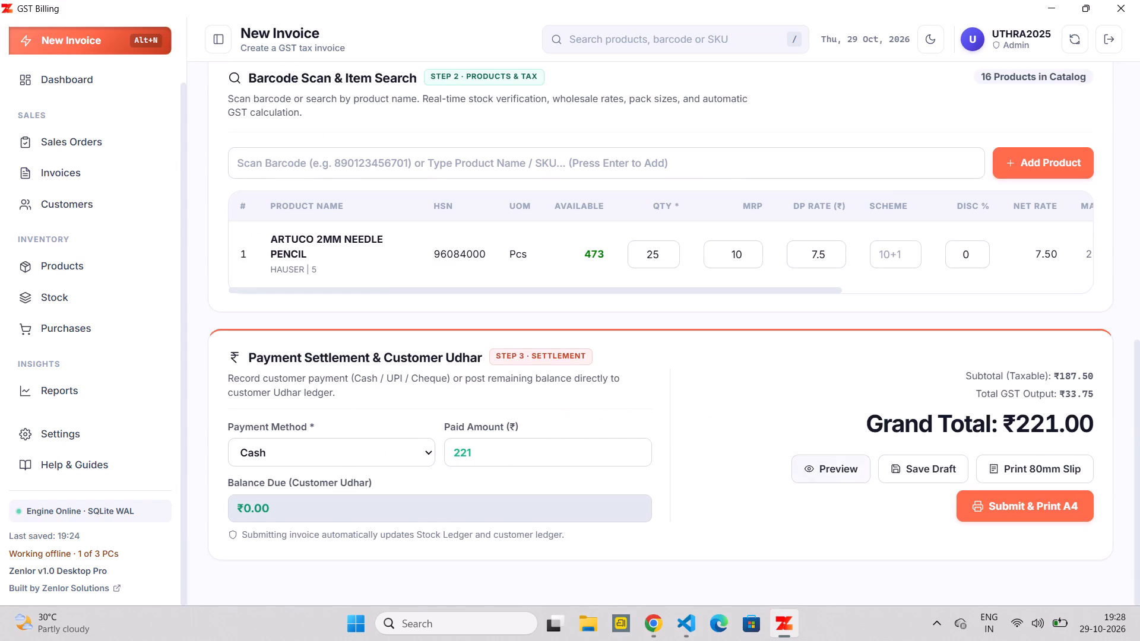
click(843, 474)
scroll(685, 321, down, 2)
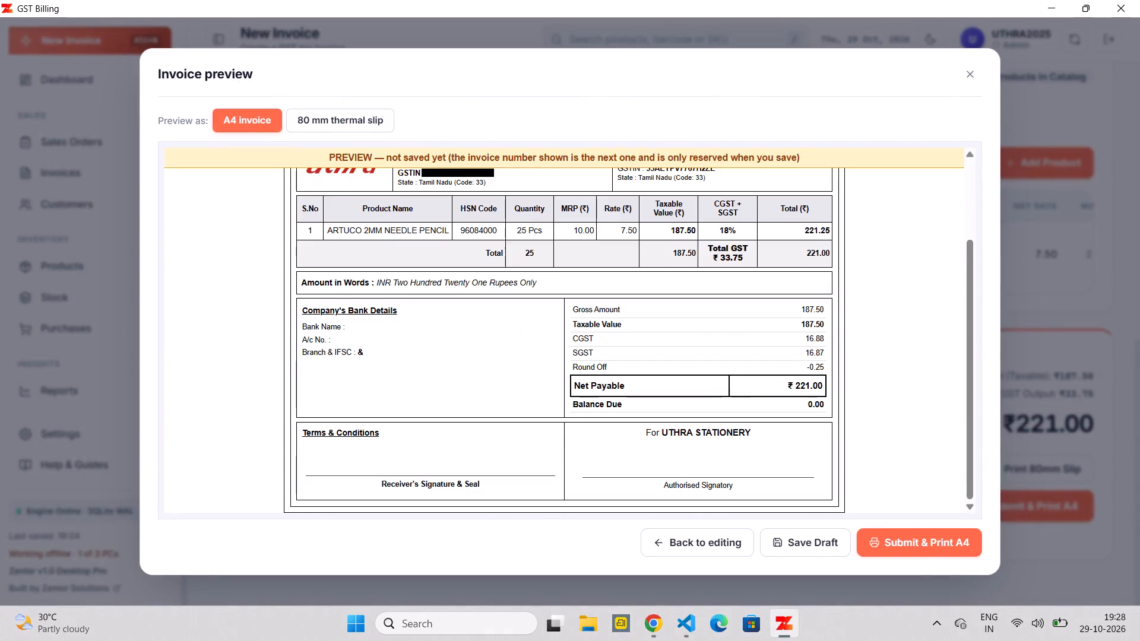
click(356, 119)
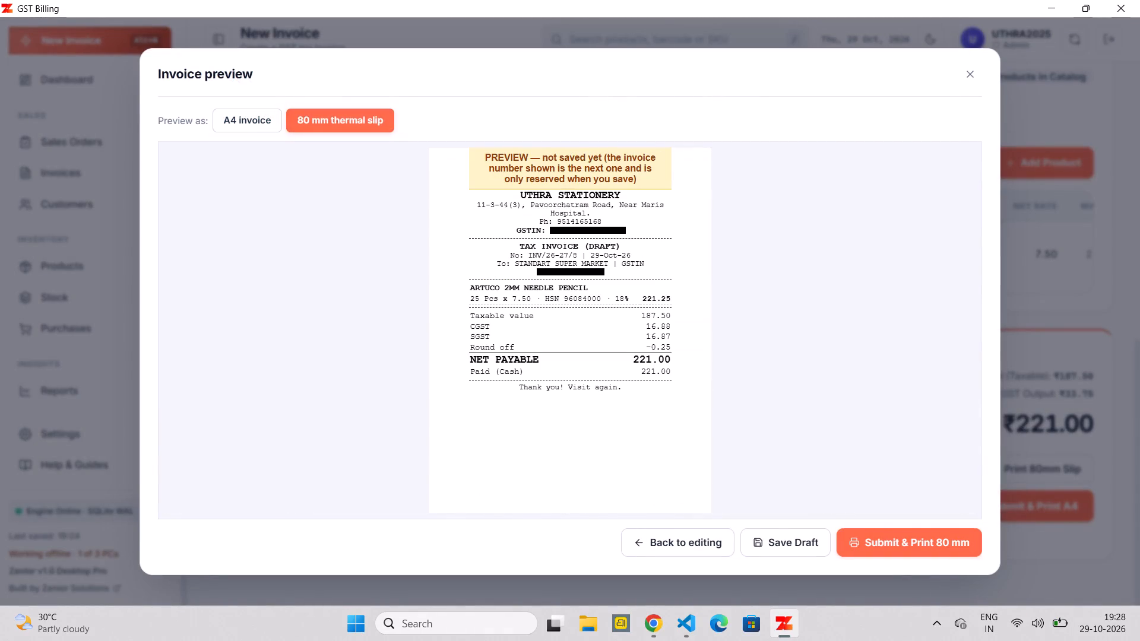
click(263, 110)
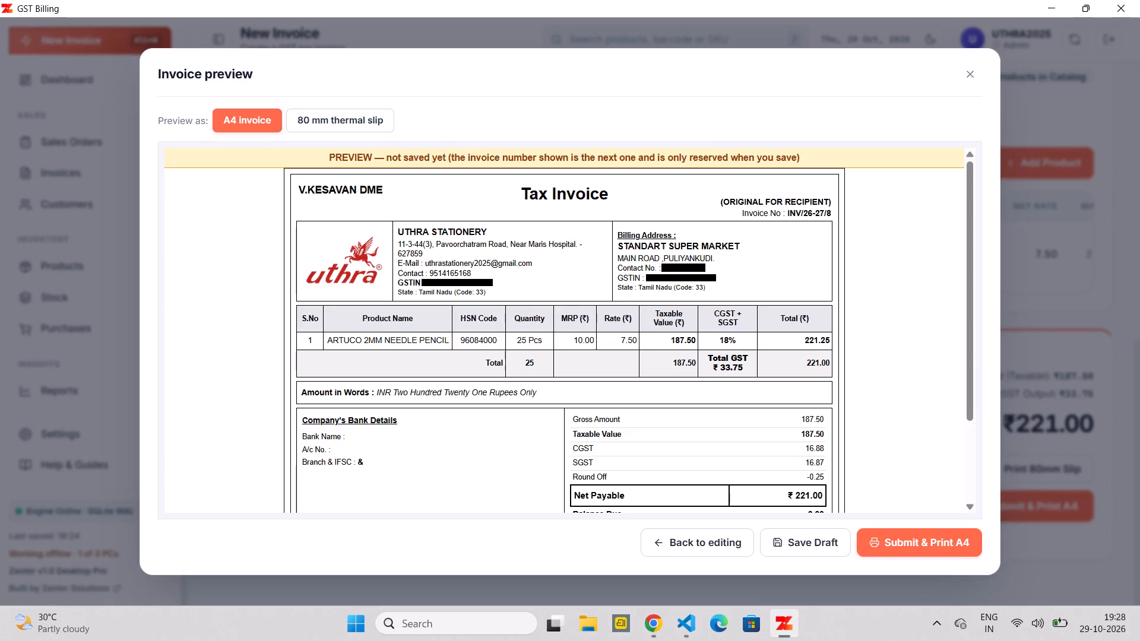
click(973, 68)
Switch back to the bug sheet and set the status of BUG-051 to Closed.
click(189, 230)
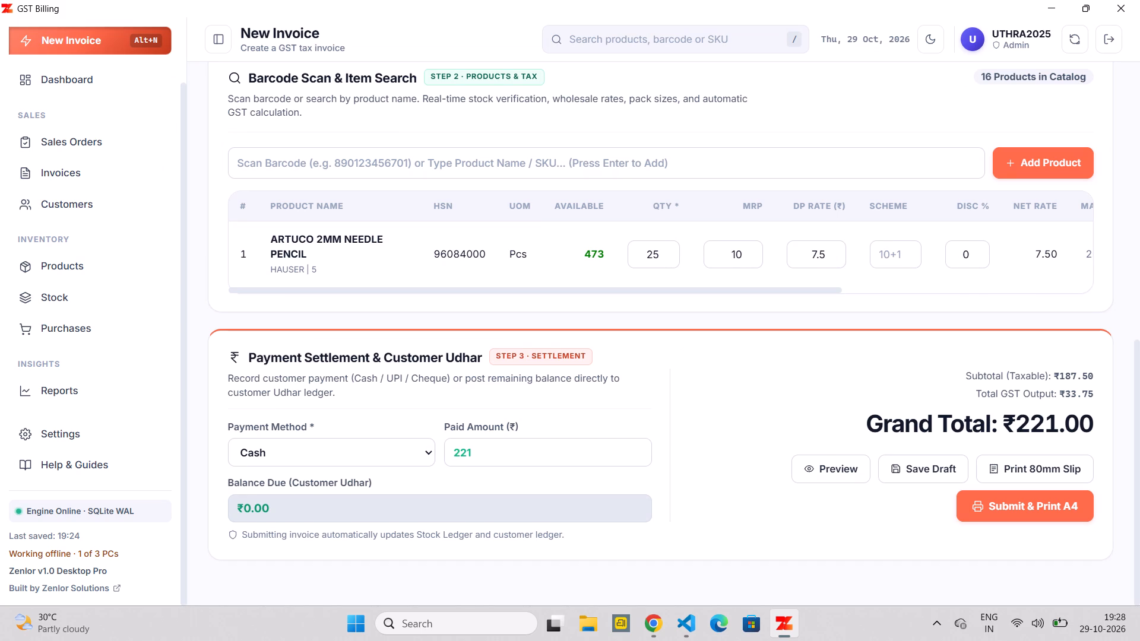
click(419, 278)
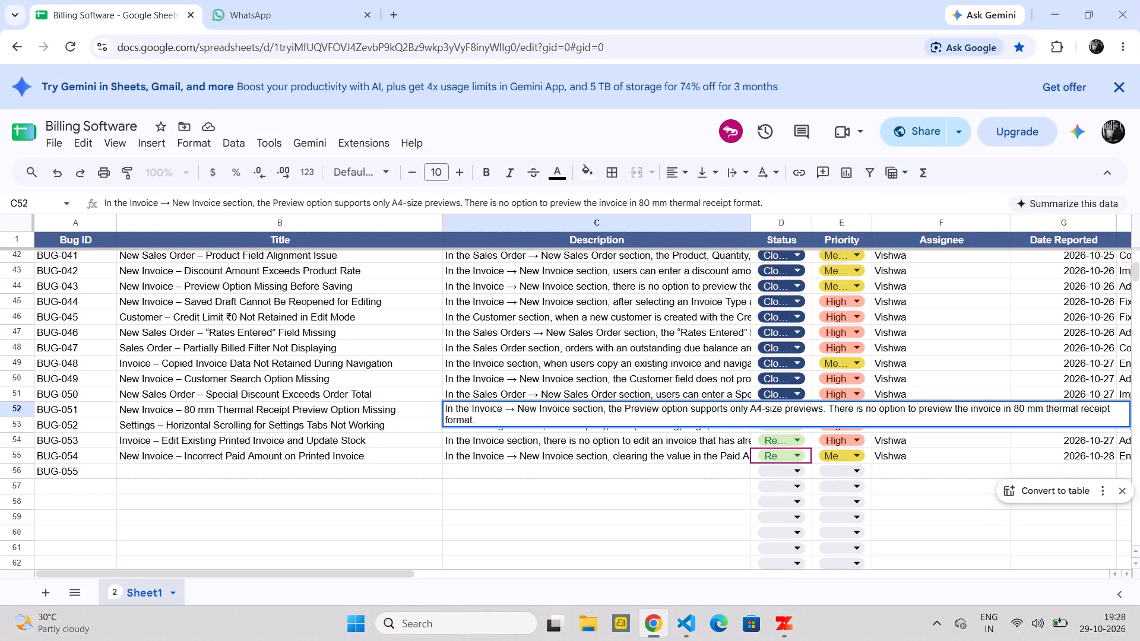
key(Right)
key(Down)
key(Escape)
key(Right)
key(Down)
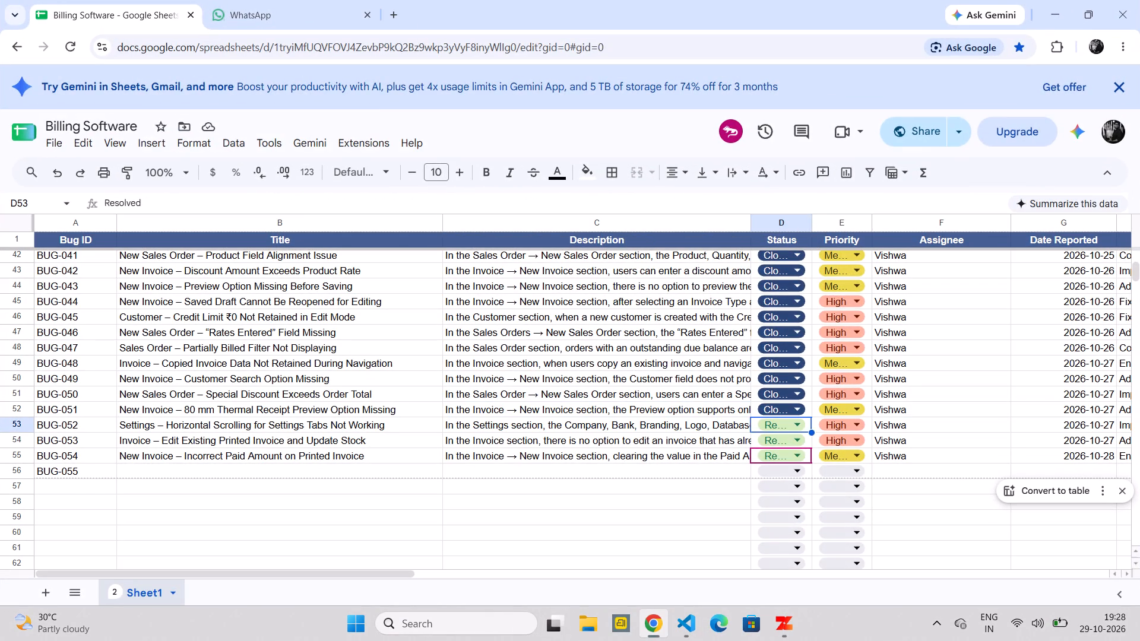
Read the full description of BUG-052 about horizontal scrolling of the settings tabs.
key(Left)
key(Return)
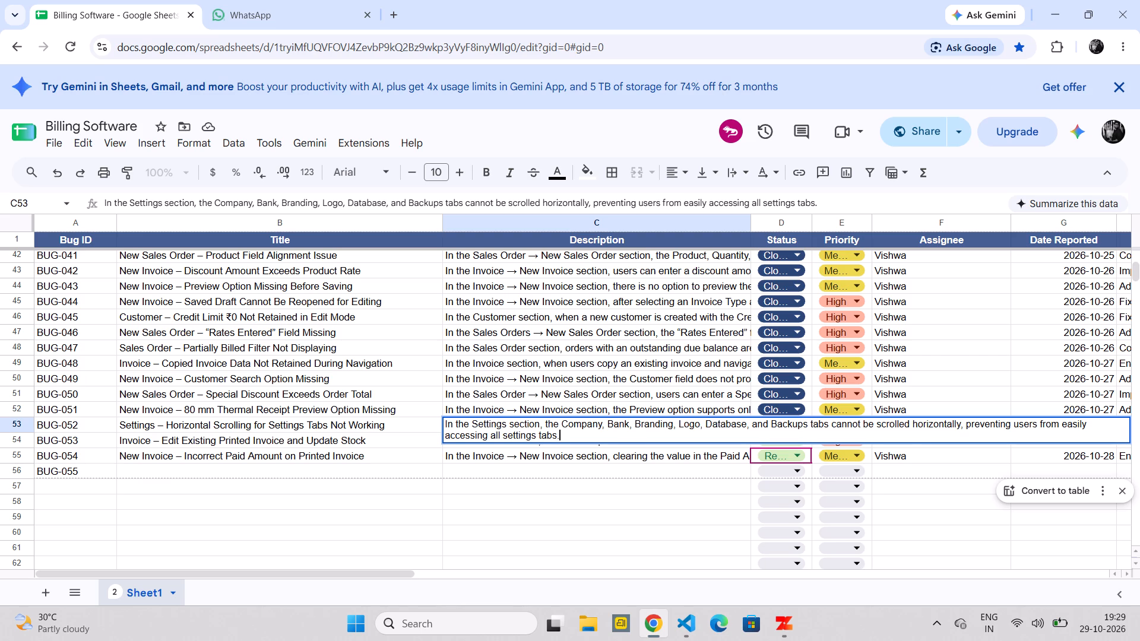
click(653, 284)
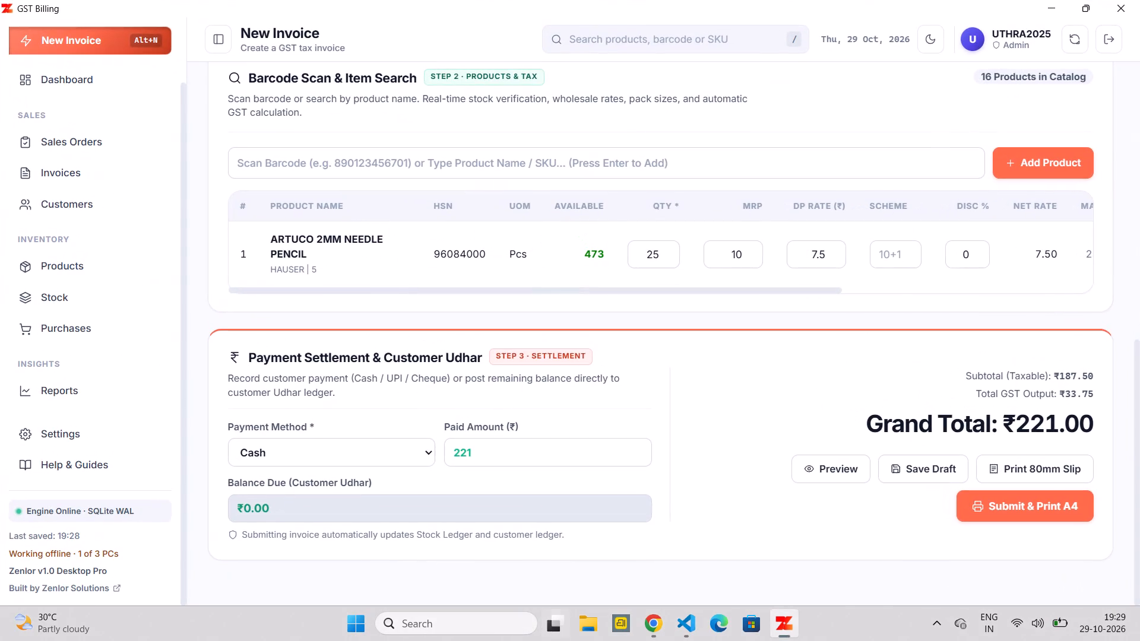
click(71, 427)
scroll(542, 157, left, 2)
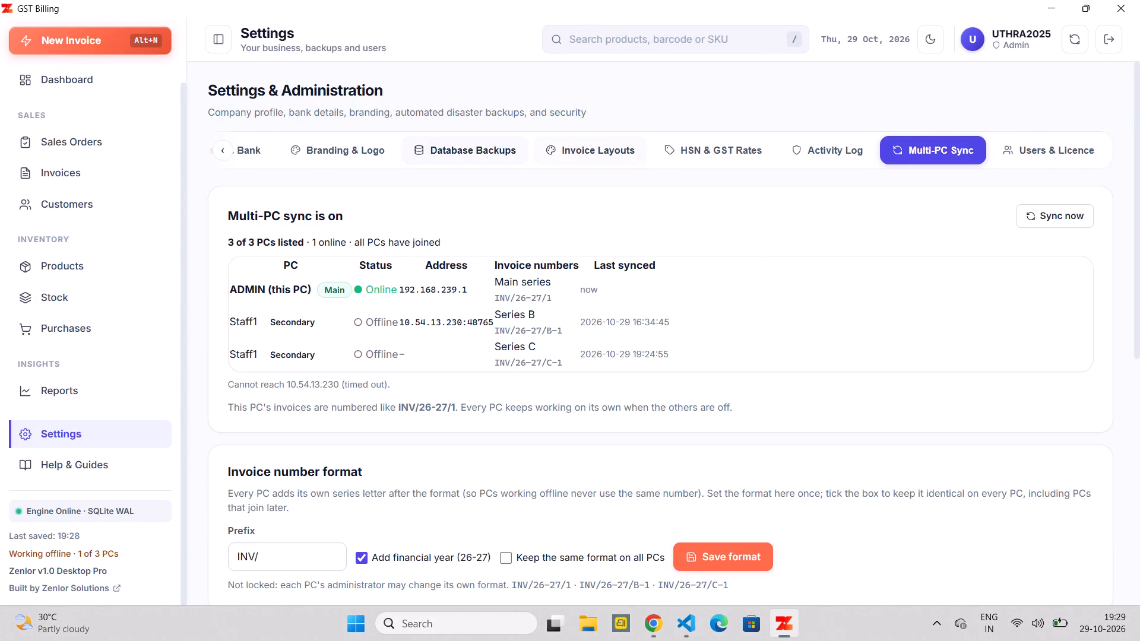
scroll(542, 157, left, 1)
scroll(542, 157, right, 6)
scroll(590, 370, down, 6)
scroll(590, 370, up, 5)
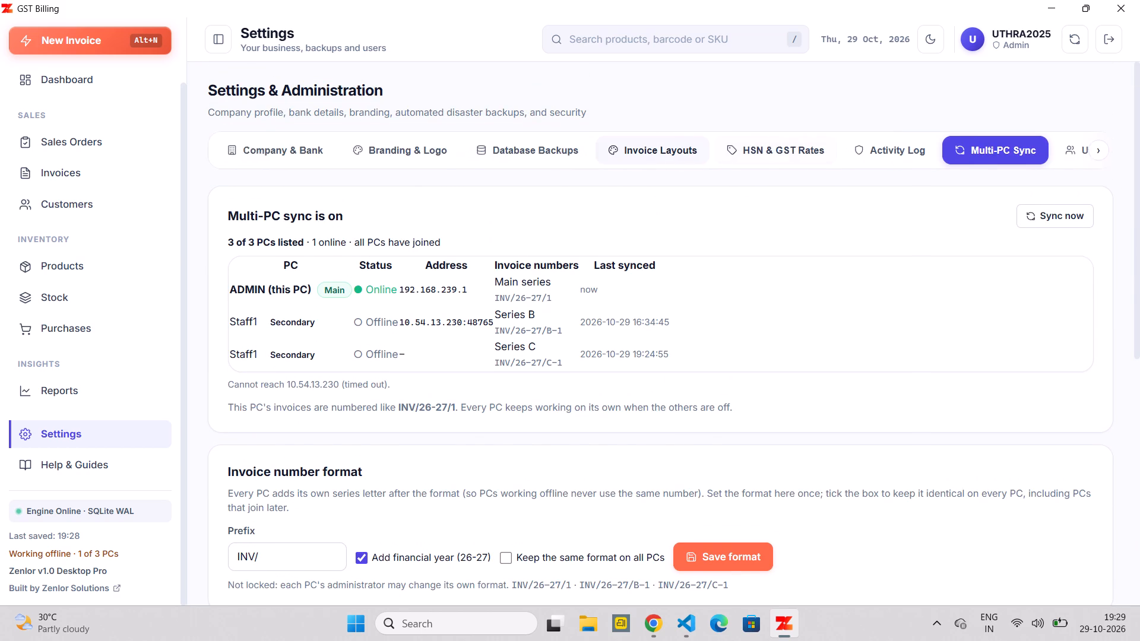
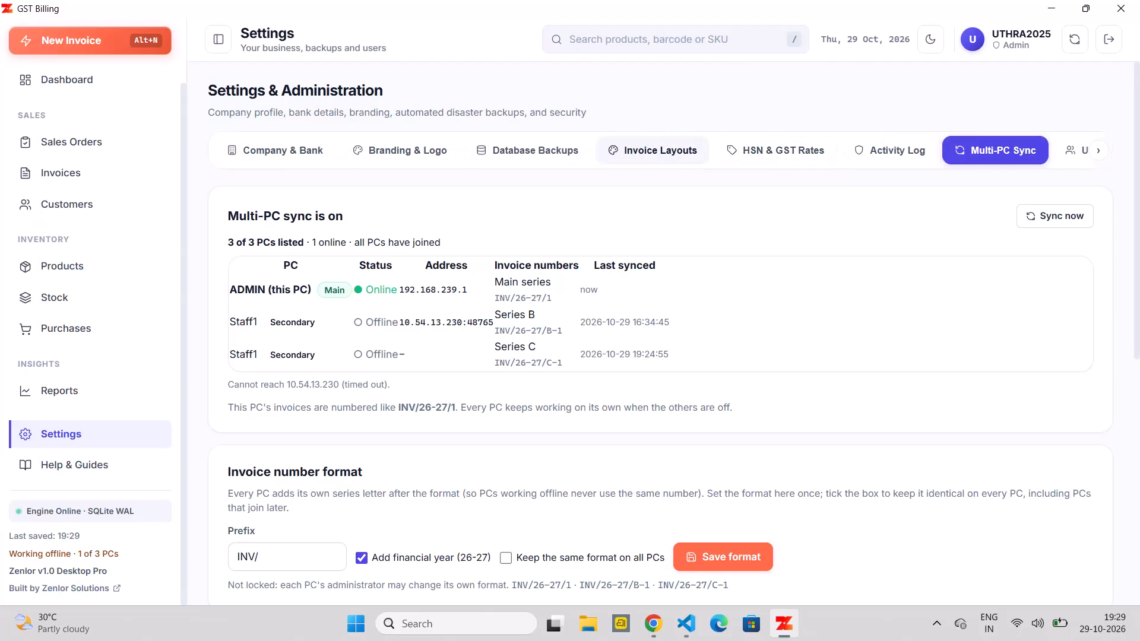
Scroll the settings tabs to the end of the row and open the last one, covering license status and user accounts.
click(1098, 153)
click(1098, 153)
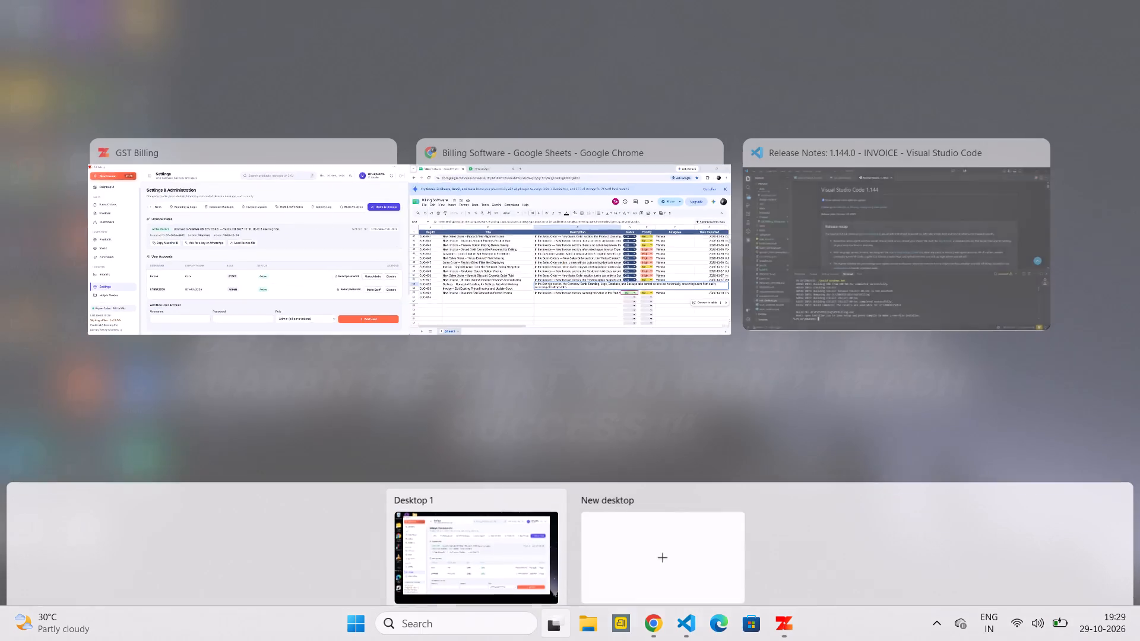
Switch back to the bug sheet and set the status of BUG-052 to Closed.
click(581, 275)
click(584, 464)
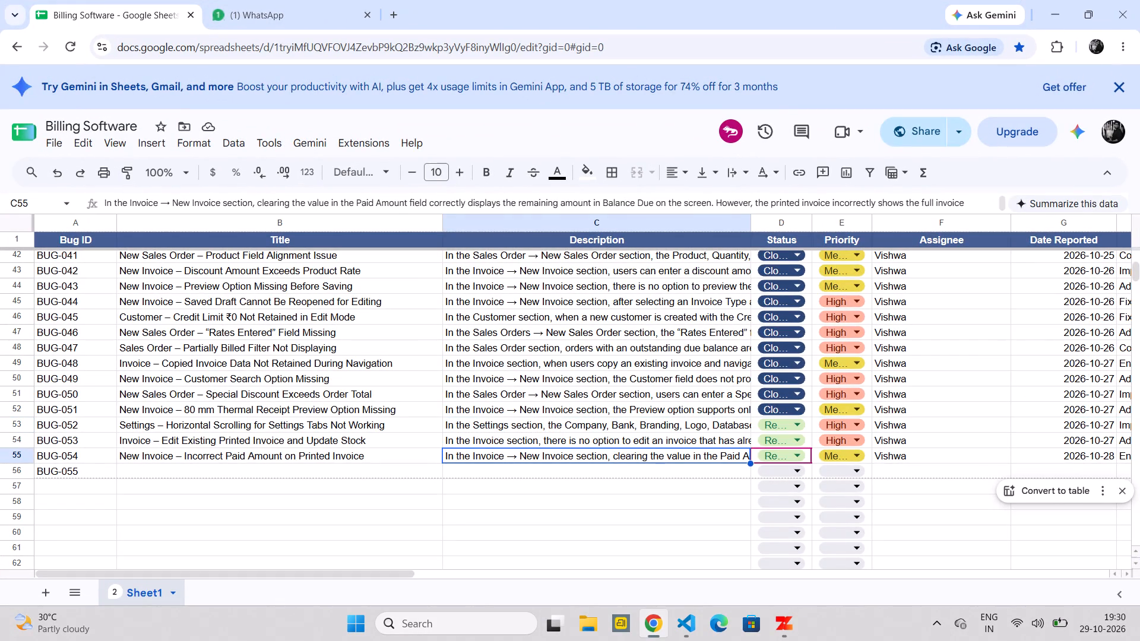
click(775, 423)
click(778, 515)
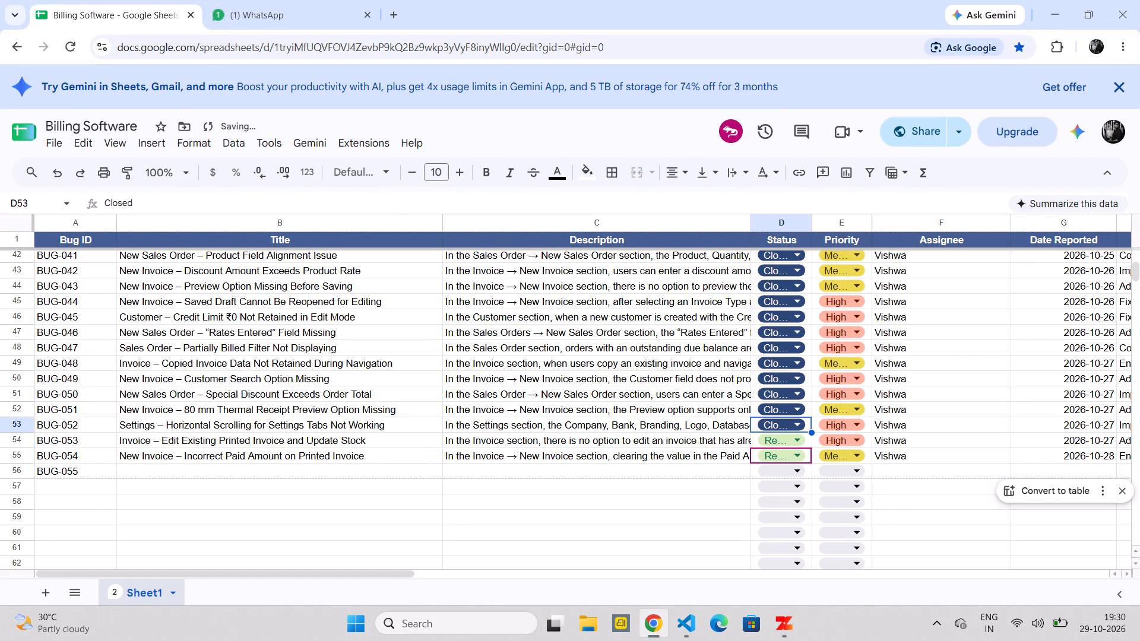
Read the full description of BUG-053 about editing an already printed invoice.
double_click(579, 440)
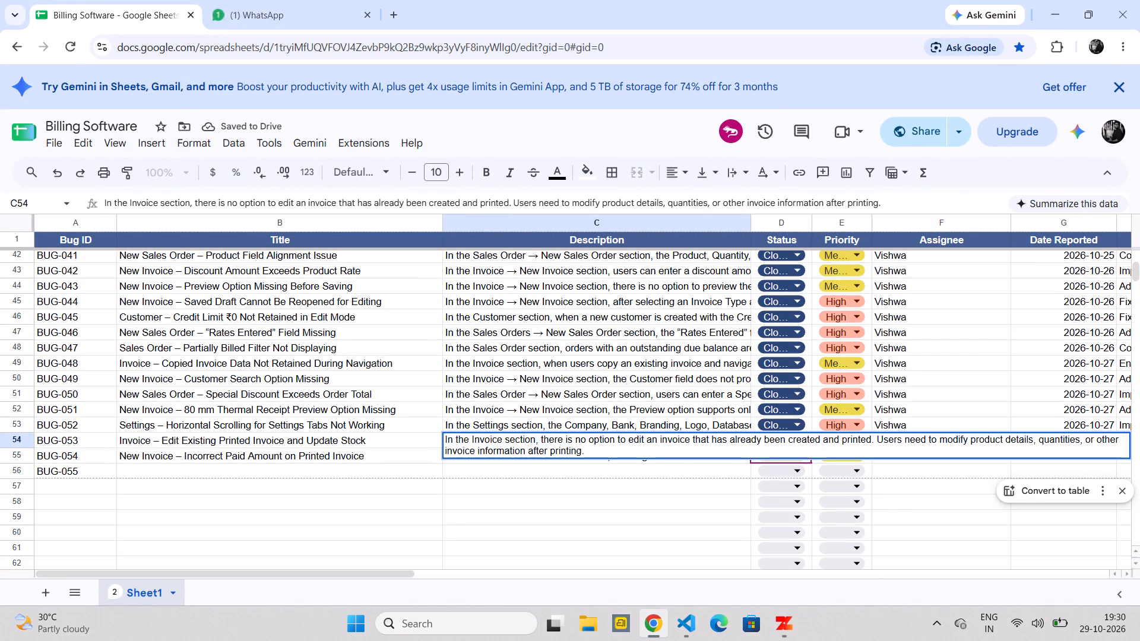
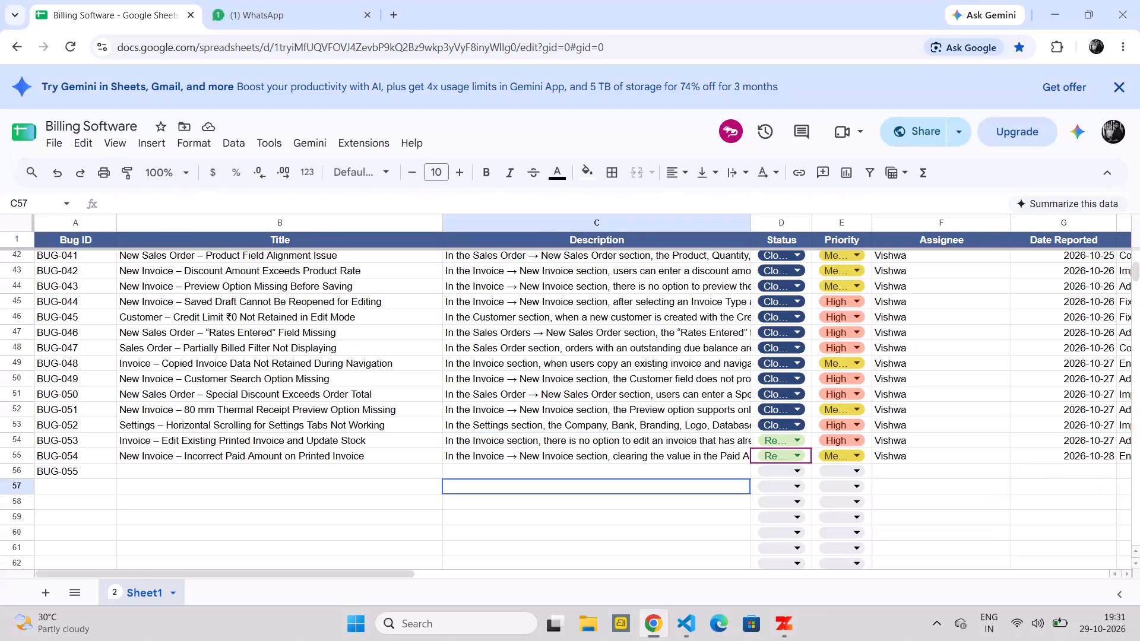
Set the status of BUG-053 to Closed.
click(773, 436)
click(779, 531)
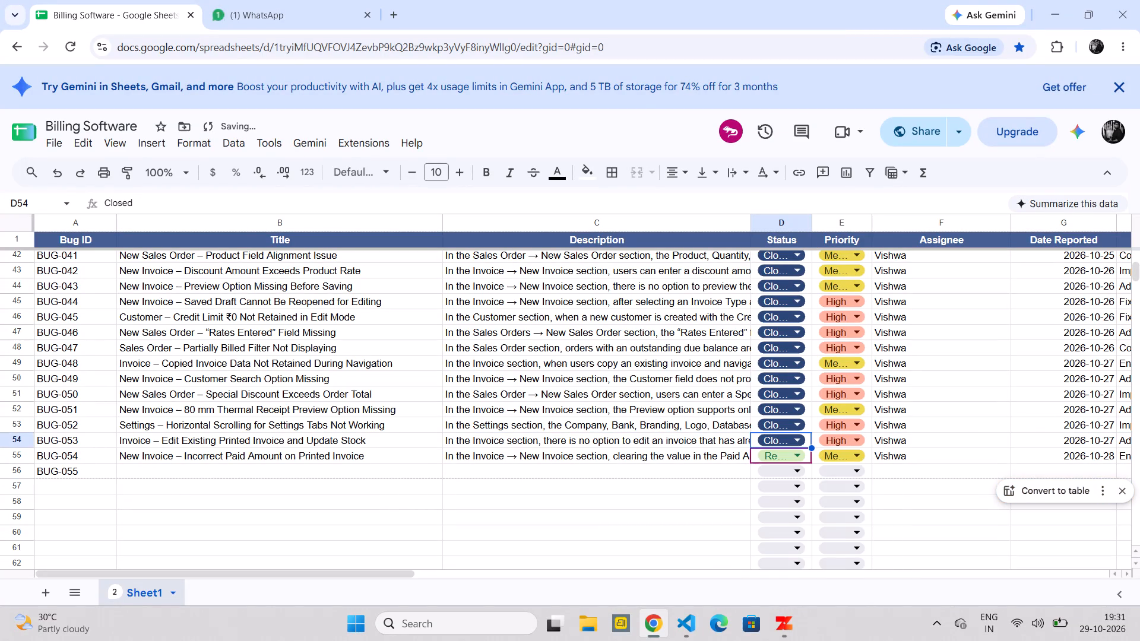
Open the full description of BUG-054 about the incorrect paid amount on the printed invoice and read it.
click(674, 451)
double_click(674, 451)
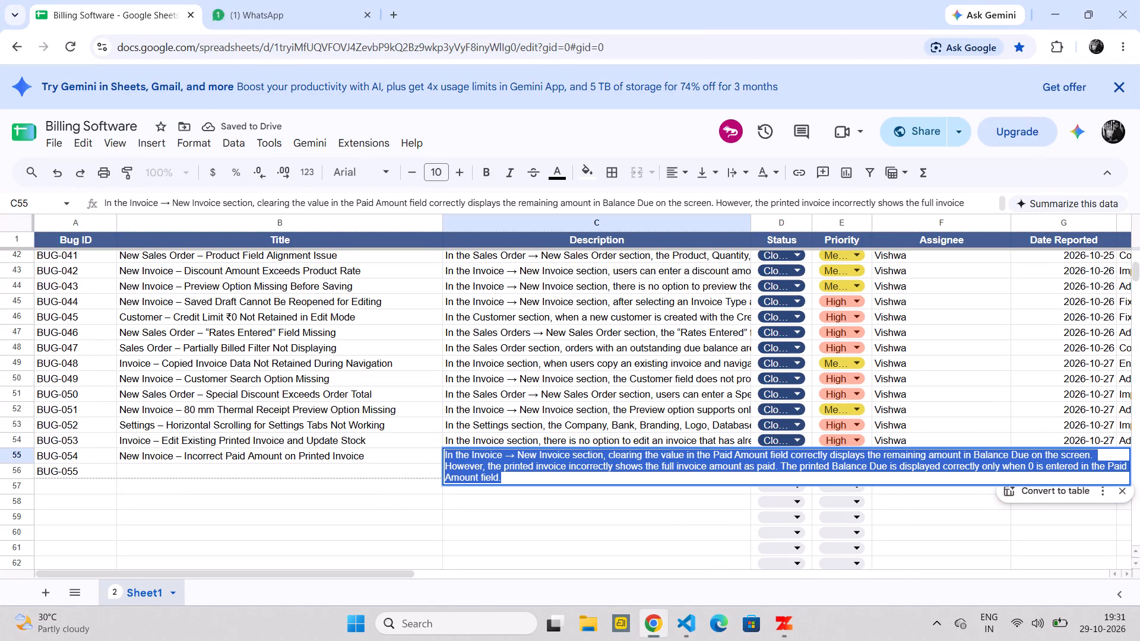
click(674, 451)
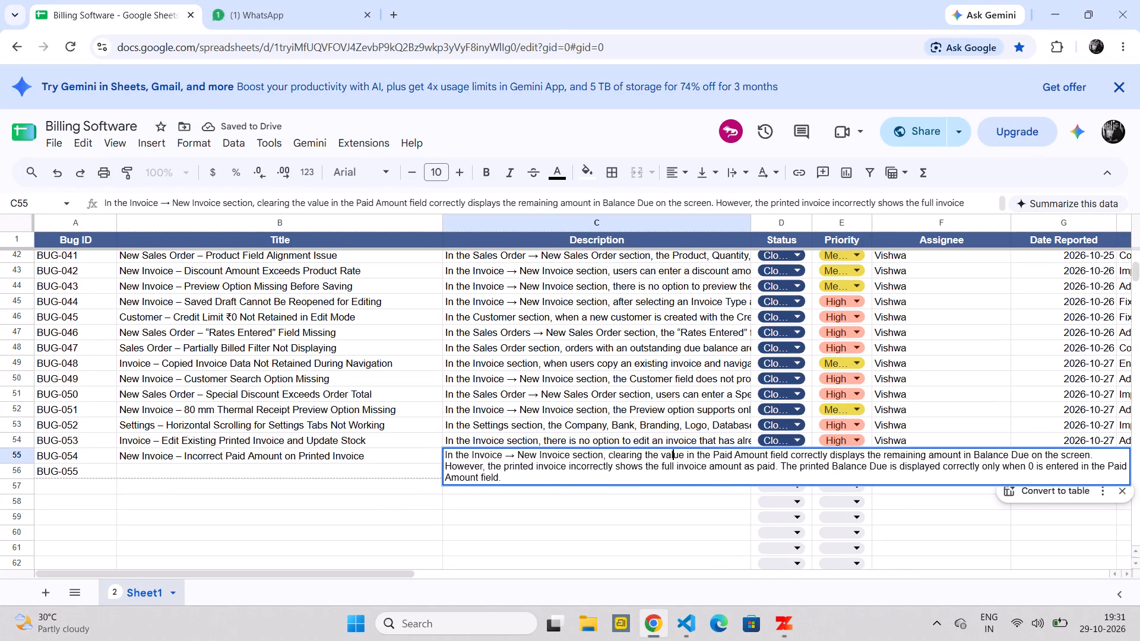
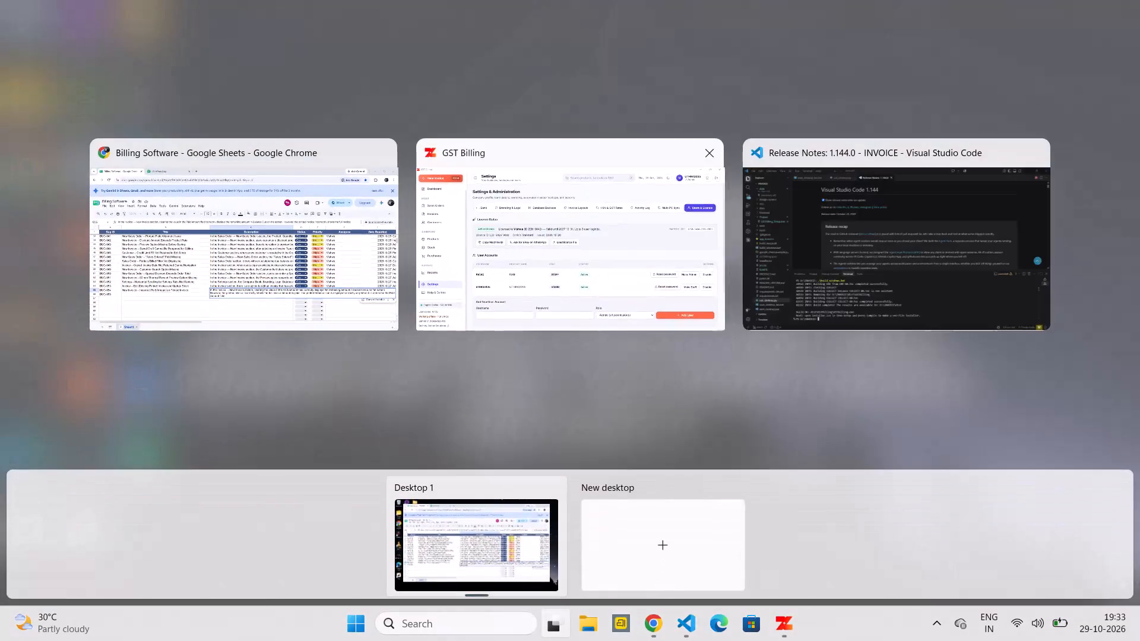
Switch to GST Billing, open issued invoice INV/26-27/4 for editing and examine its payment settlement section.
click(577, 282)
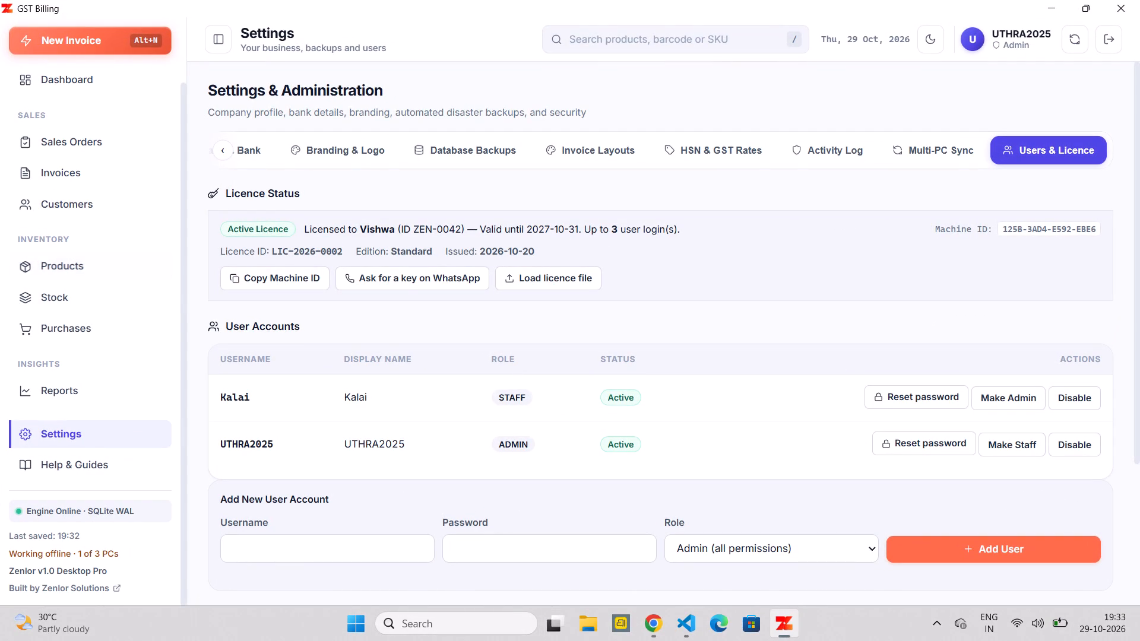
click(69, 180)
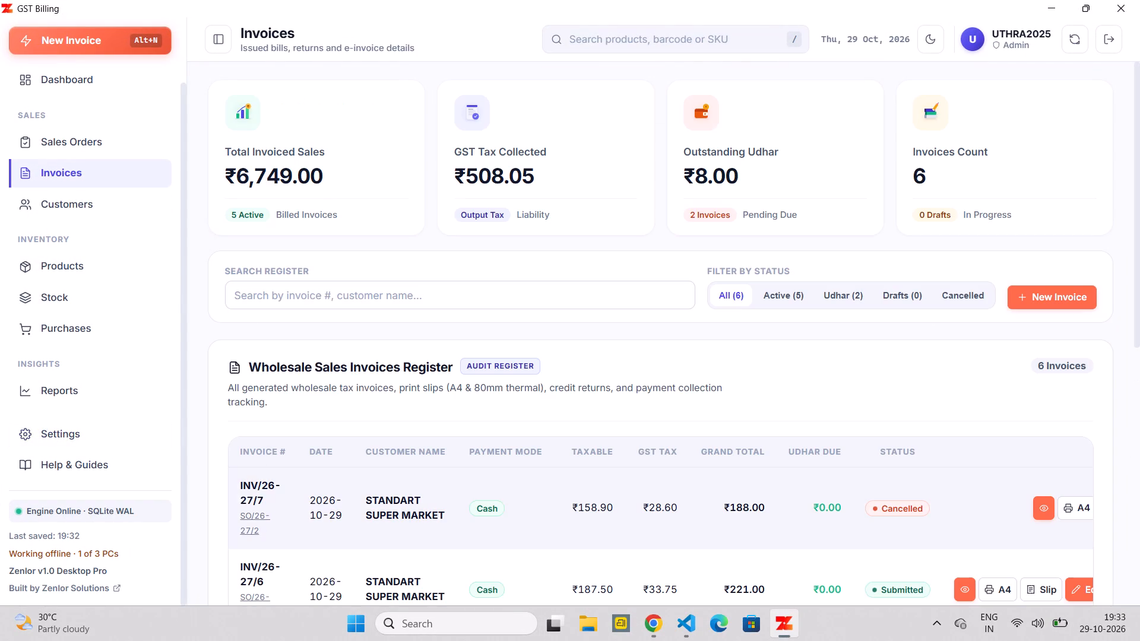
scroll(547, 497, down, 1)
scroll(547, 497, left, 4)
scroll(547, 497, down, 1)
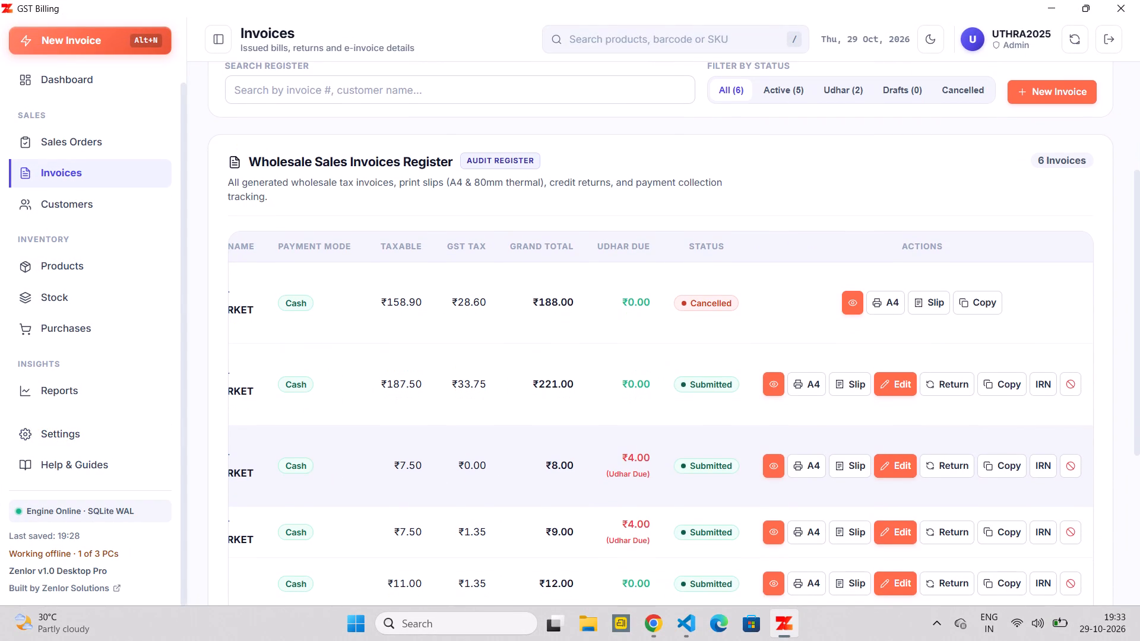
scroll(547, 497, right, 2)
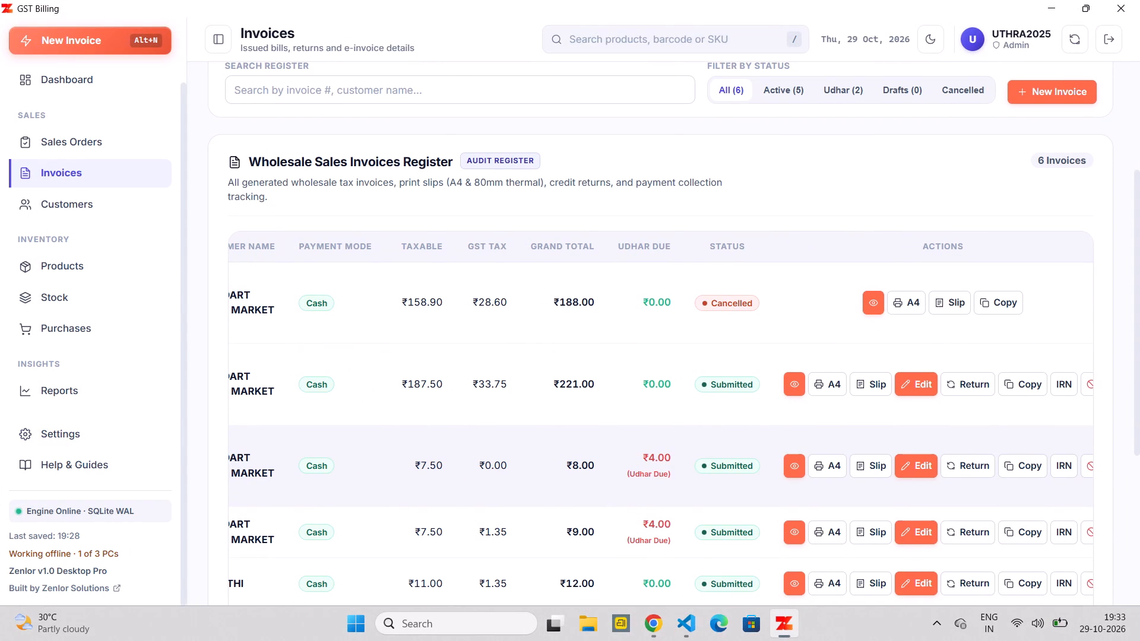
click(919, 468)
scroll(619, 437, down, 4)
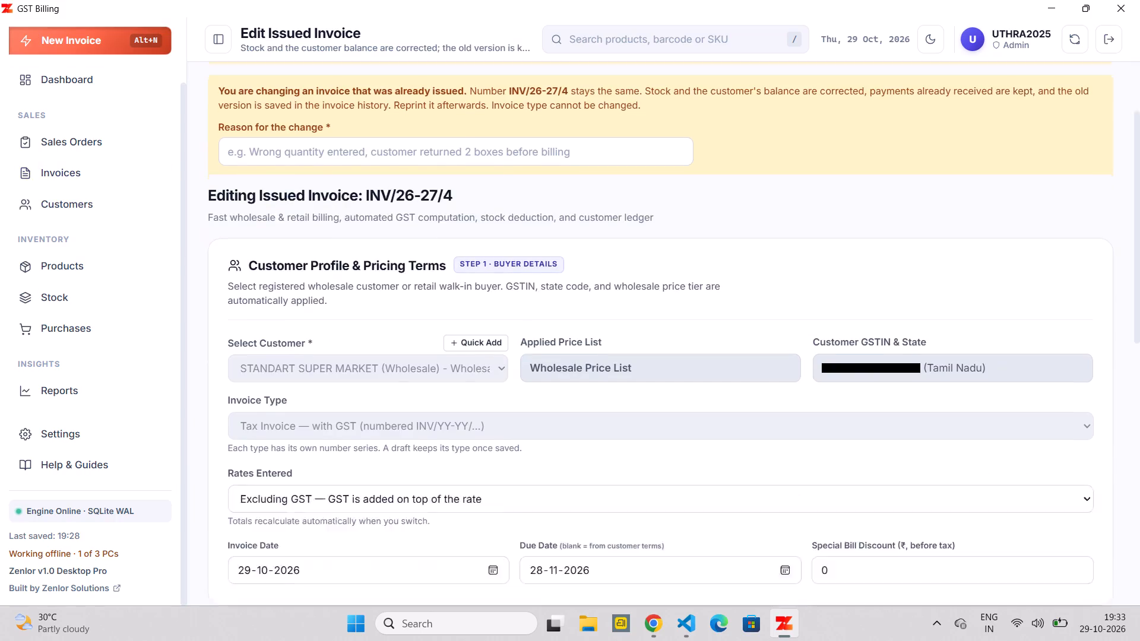
scroll(619, 437, down, 1)
scroll(619, 437, right, 4)
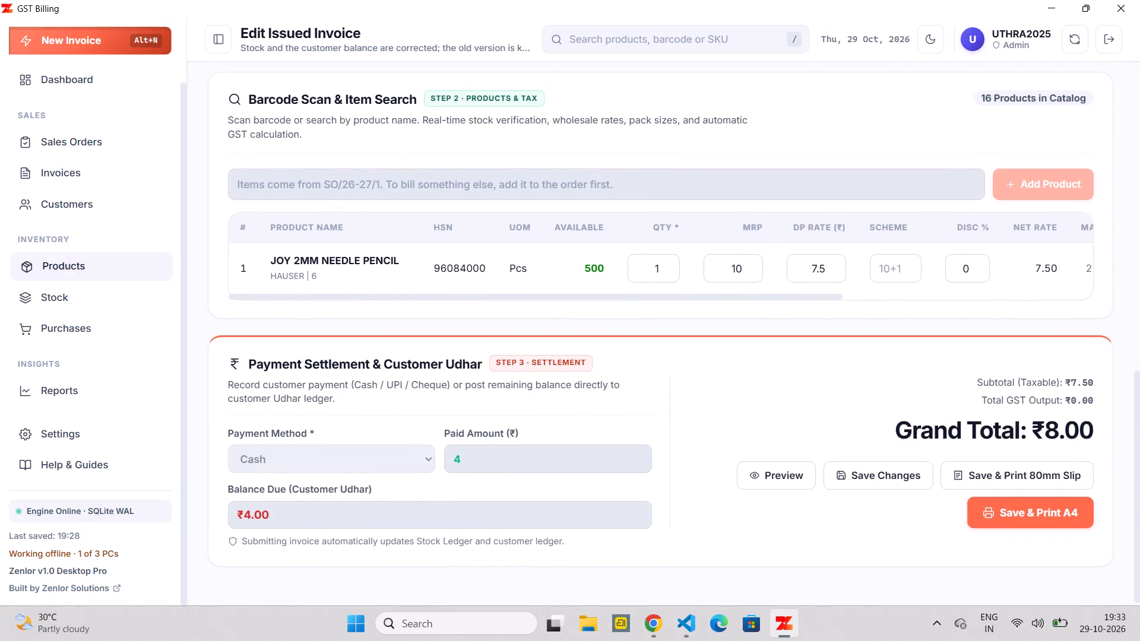
Start a new invoice and check the balance due in its A4 preview with the full amount paid.
click(115, 182)
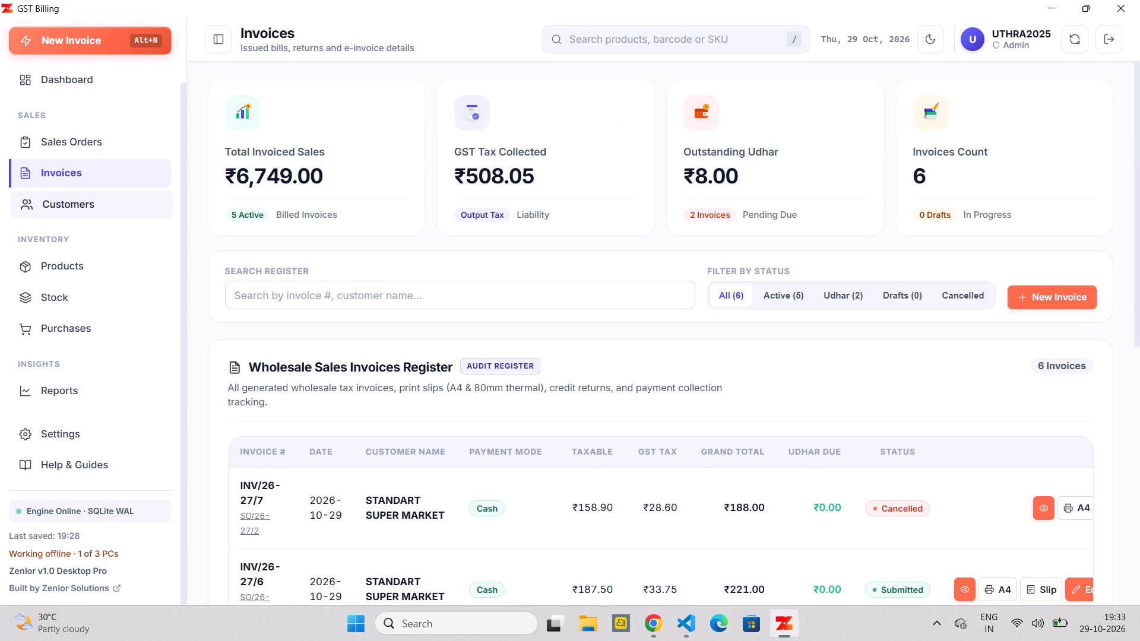
click(1054, 310)
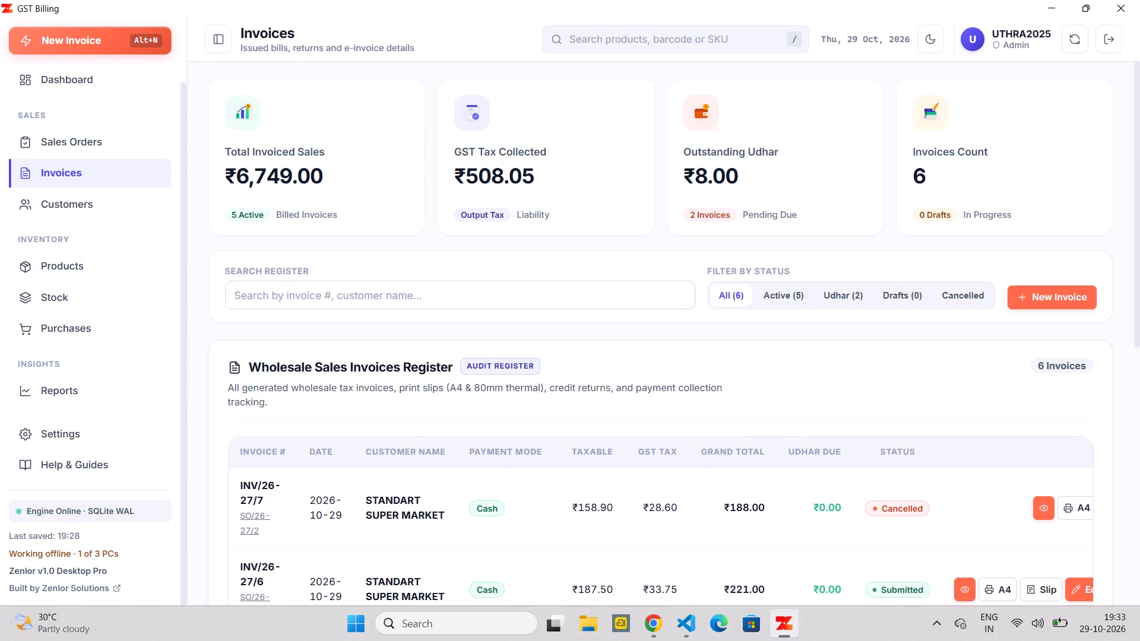
click(1041, 301)
scroll(657, 385, down, 3)
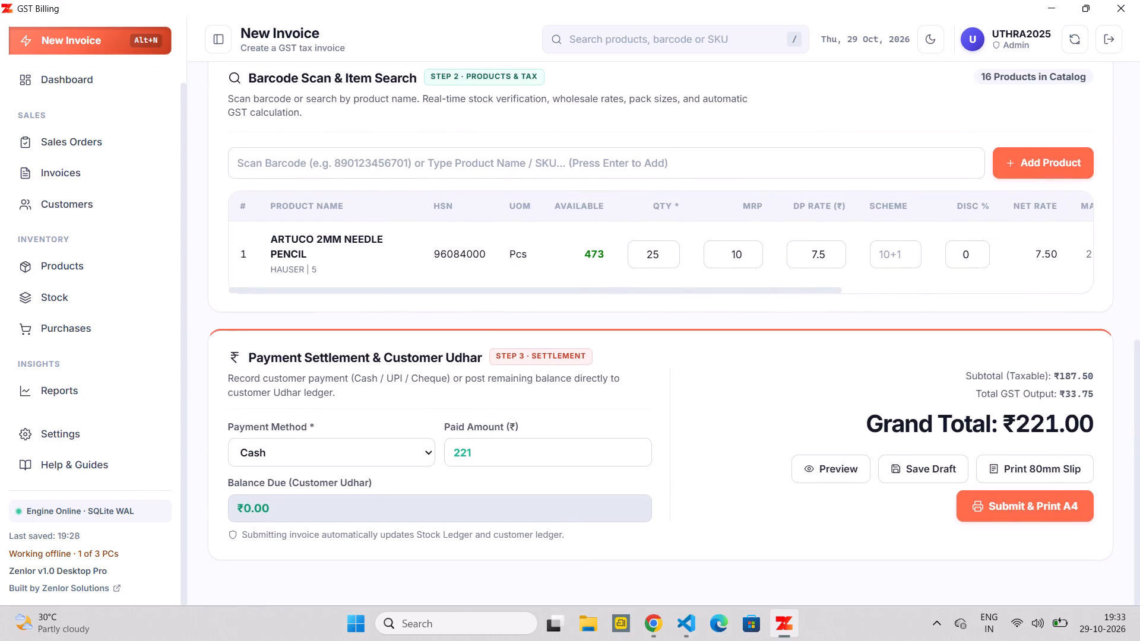
click(468, 459)
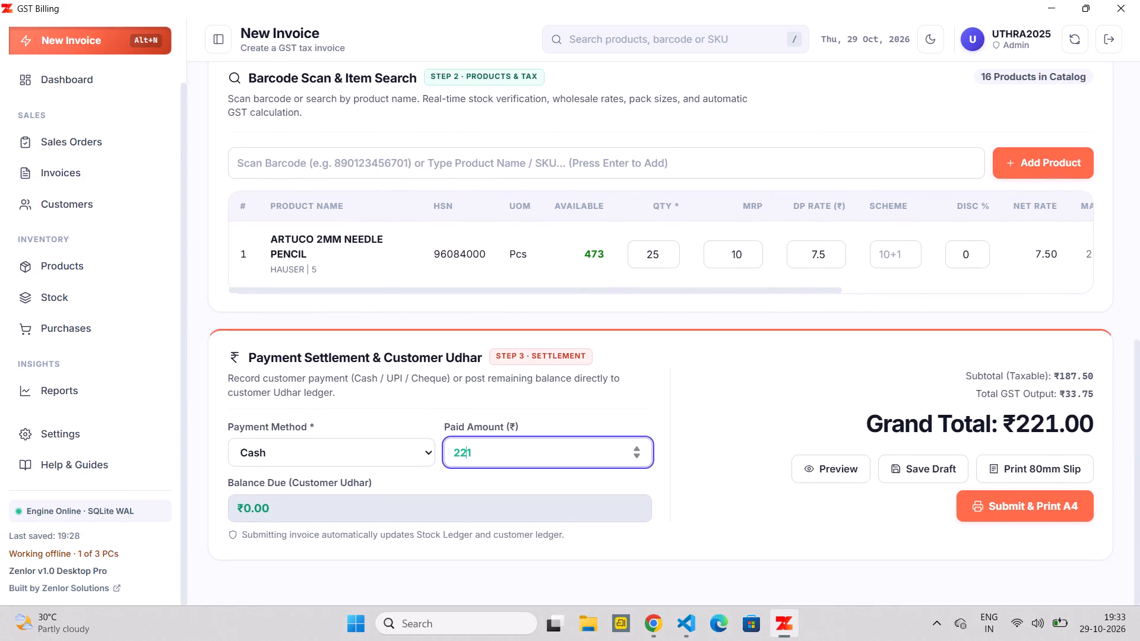
click(474, 460)
click(826, 470)
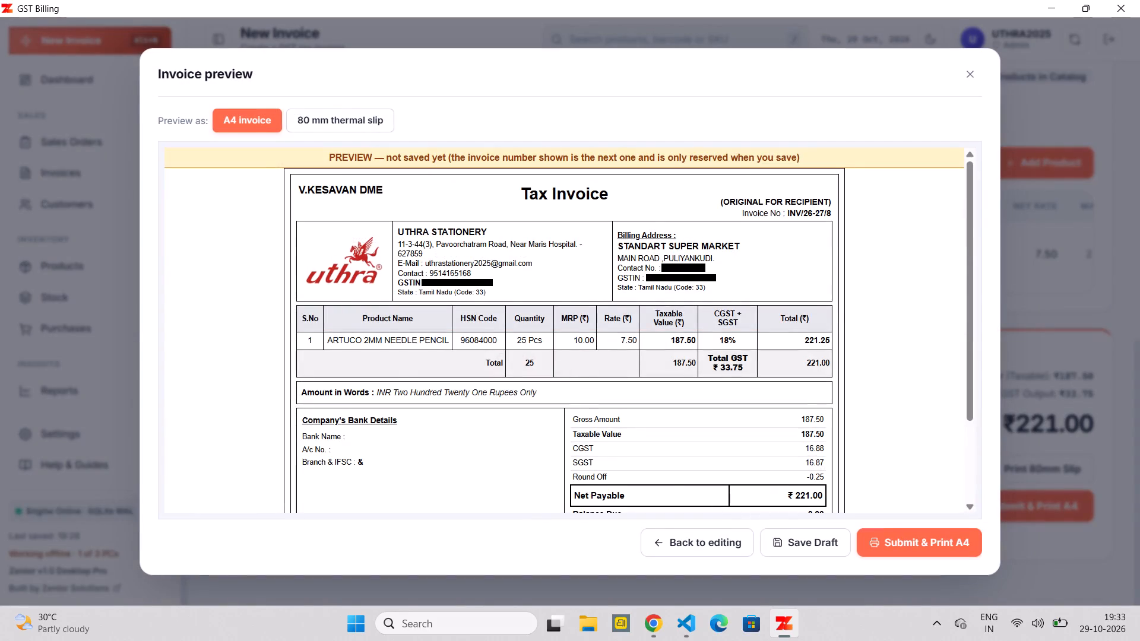
scroll(764, 407, down, 4)
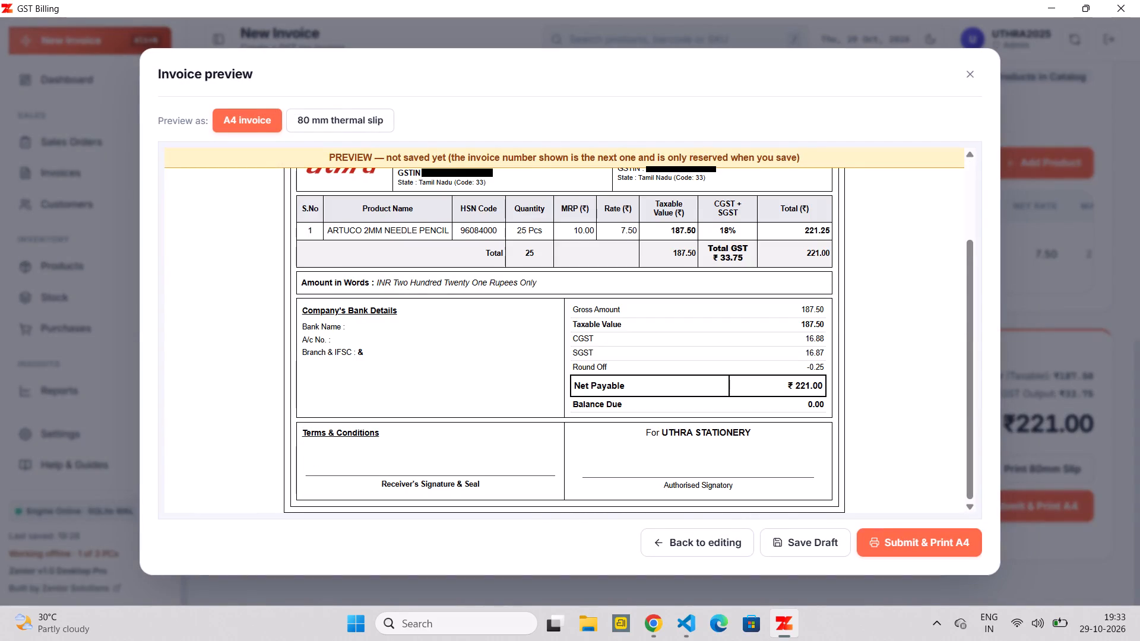
click(967, 79)
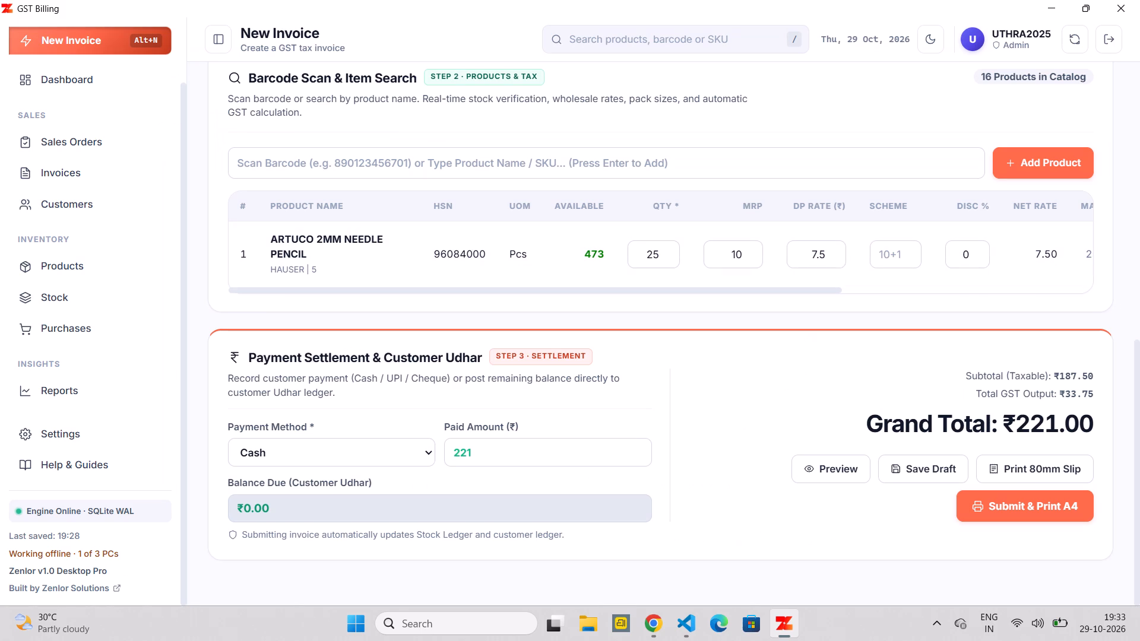
Clear the new invoice's Paid Amount and check the balance due in the A4 preview.
click(531, 445)
key(BackSpace)
key(BackSpace)
key(BackSpace)
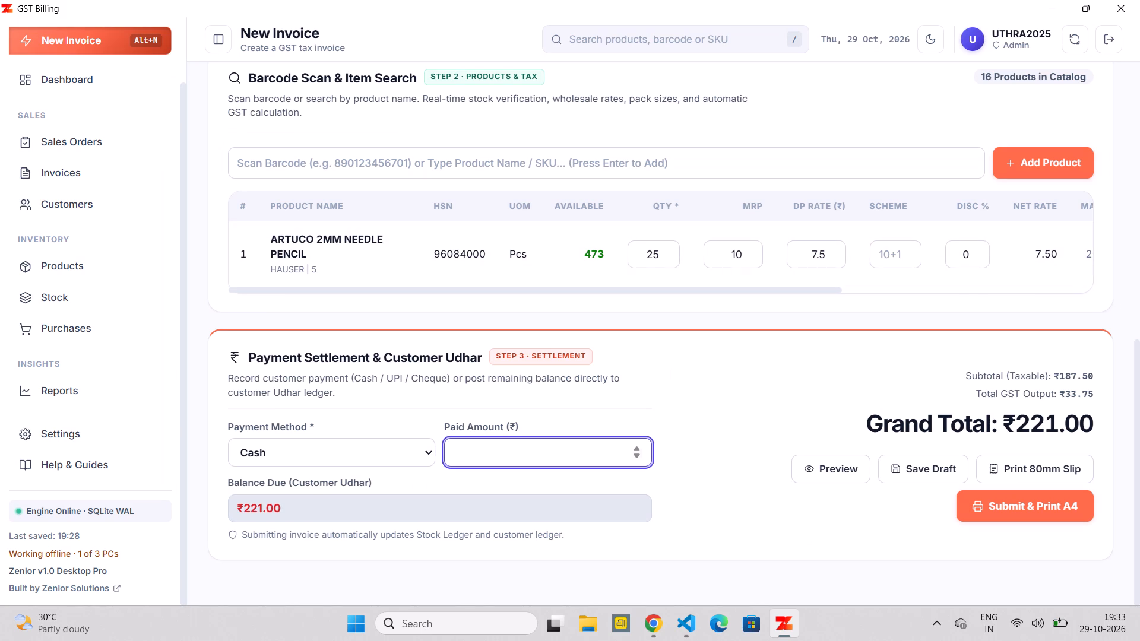
click(822, 468)
scroll(721, 443, down, 6)
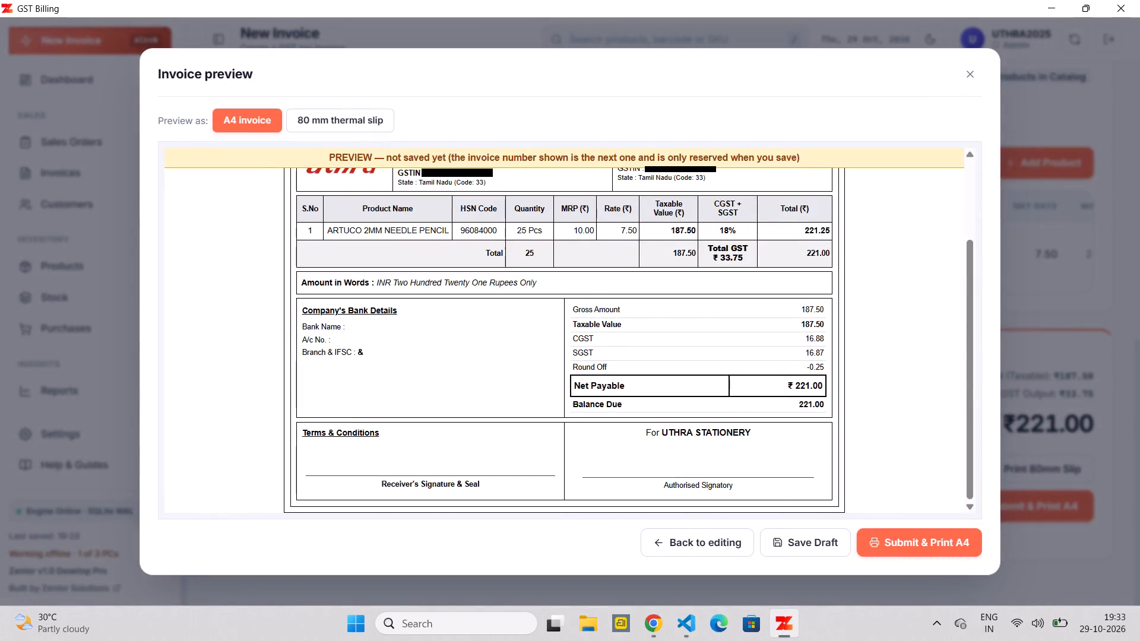
click(961, 83)
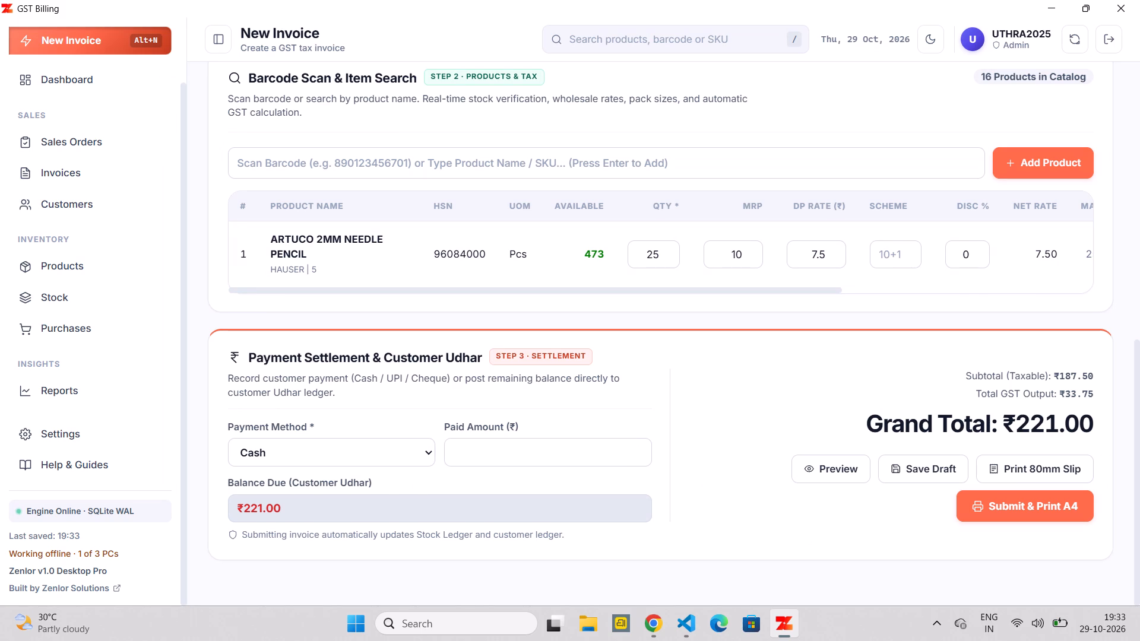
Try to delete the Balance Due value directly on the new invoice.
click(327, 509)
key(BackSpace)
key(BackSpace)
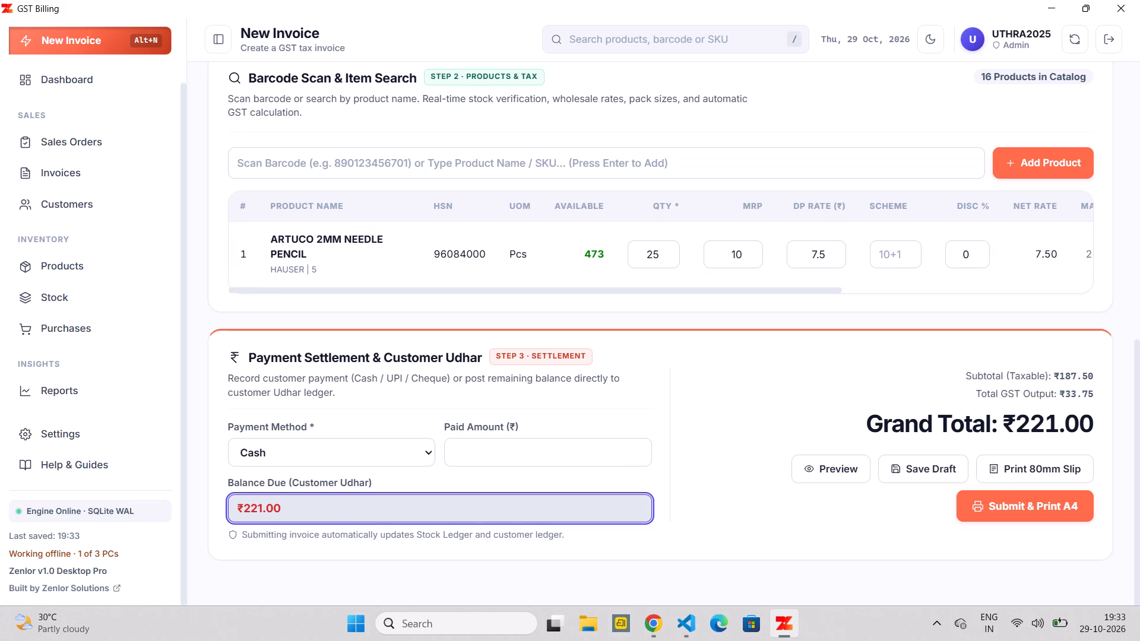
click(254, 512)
Set the new invoice's Paid Amount to 30 and check the balance due in the A4 preview.
click(465, 452)
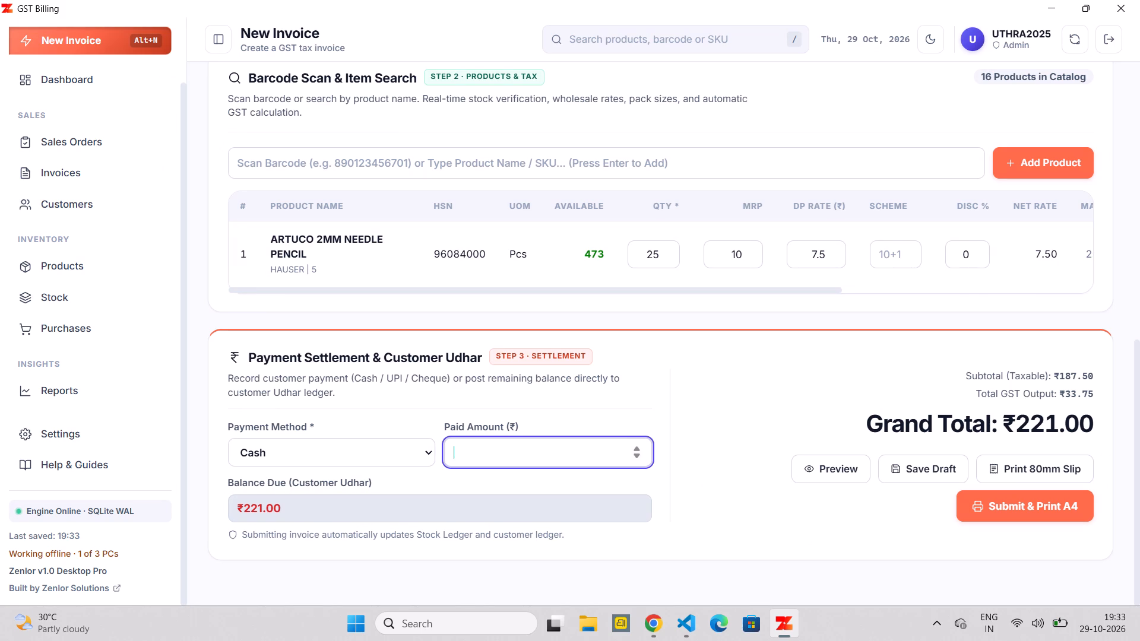
text(30)
click(818, 474)
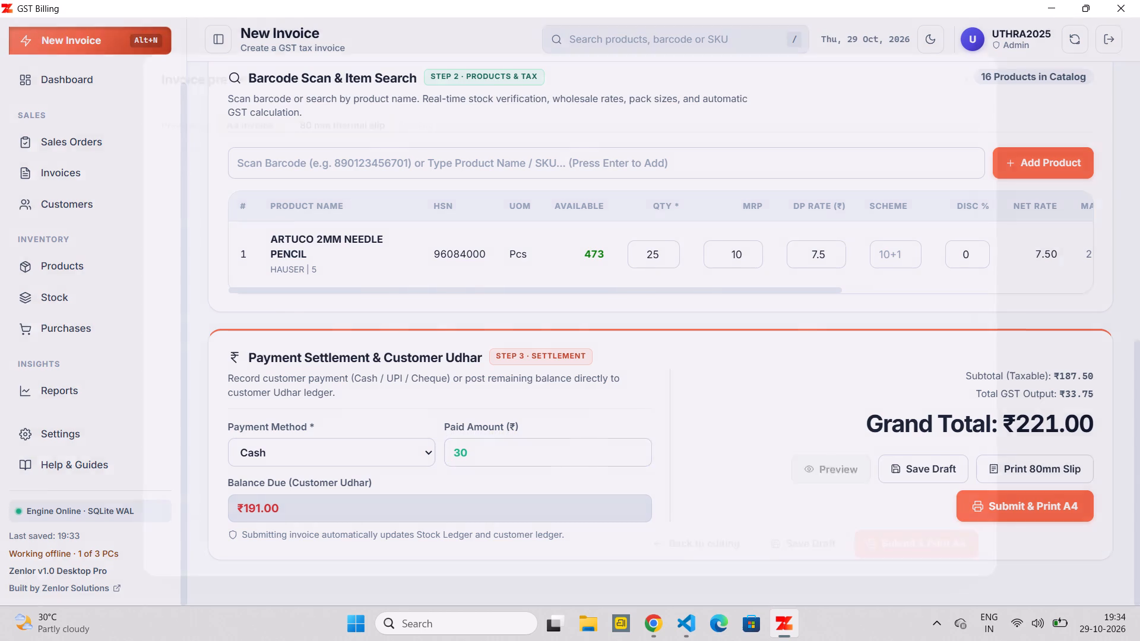
scroll(678, 418, down, 5)
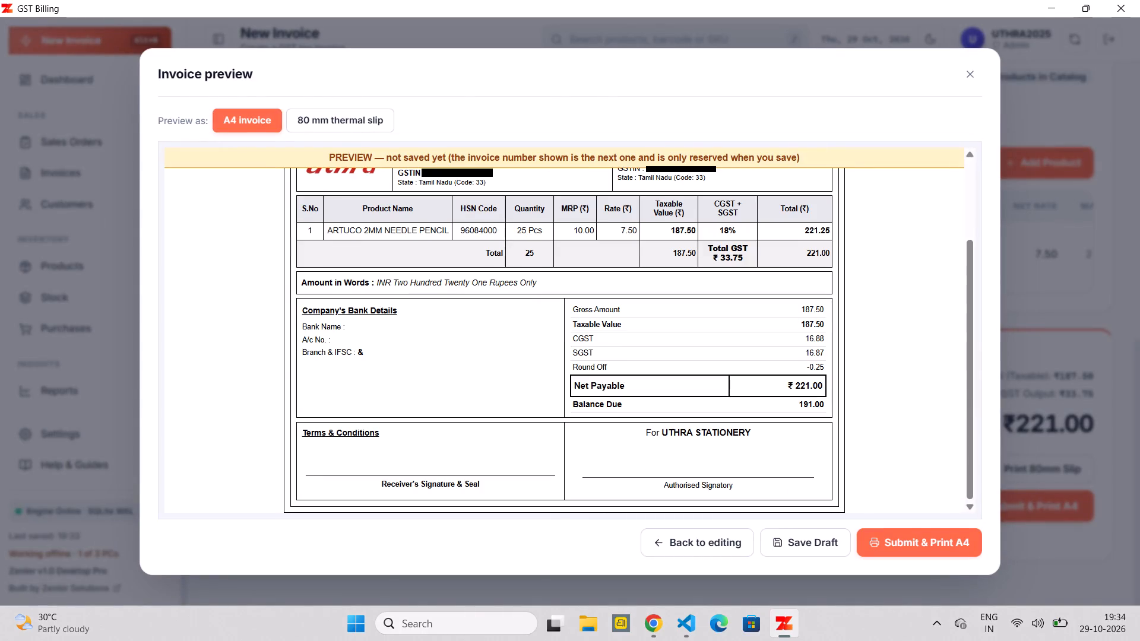
click(964, 77)
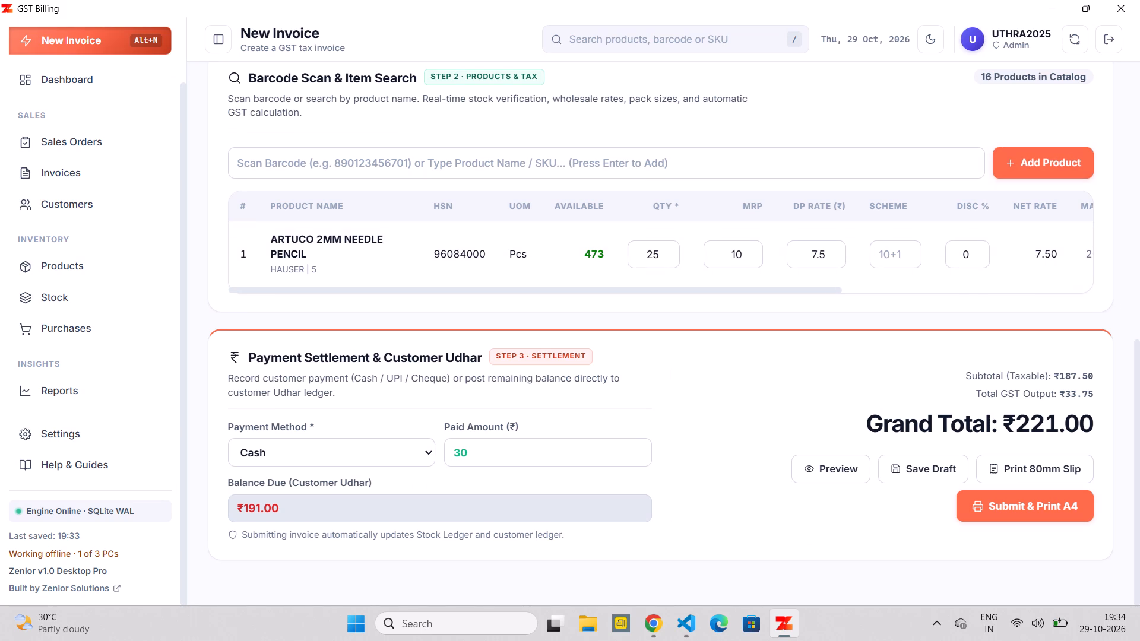
Switch to the Billing Software bug sheet and set the status of BUG-054 to Closed.
click(699, 292)
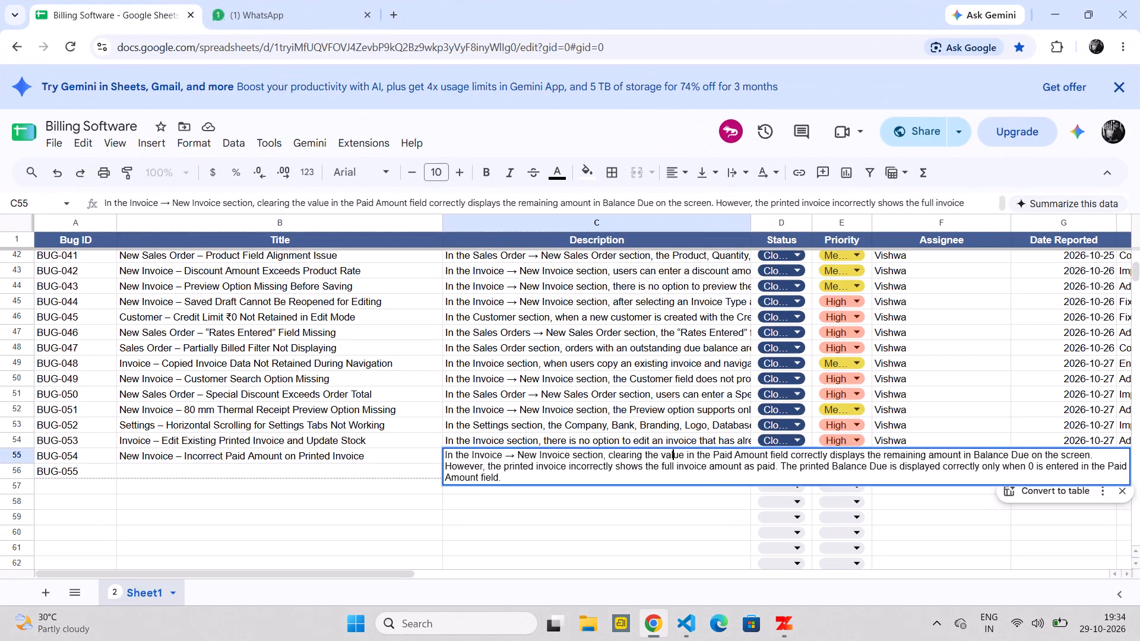
click(673, 502)
click(772, 453)
click(782, 545)
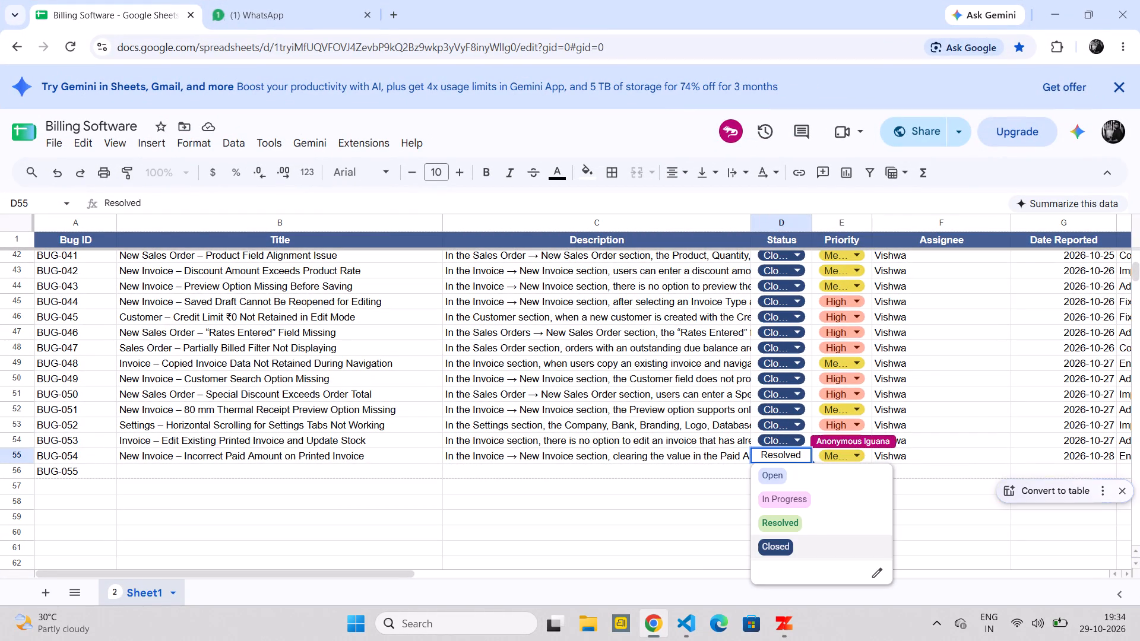
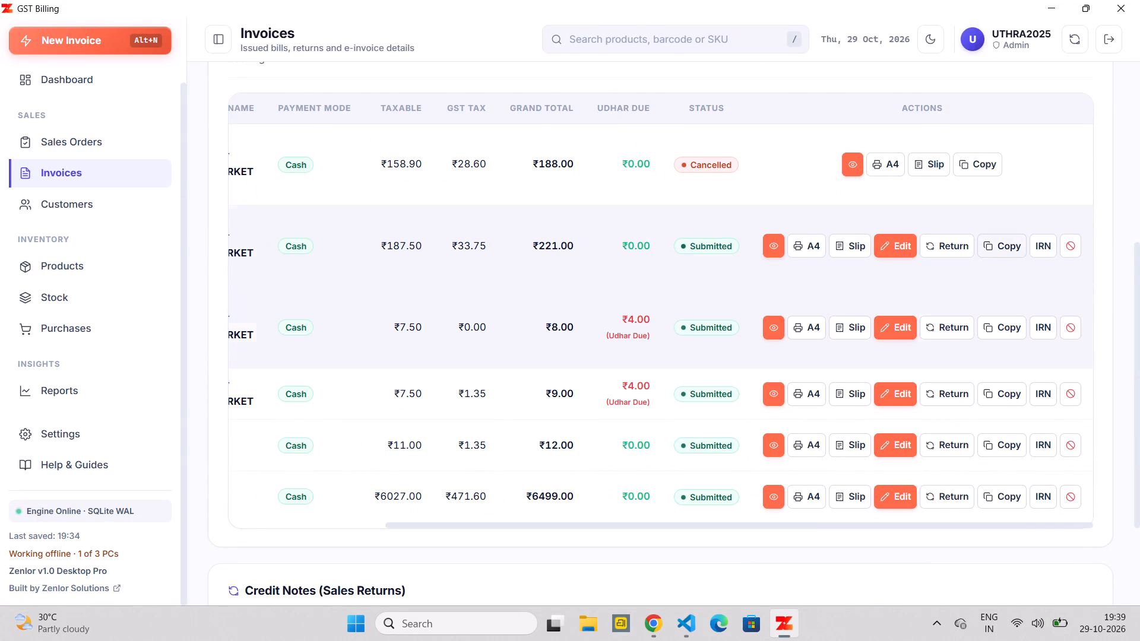
Open issued invoice INV/26-27/2 for editing from the invoice list and check its edit form.
click(905, 437)
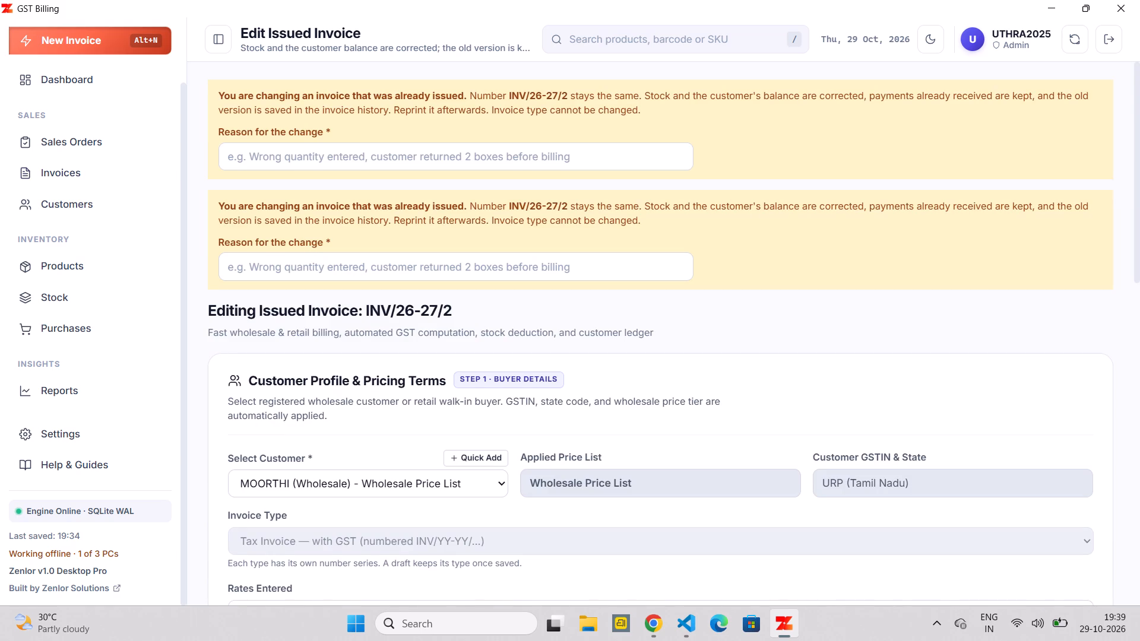
scroll(794, 399, right, 6)
click(62, 234)
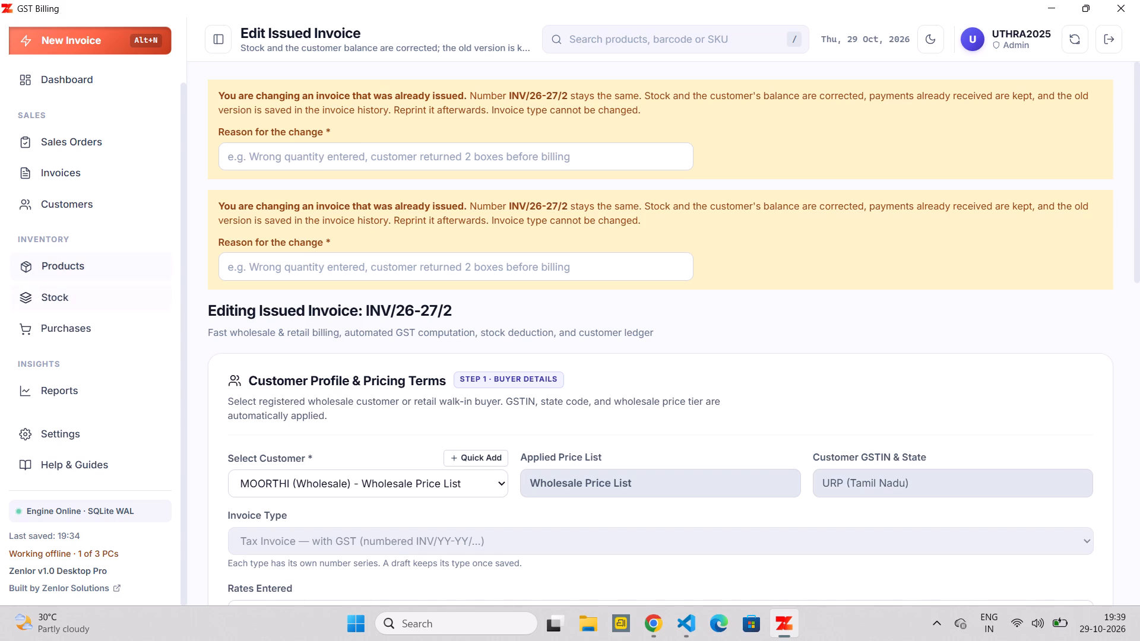
click(58, 174)
scroll(594, 529, down, 1)
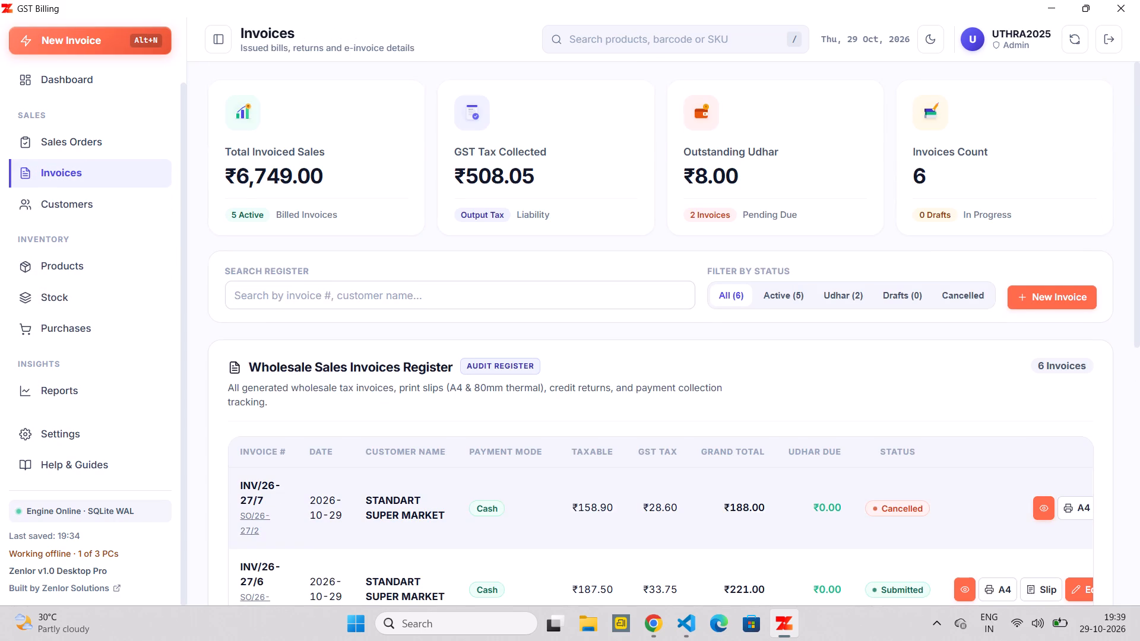
scroll(594, 529, down, 1)
click(594, 529)
scroll(594, 529, down, 2)
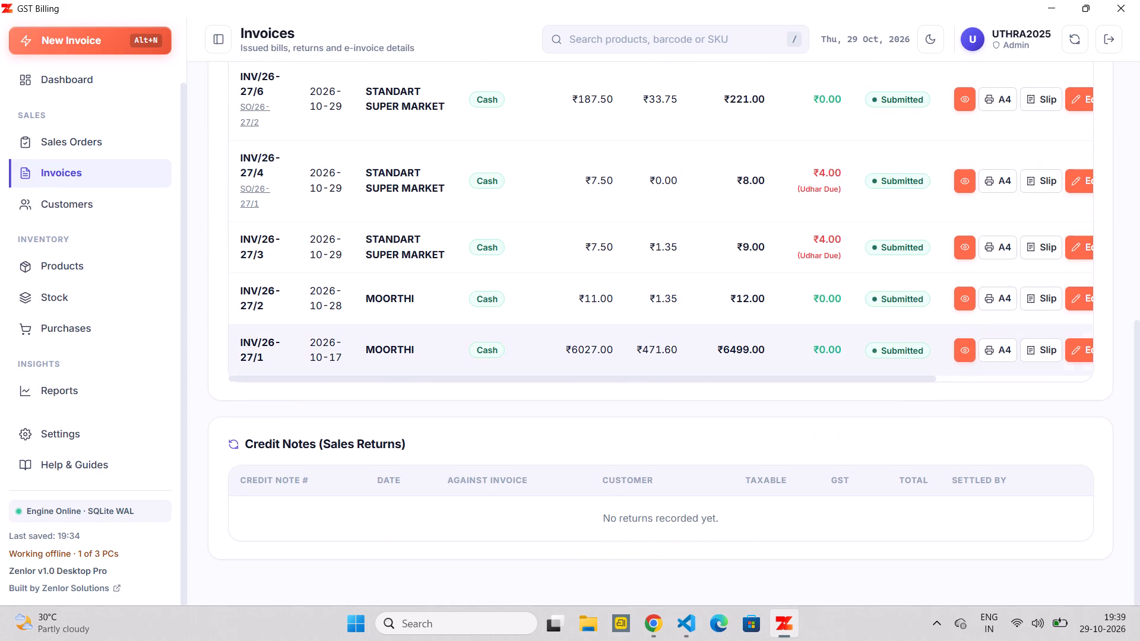
scroll(1058, 353, left, 1)
click(1058, 353)
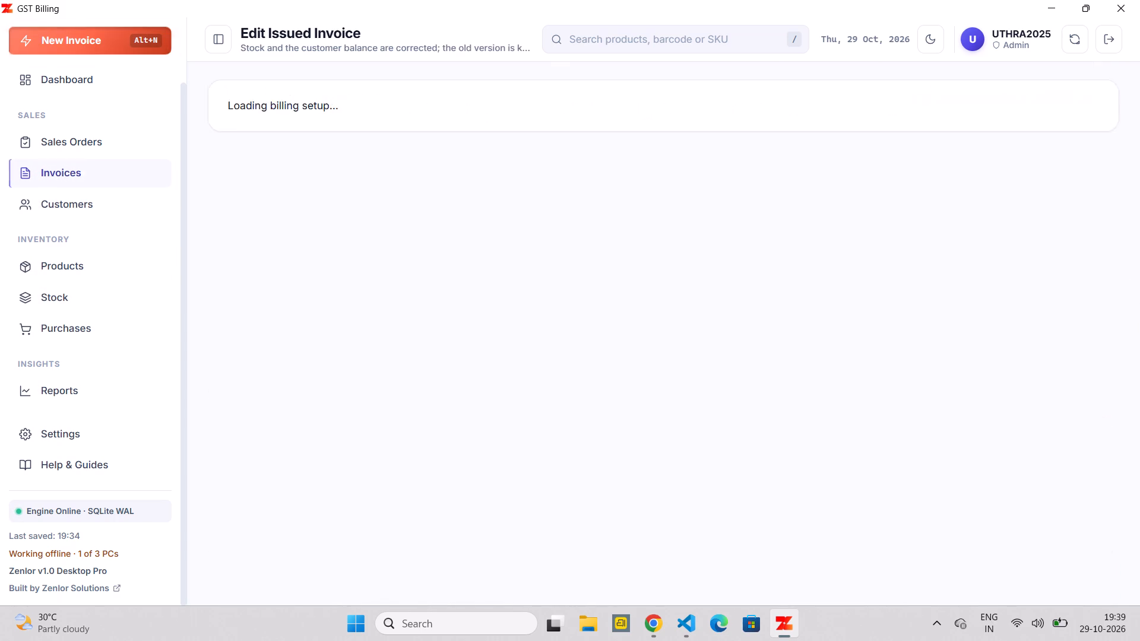
scroll(690, 387, down, 1)
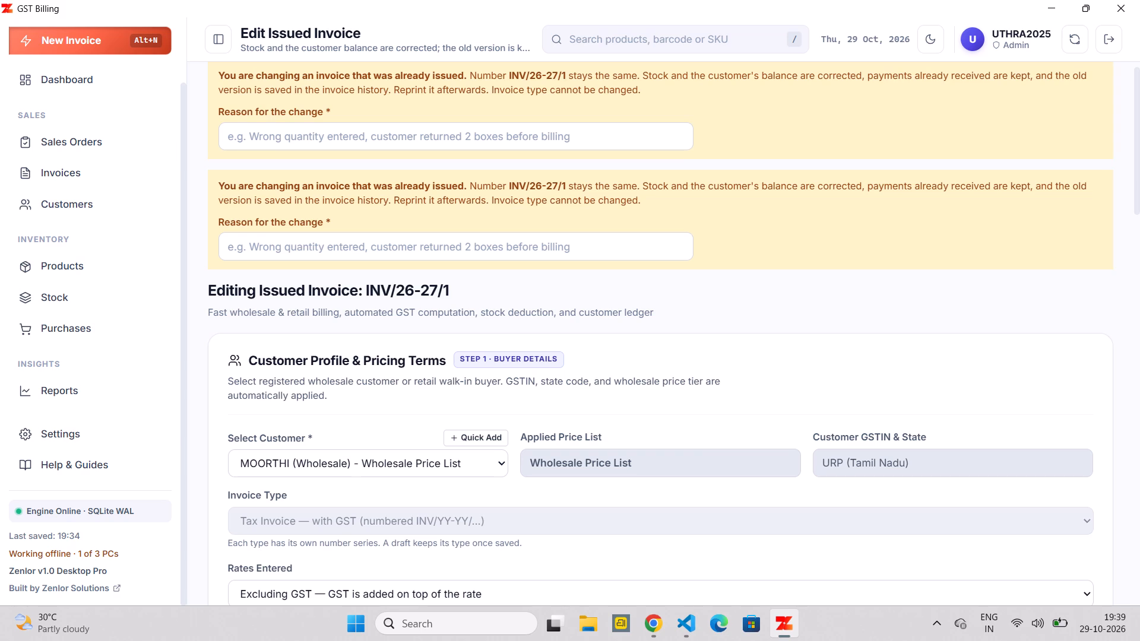
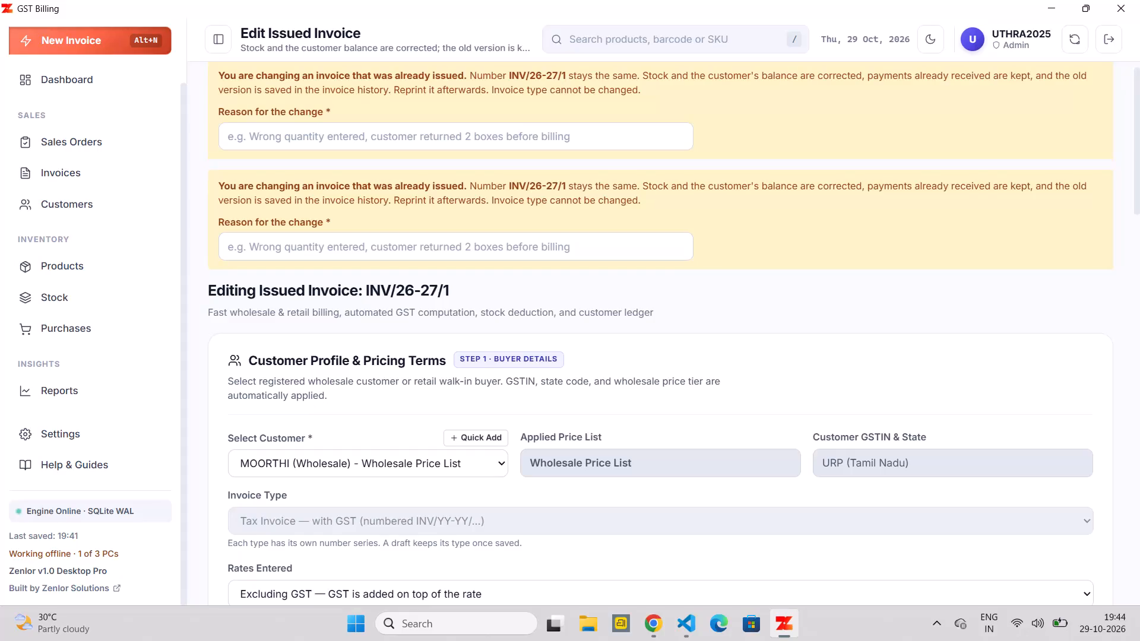
Add HSN code 9601 with description "pen model" and a blank GST % to the HSN & GST Rates list in Settings.
click(100, 445)
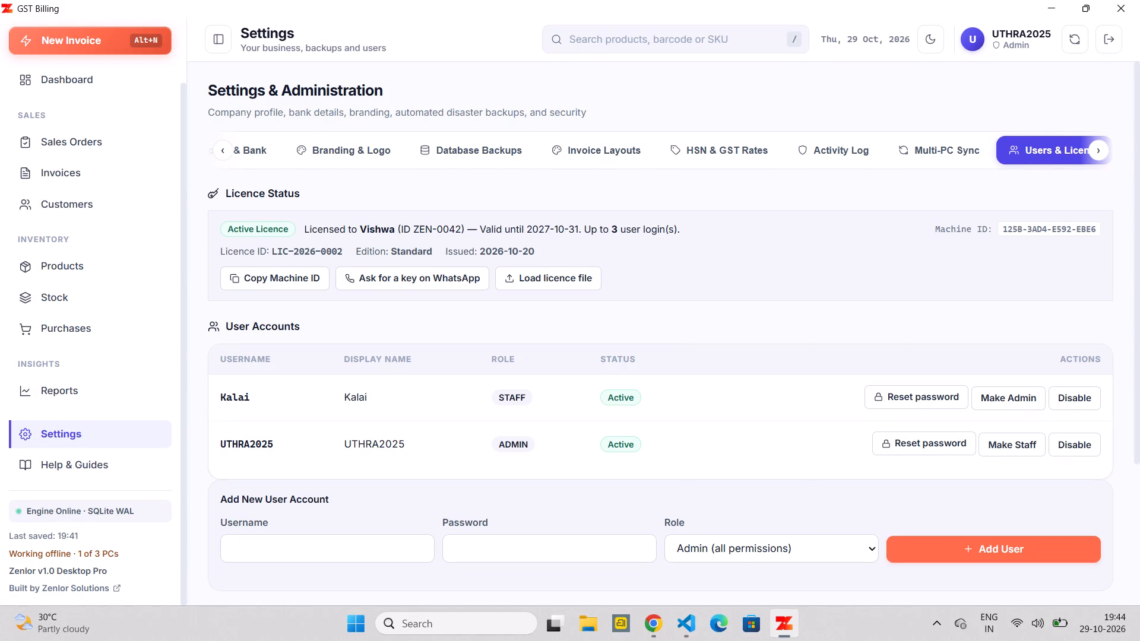
click(693, 140)
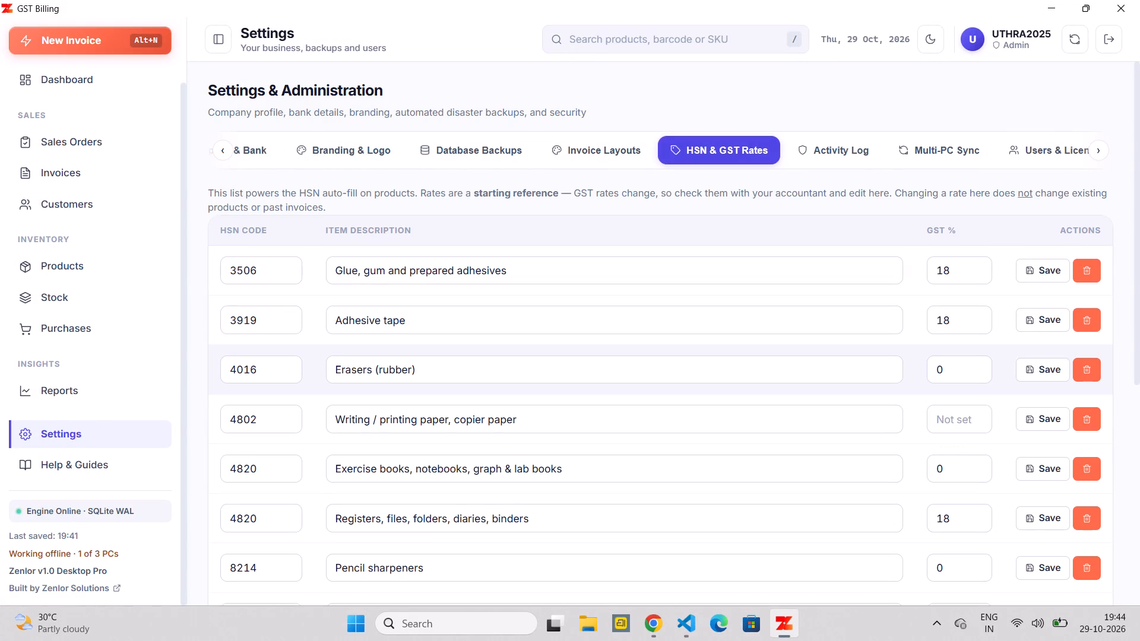
scroll(588, 386, down, 3)
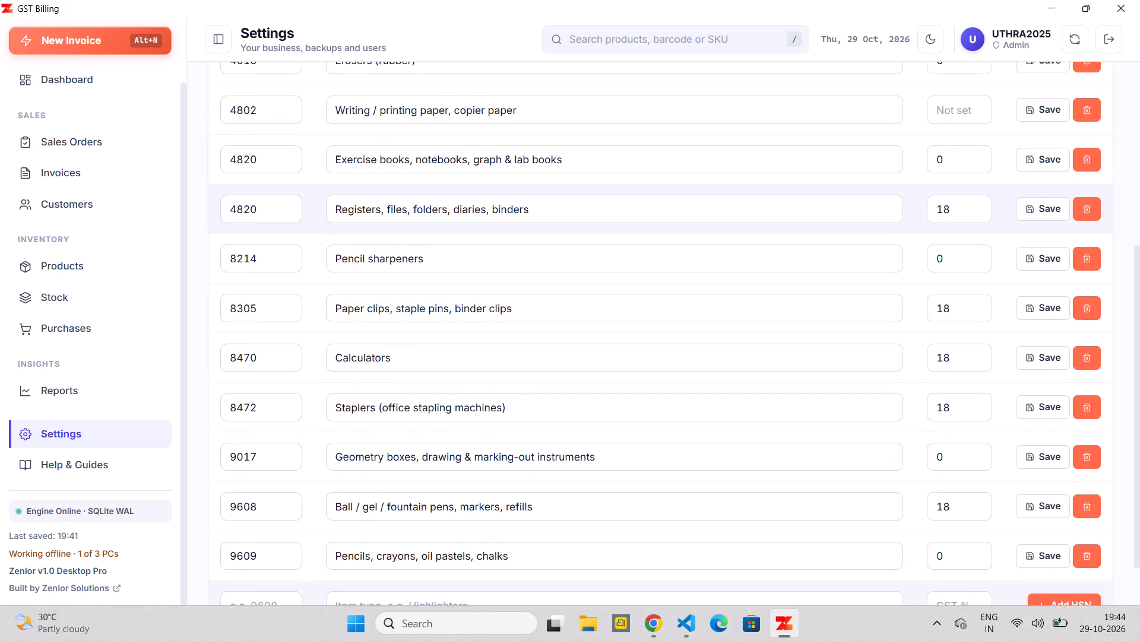
scroll(588, 386, down, 1)
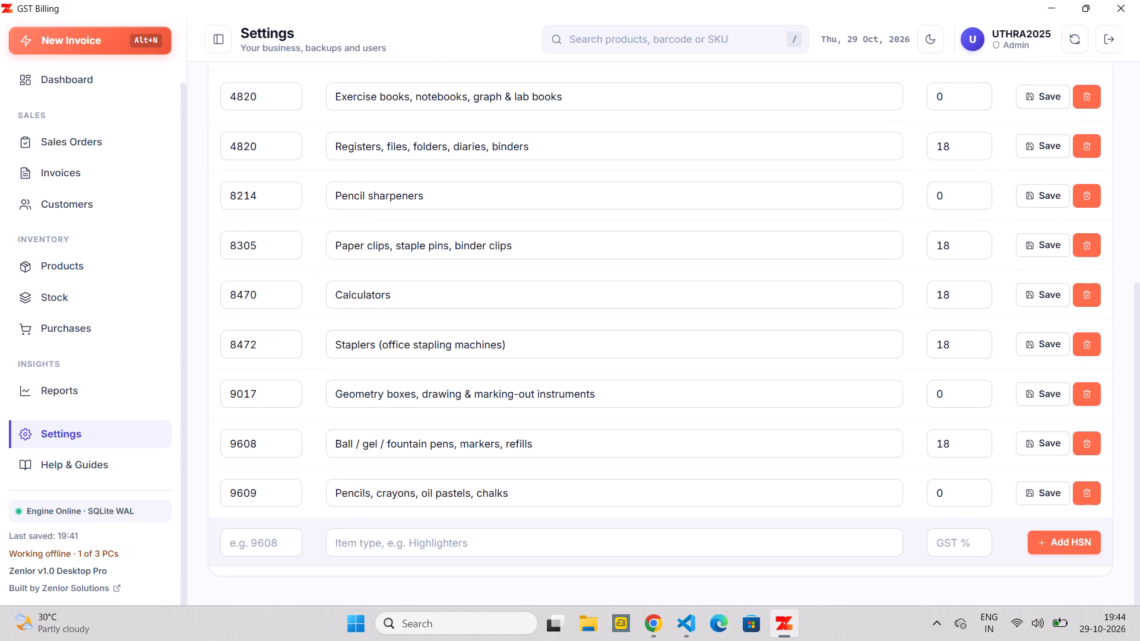
click(236, 545)
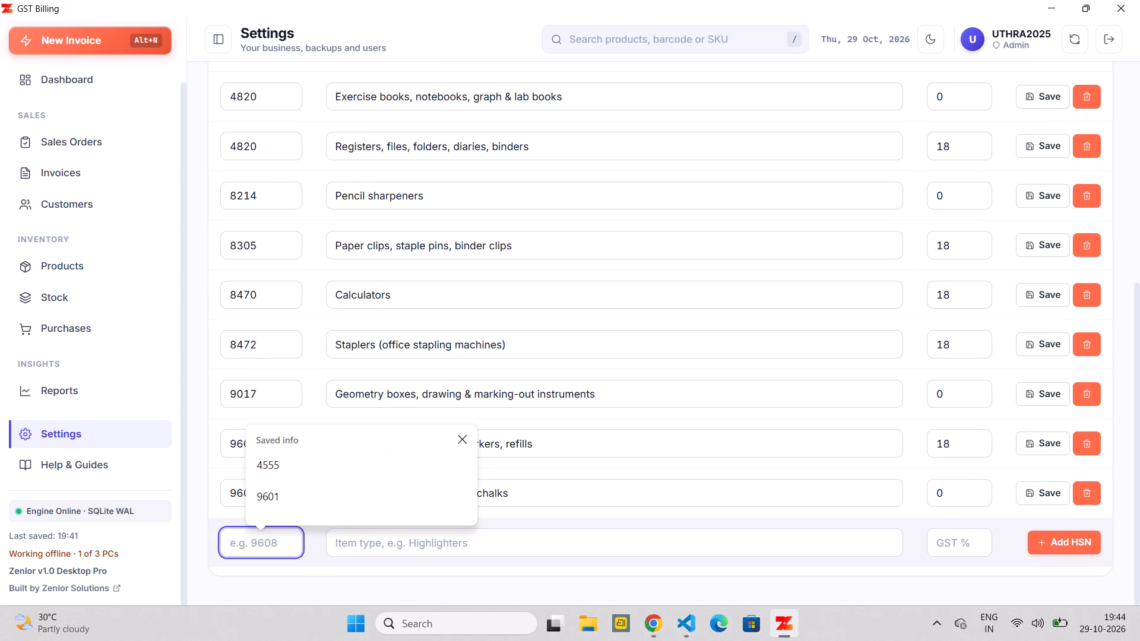
right_click(276, 509)
click(309, 497)
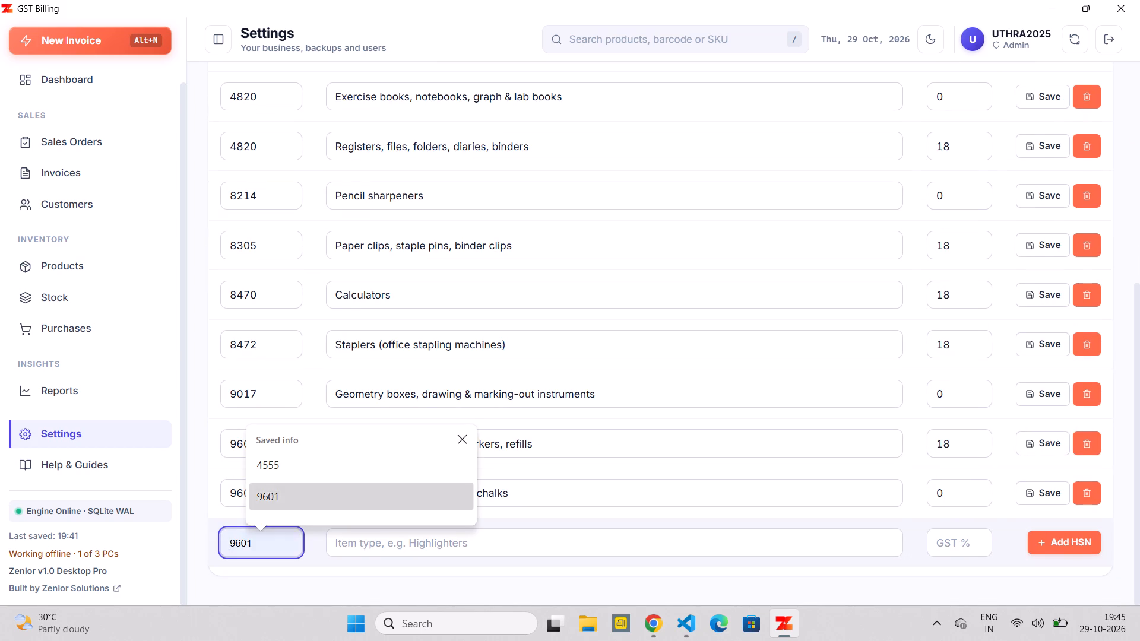
click(435, 529)
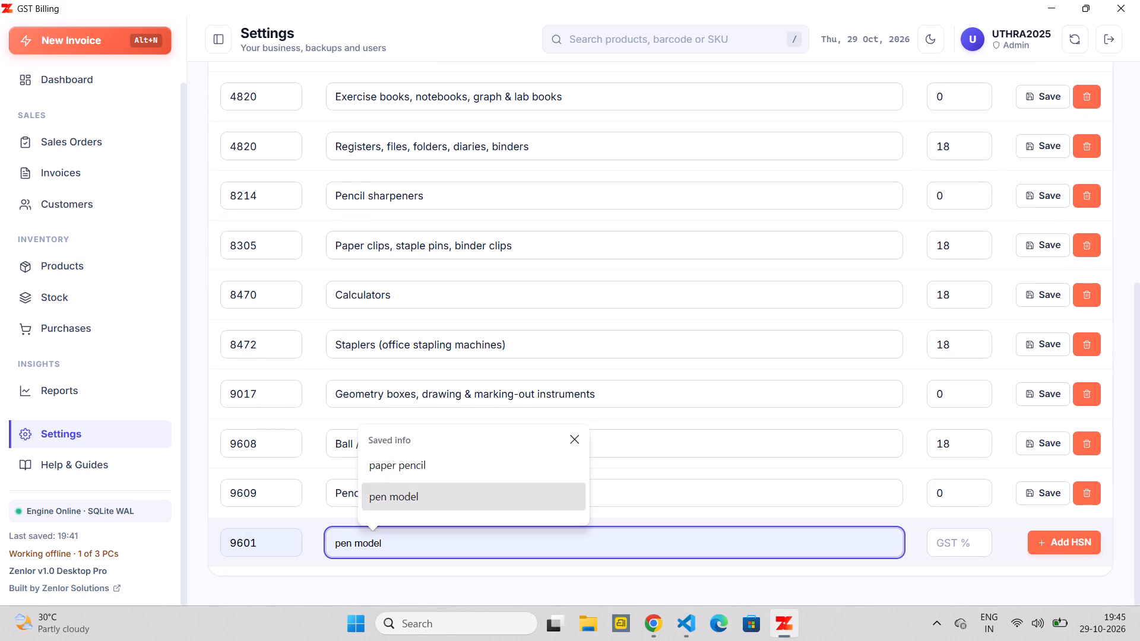
click(410, 487)
click(933, 547)
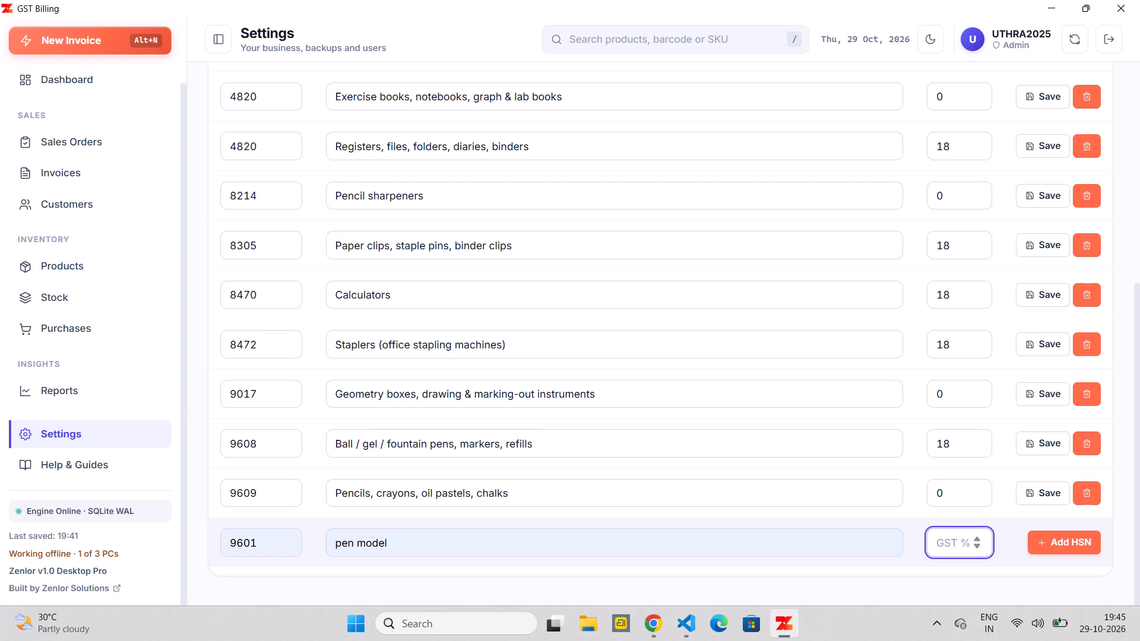
click(1050, 533)
Set the GST % of the 9601 pen model entry to 0 and save the row.
scroll(957, 544, down, 1)
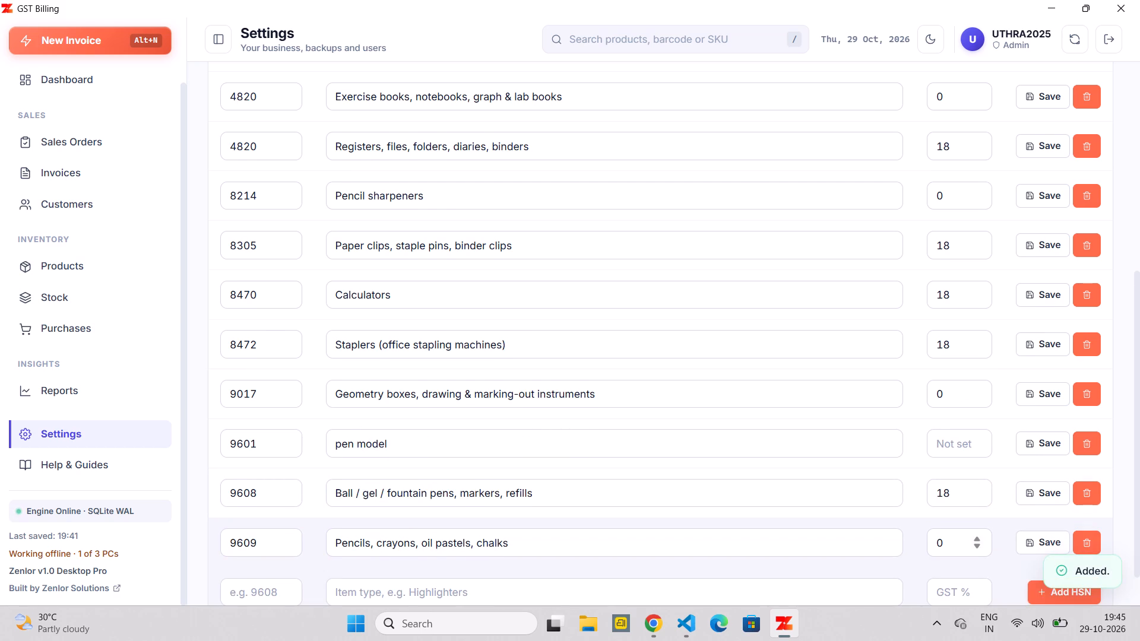
scroll(957, 544, down, 1)
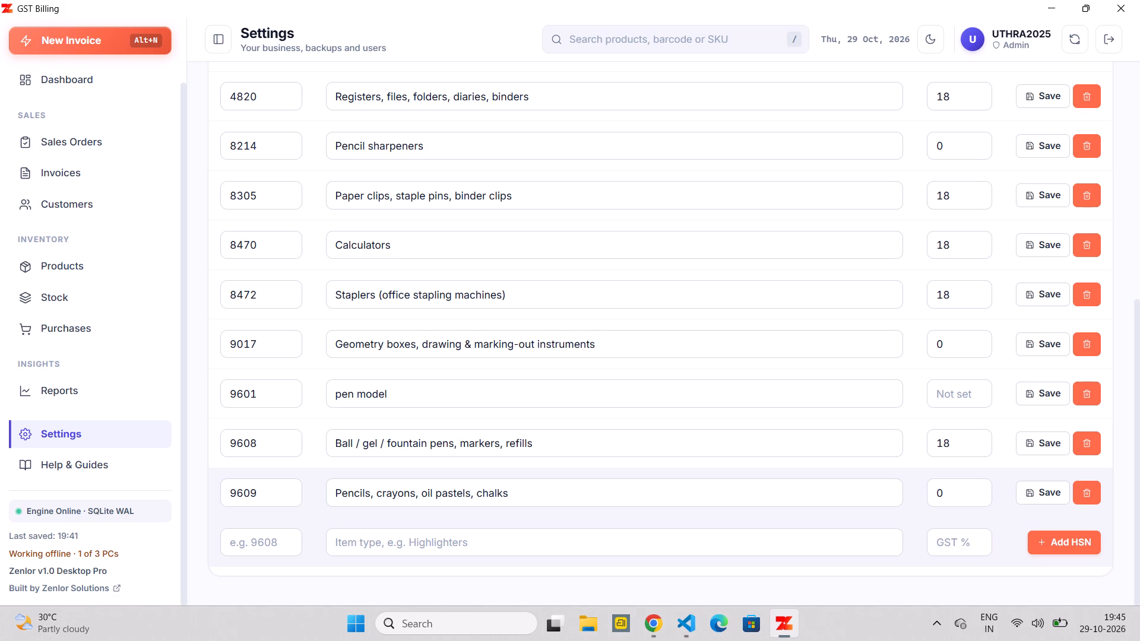
click(944, 395)
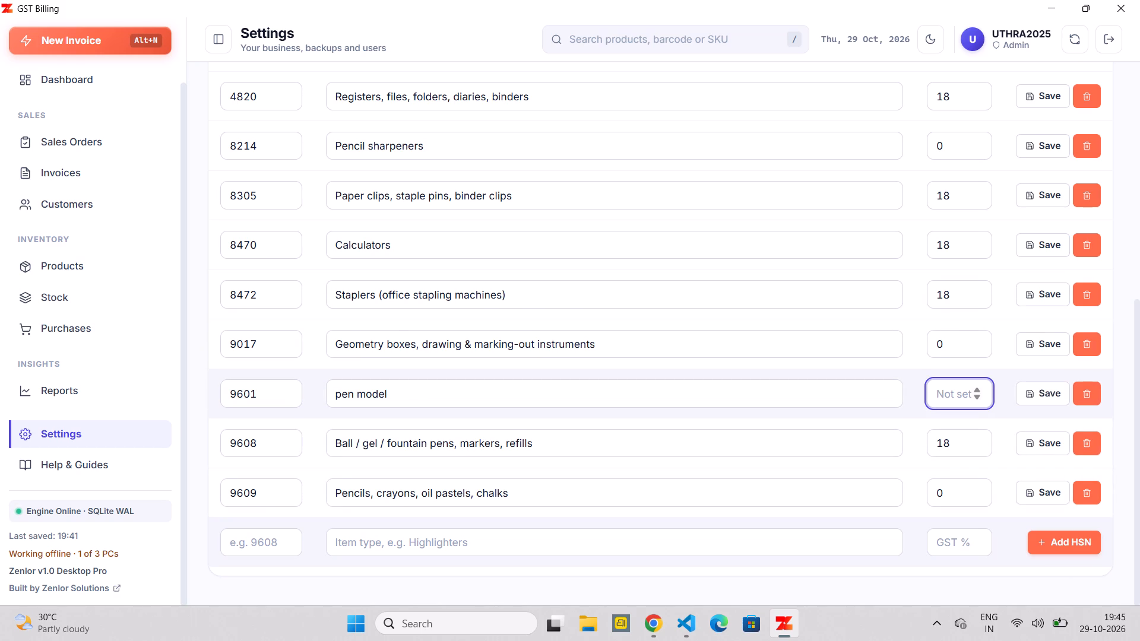
key(0)
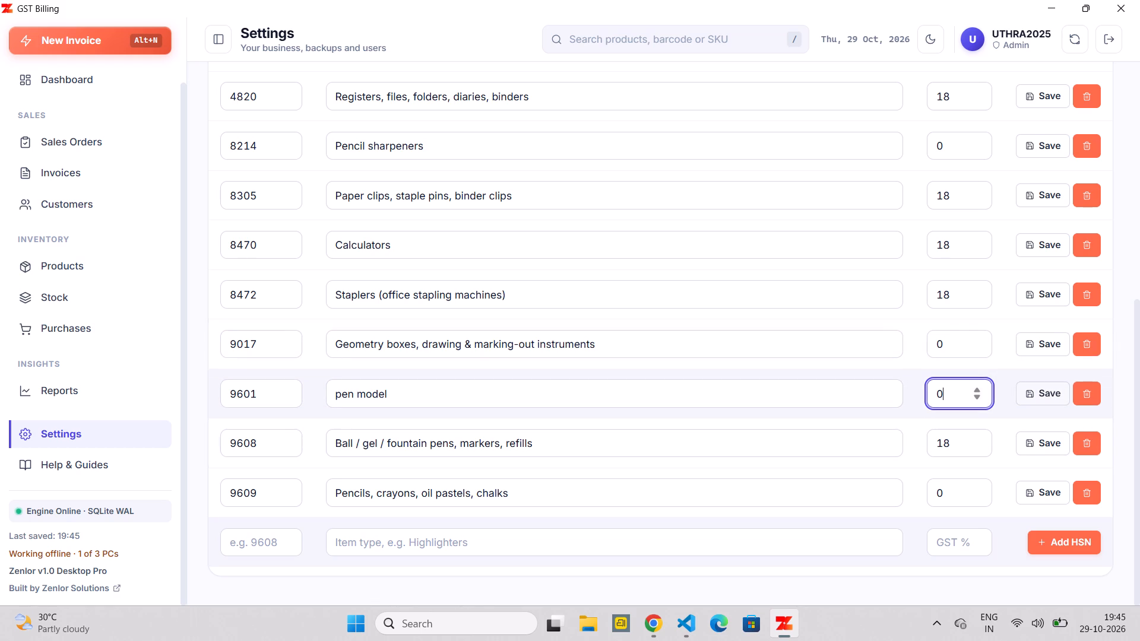
click(1025, 393)
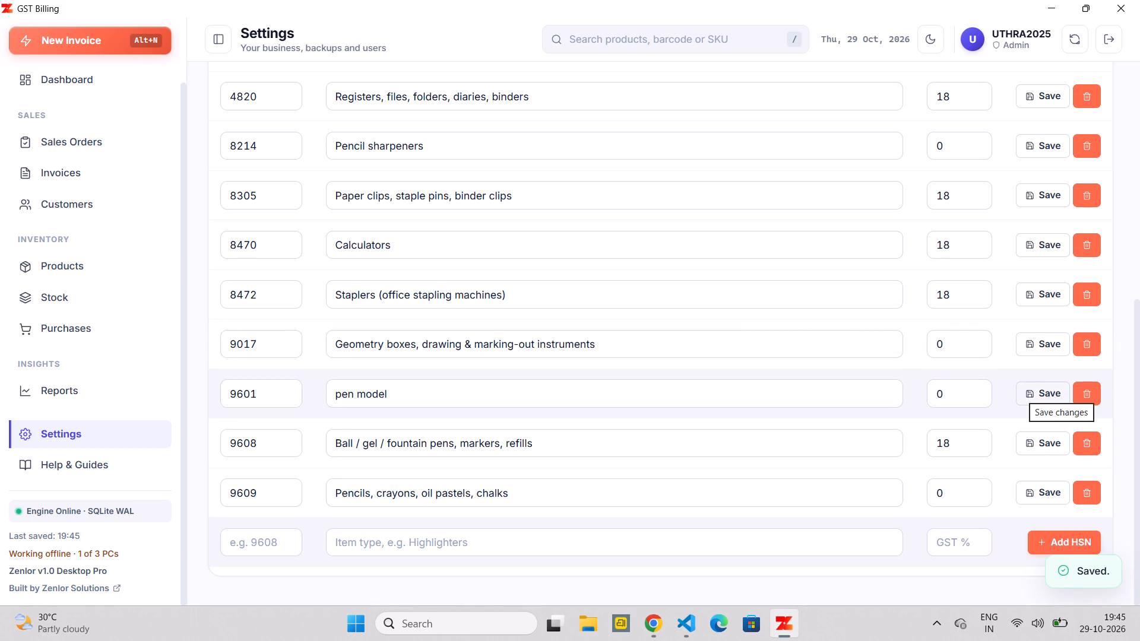
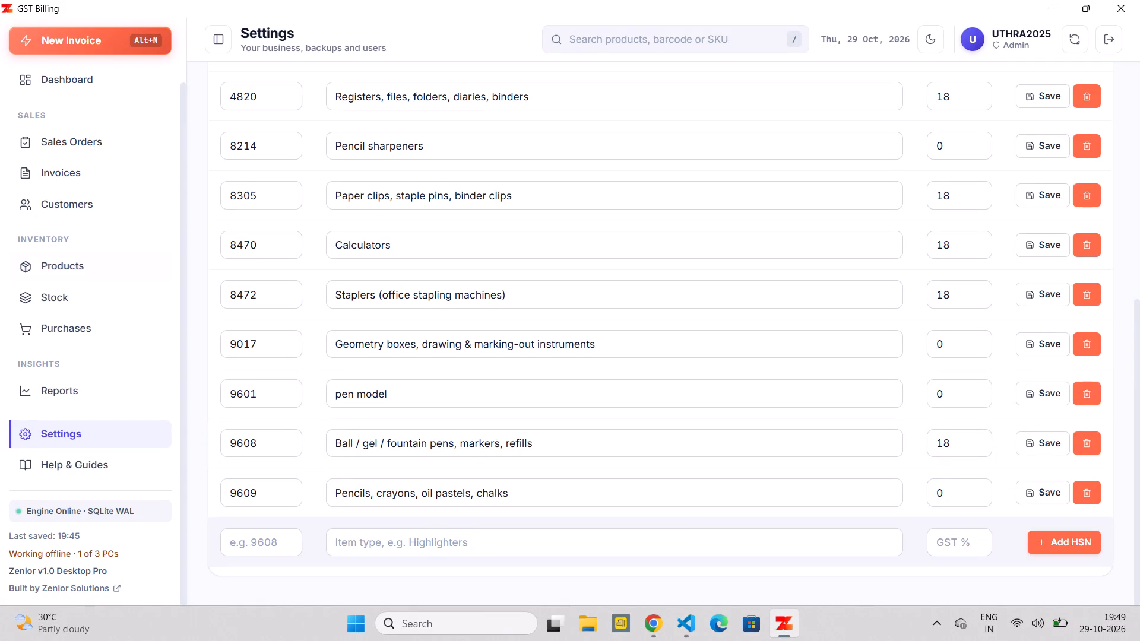
Check the Stock page briefly, and examine the Purchases page with its Inward Purchase Bills Register.
click(83, 296)
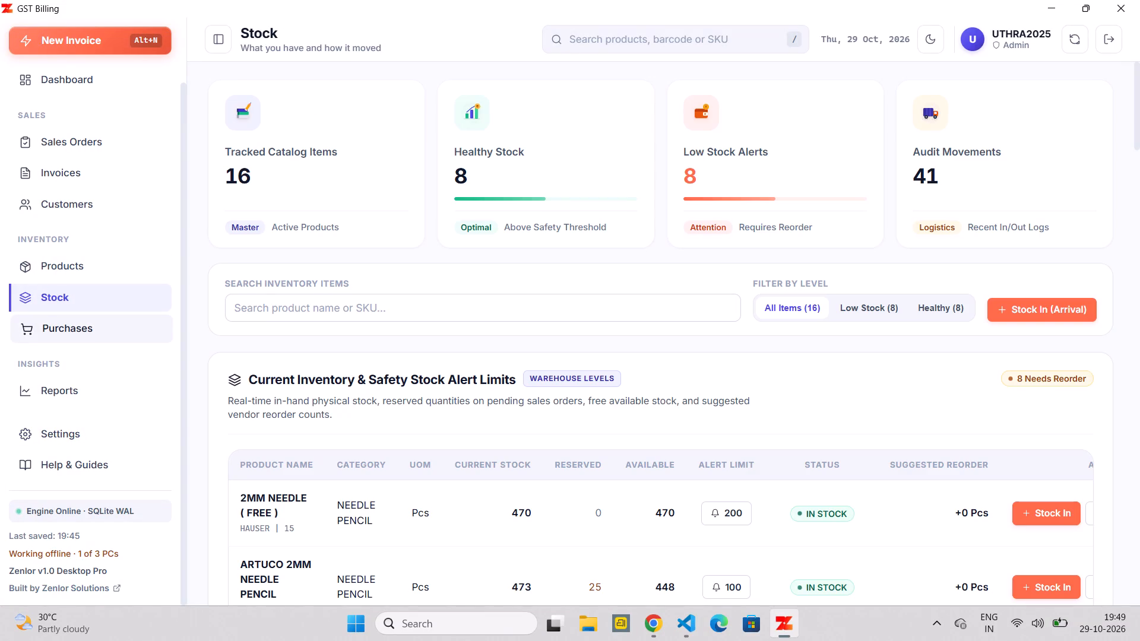
click(96, 335)
scroll(380, 280, down, 4)
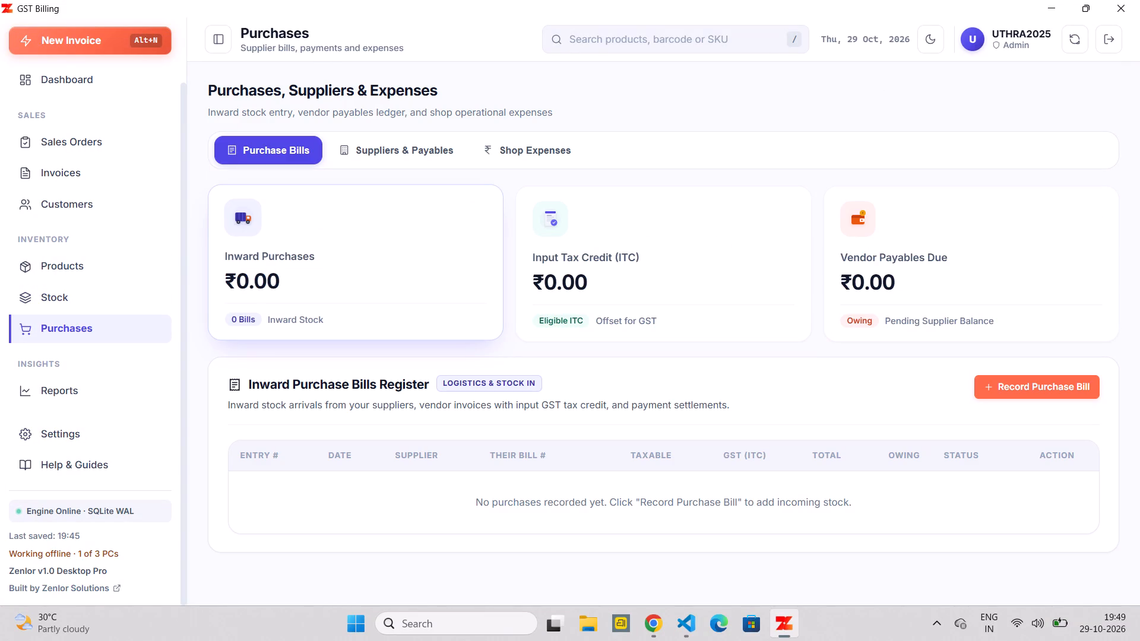
scroll(380, 280, down, 4)
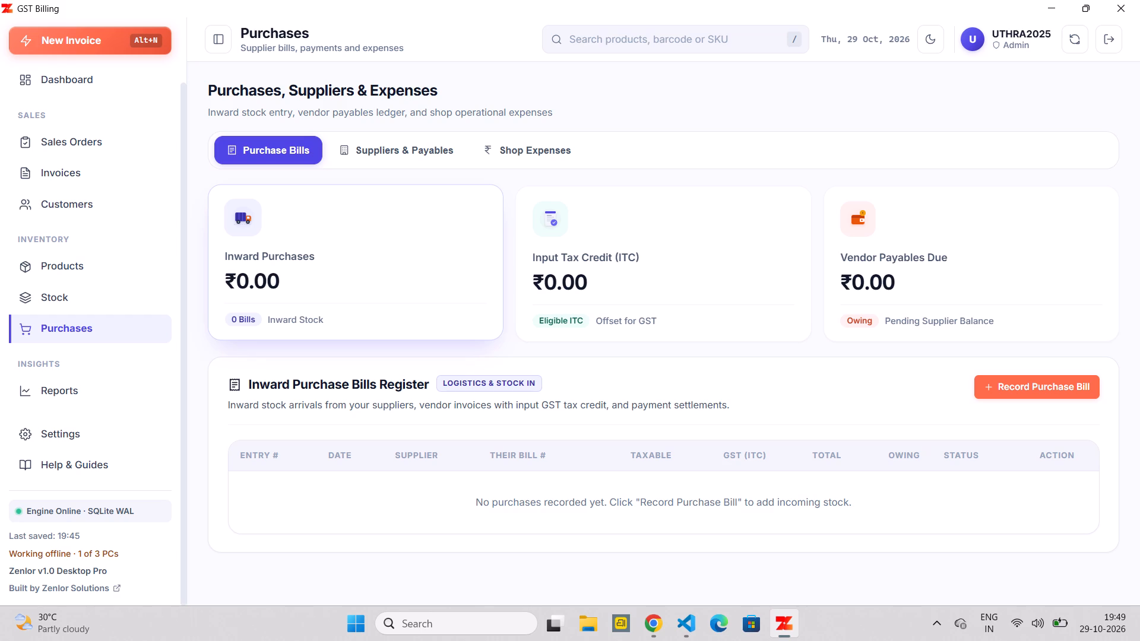